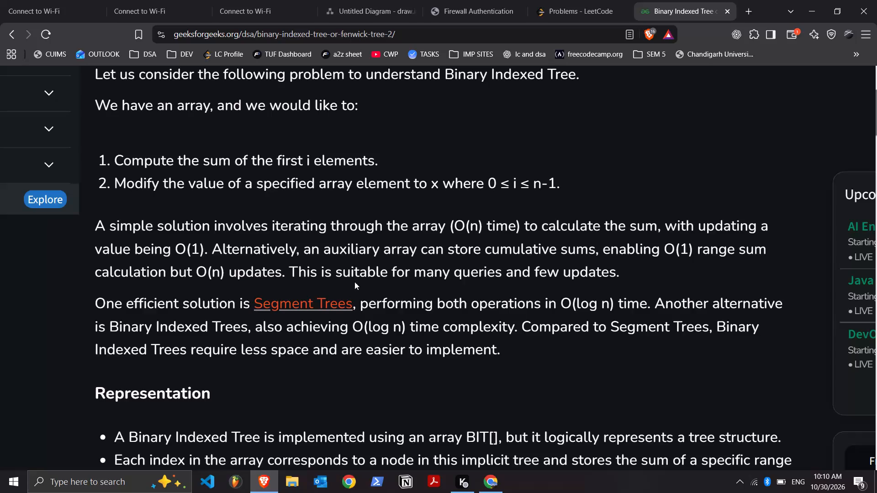
Read the problem introduction and Representation section of the GeeksforGeeks Binary Indexed Tree article.
scroll(354, 290, down, 2)
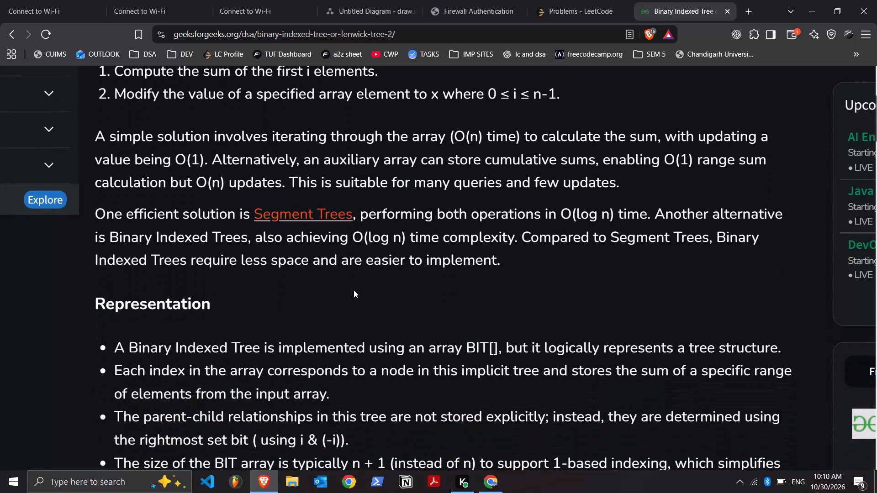
scroll(354, 290, down, 1)
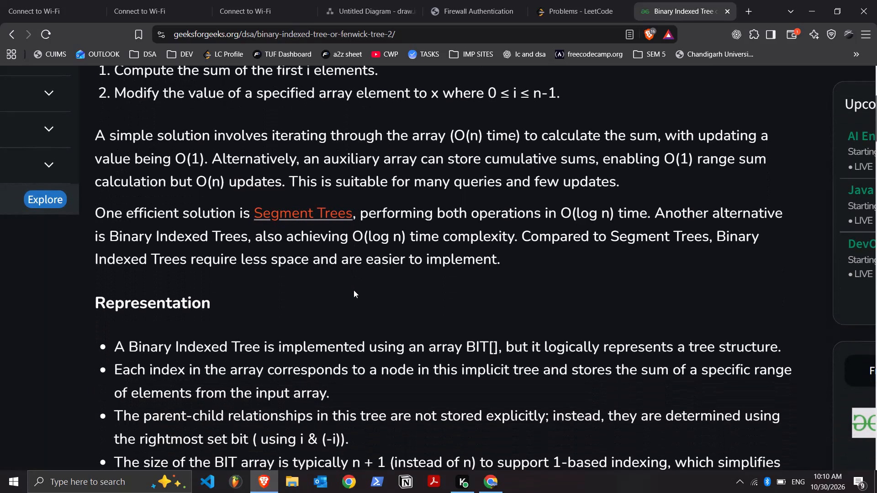
scroll(355, 270, down, 1)
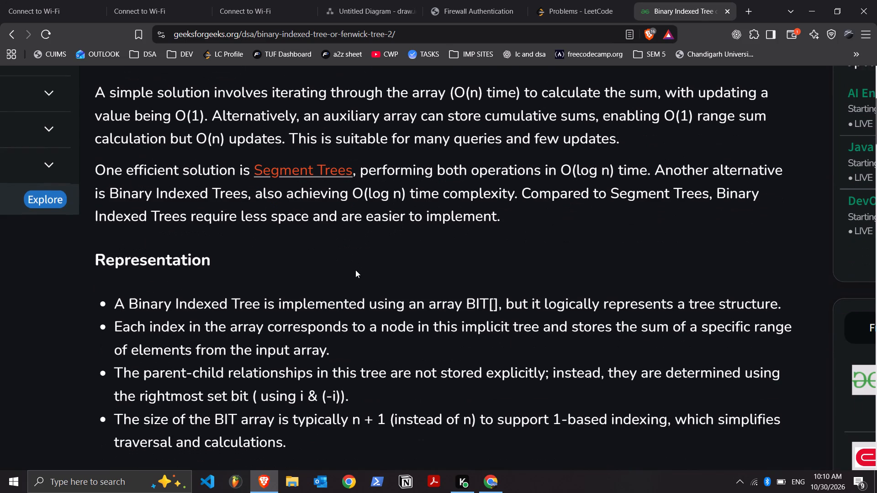
scroll(355, 270, down, 1)
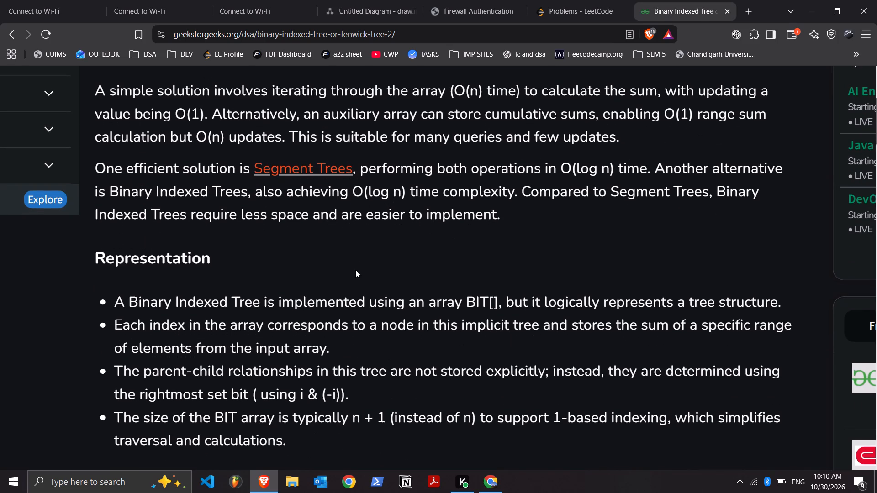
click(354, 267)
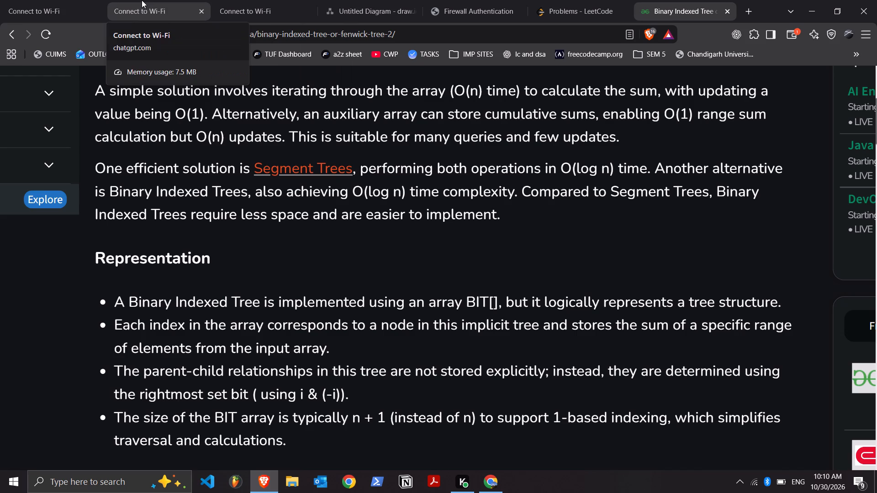
Switch from the Binary Indexed Tree article to the open ChatGPT page.
click(142, 0)
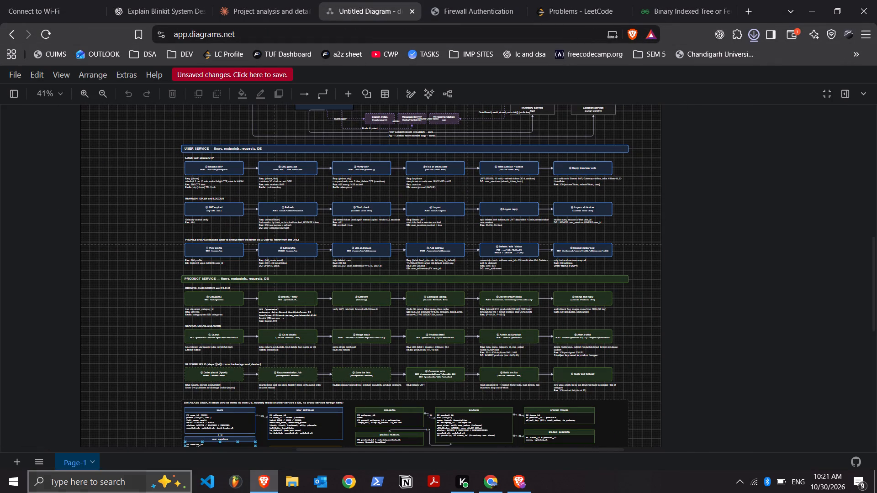
click(17, 467)
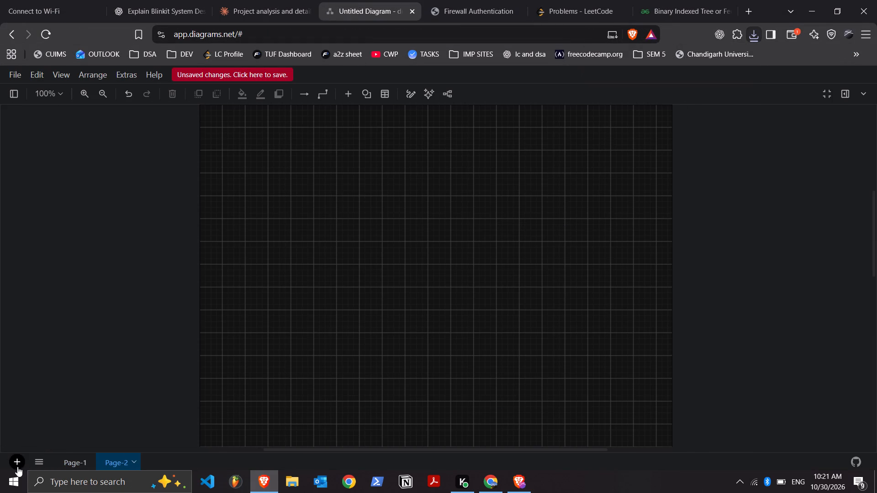
Import the downloaded "Blinkit_Abhishek_OnePage (2).drawio" file onto the blank Page-2 canvas.
click(749, 35)
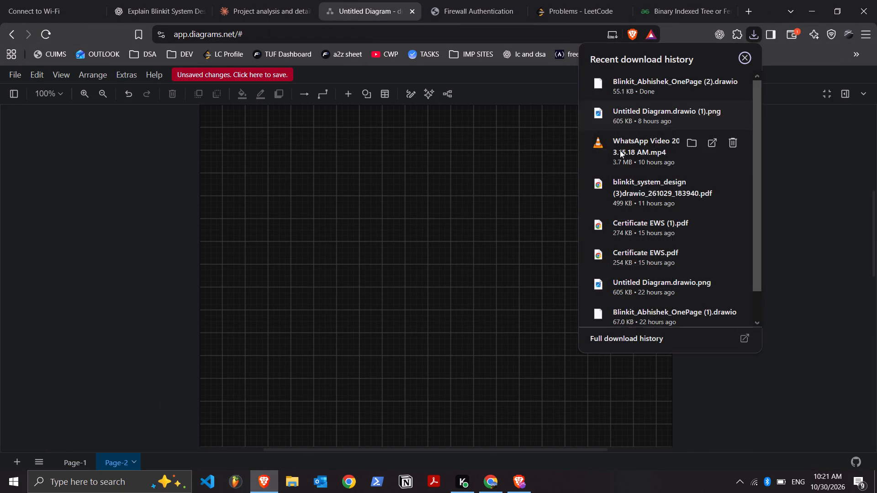
drag(634, 73, 471, 256)
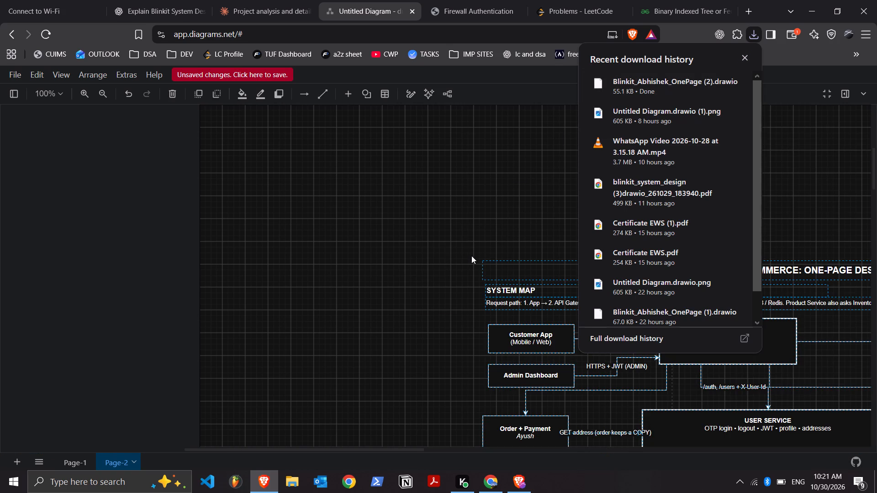
scroll(403, 212, left, 2)
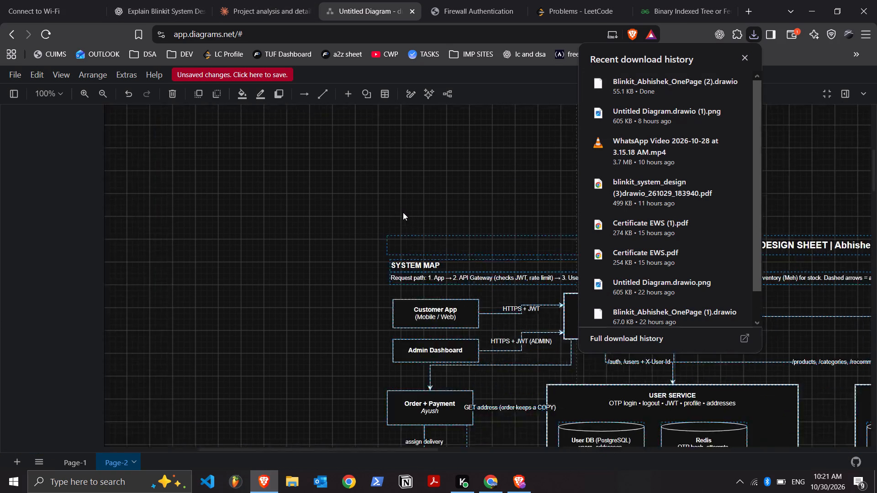
scroll(403, 212, left, 4)
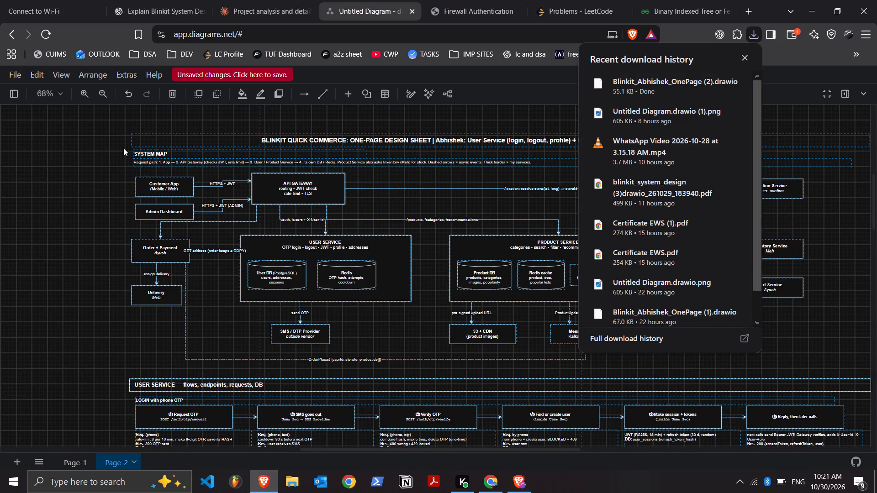
click(108, 202)
Examine the imported one-page diagram, from the system map through the User Service and Product Service flow sections.
scroll(108, 202, down, 1)
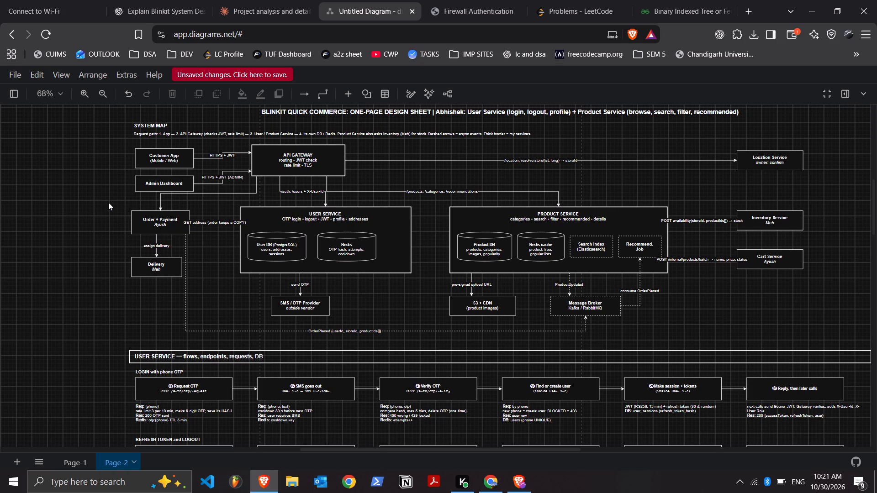
scroll(108, 202, down, 3)
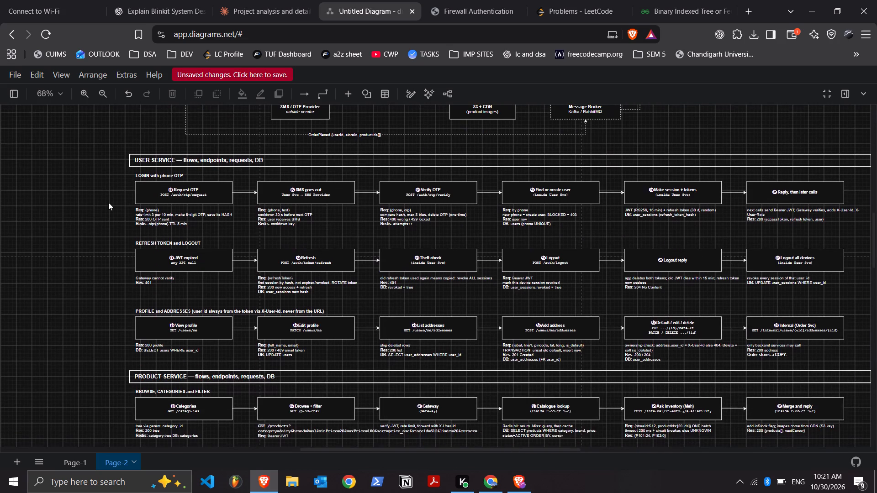
scroll(108, 202, left, 2)
scroll(108, 202, right, 2)
scroll(108, 202, down, 2)
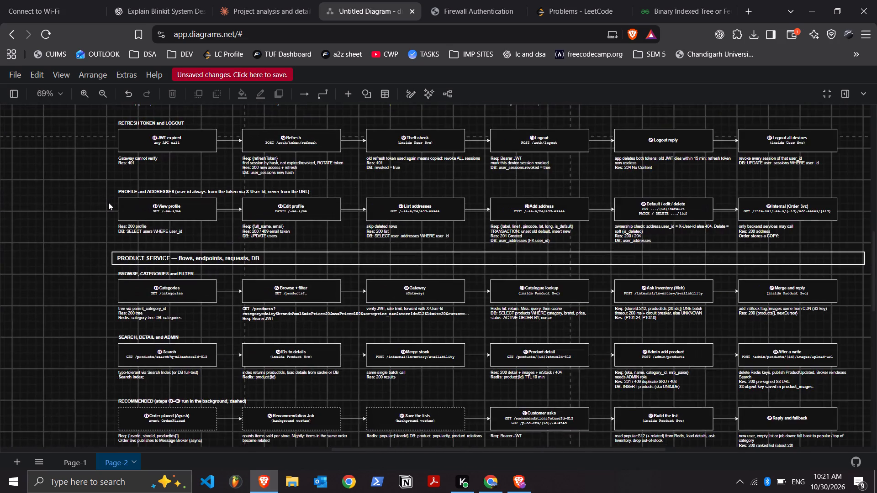
scroll(108, 202, up, 3)
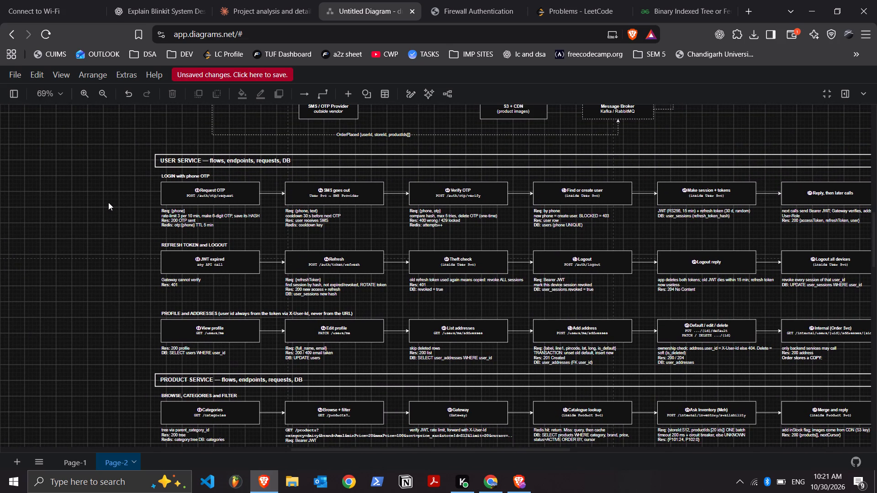
scroll(108, 202, up, 3)
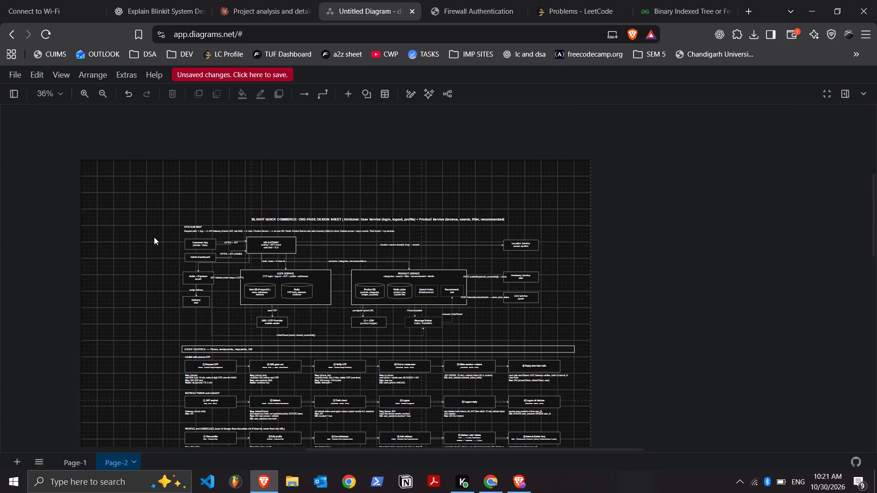
Move the diagram's title line up, further above the SYSTEM MAP heading.
scroll(493, 181, left, 2)
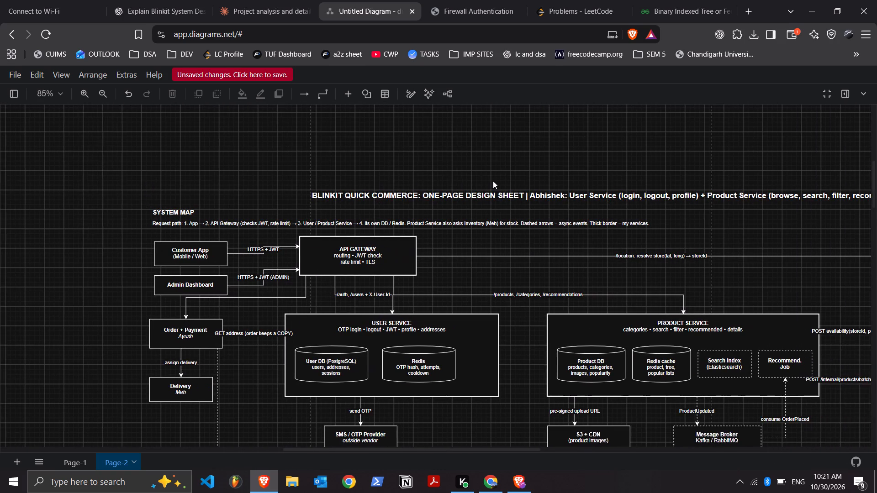
scroll(493, 181, left, 2)
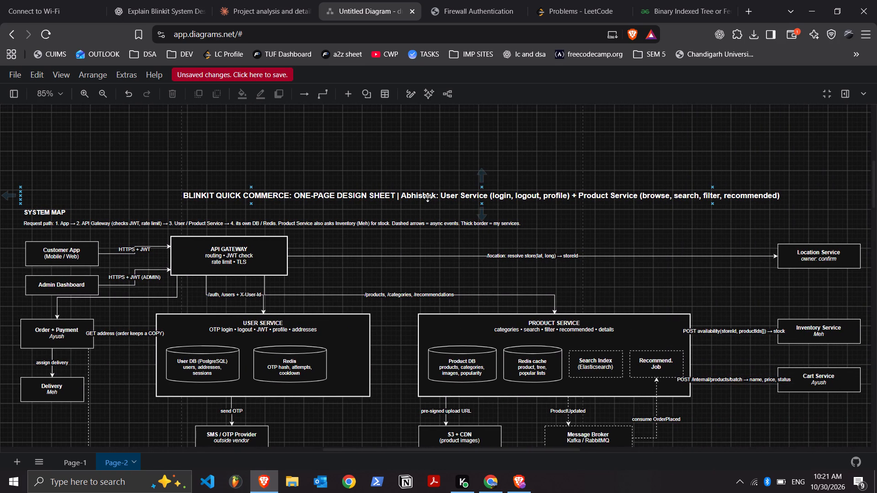
click(428, 197)
drag(428, 197, 423, 169)
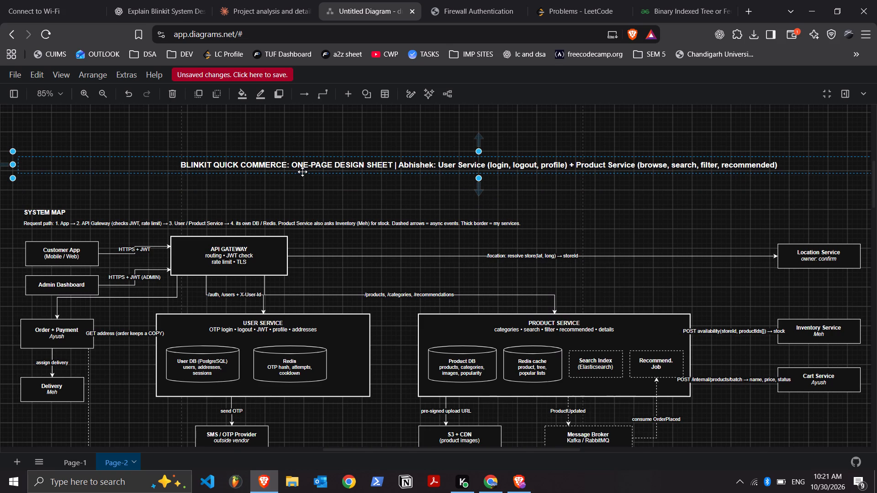
Delete the title text from the colon after "BLINKIT QUICK COMMERCE" through "recommende".
double_click(297, 168)
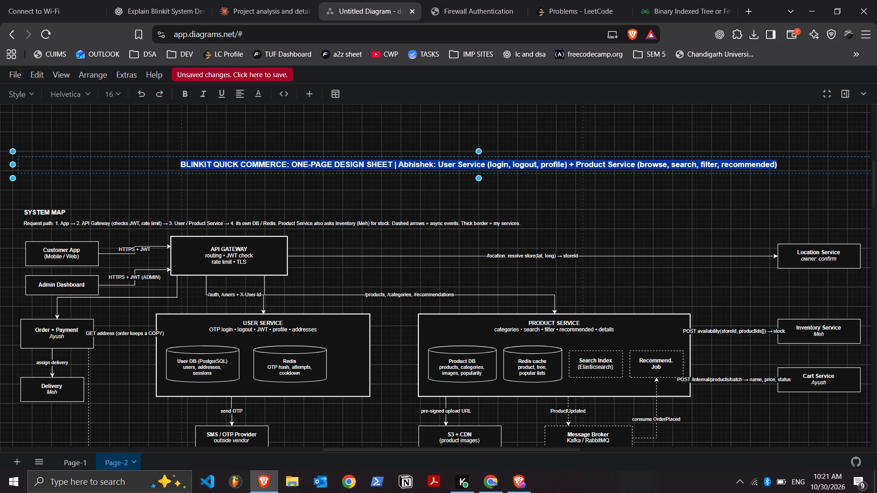
drag(286, 165, 332, 170)
double_click(332, 170)
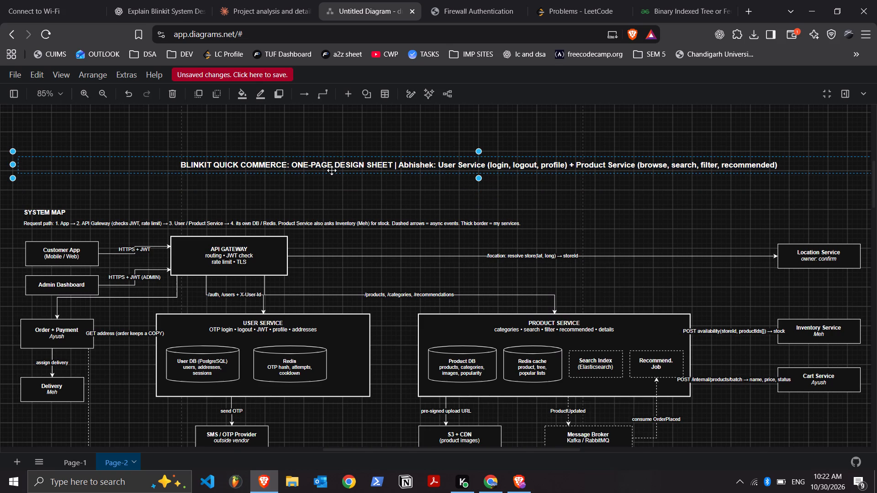
click(286, 163)
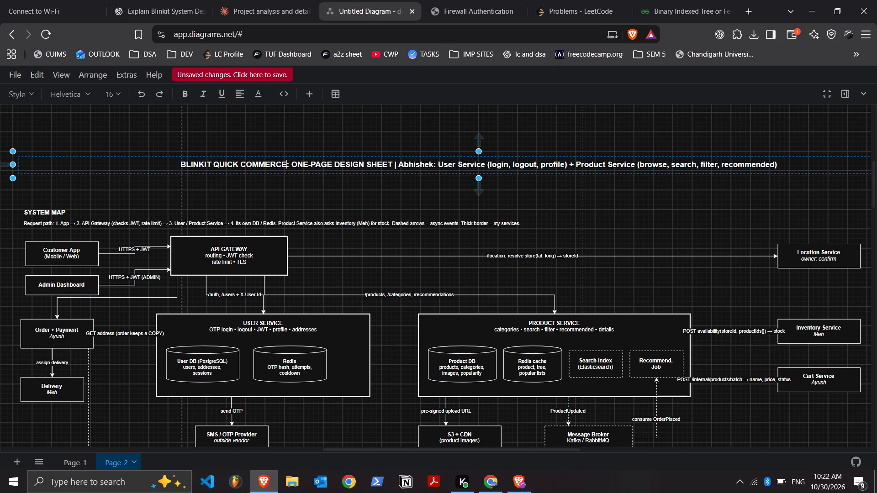
drag(286, 163, 787, 155)
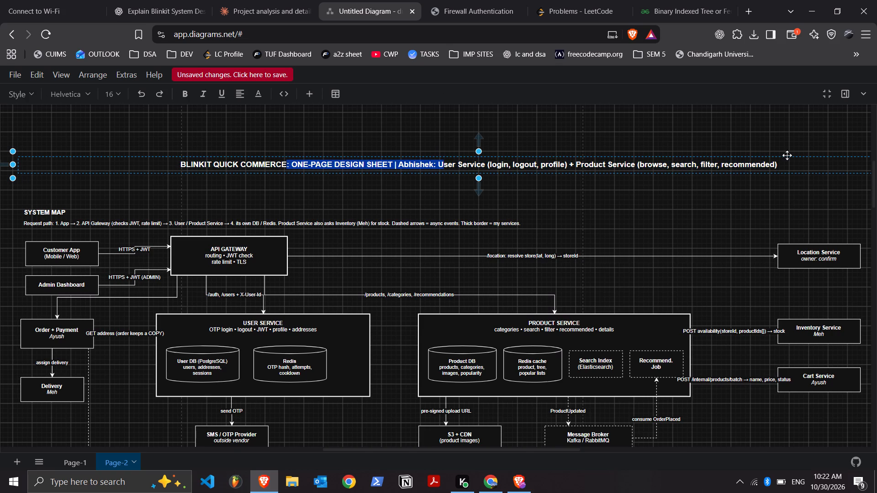
drag(787, 155, 781, 162)
drag(781, 162, 768, 167)
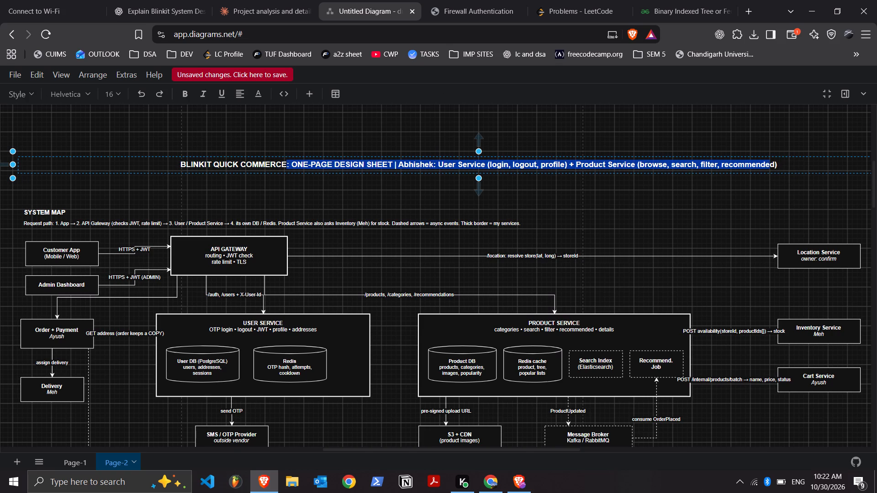
drag(768, 167, 770, 165)
key(BackSpace)
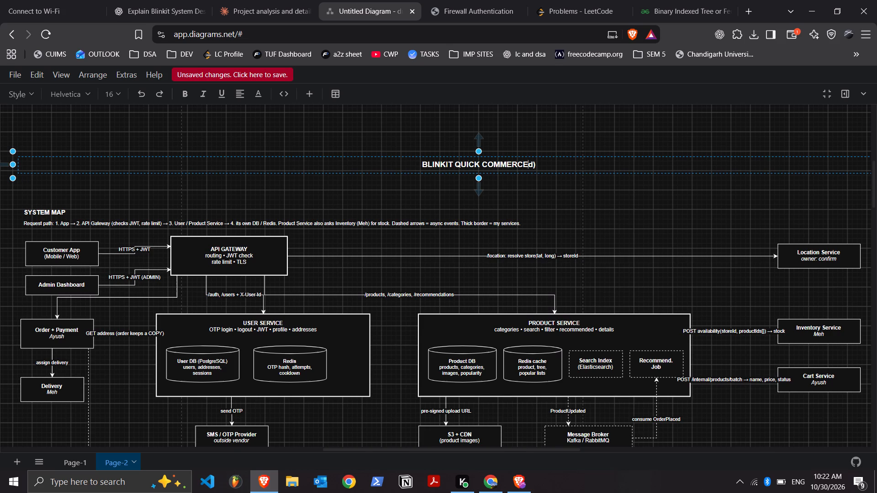
Remove the leftover "d)" so the title reads "BLINKIT QUICK COMMERCE".
key(Right)
click(770, 165)
key(Right)
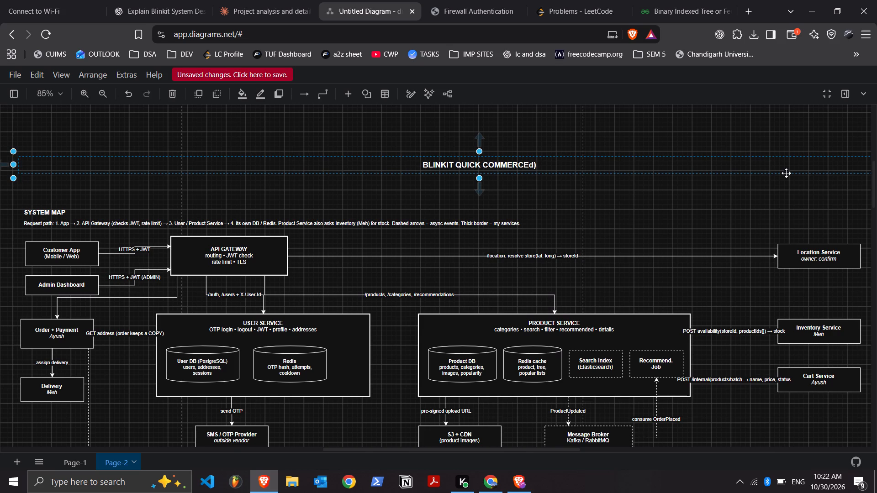
double_click(552, 167)
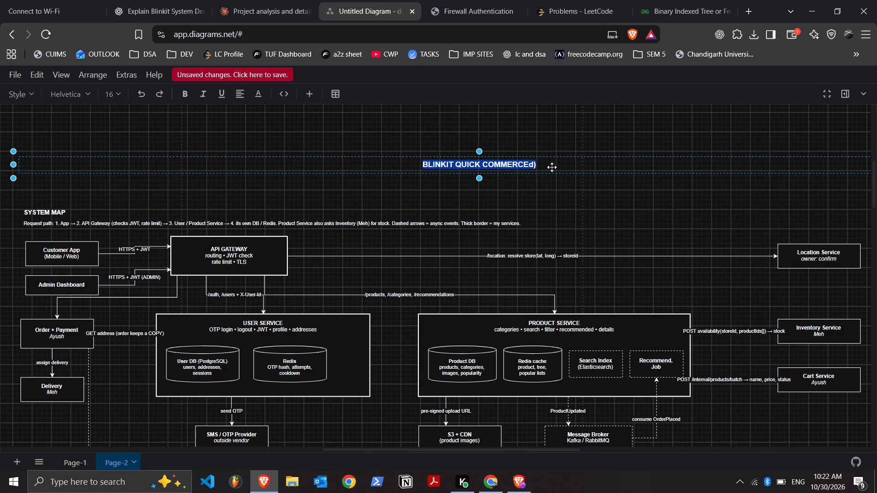
click(552, 167)
double_click(552, 167)
key(Right)
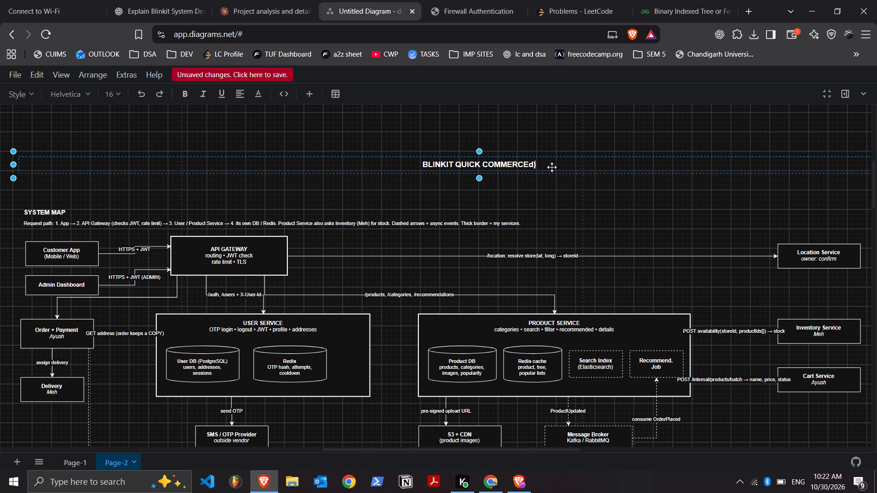
key(BackSpace)
key(BackSpace)
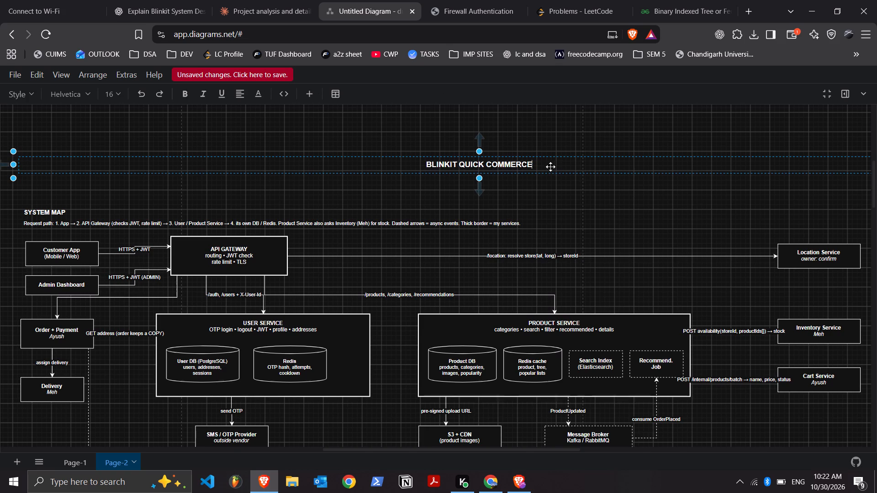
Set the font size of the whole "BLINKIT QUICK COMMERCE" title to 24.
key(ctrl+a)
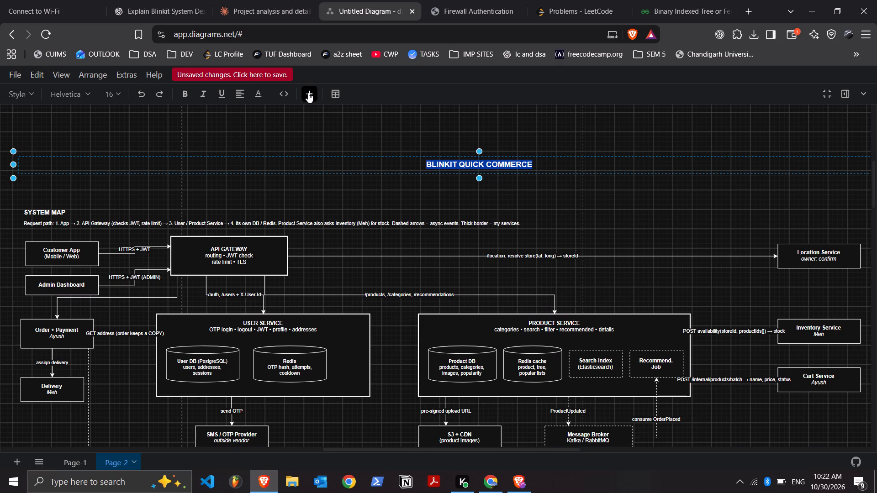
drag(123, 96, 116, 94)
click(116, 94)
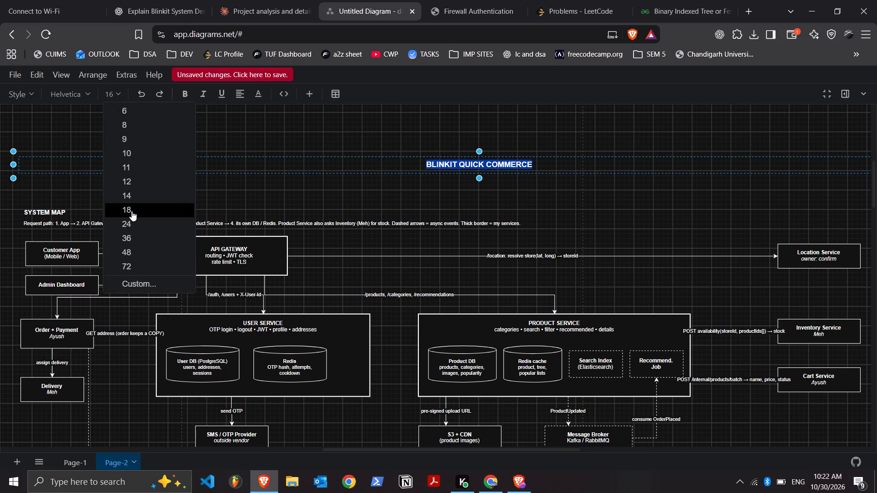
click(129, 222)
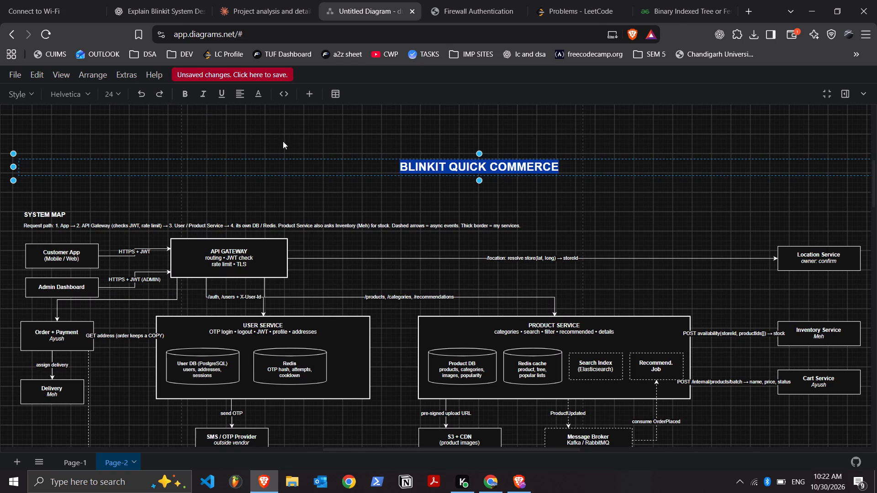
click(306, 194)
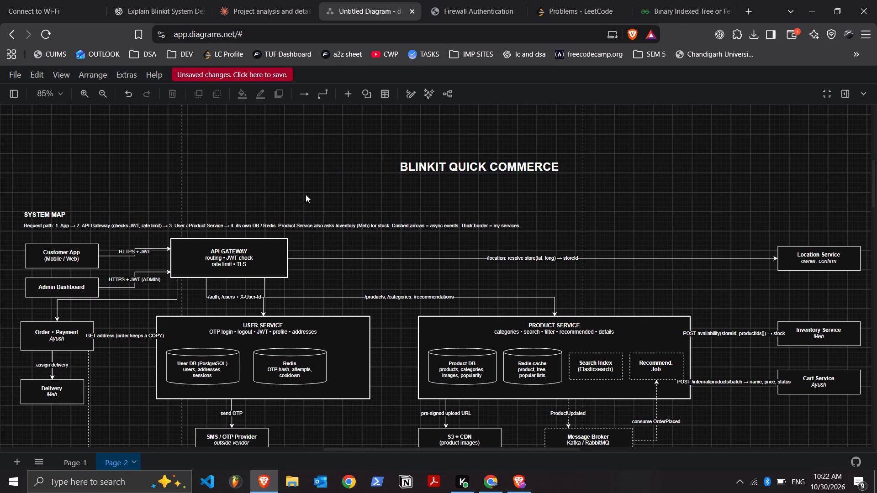
Set the font size of the "BLINKIT QUICK COMMERCE" title to 36.
click(431, 162)
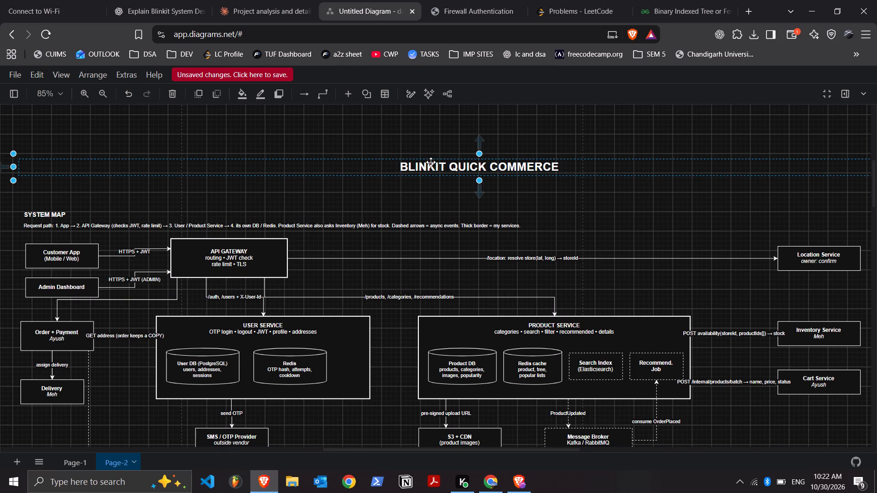
double_click(430, 173)
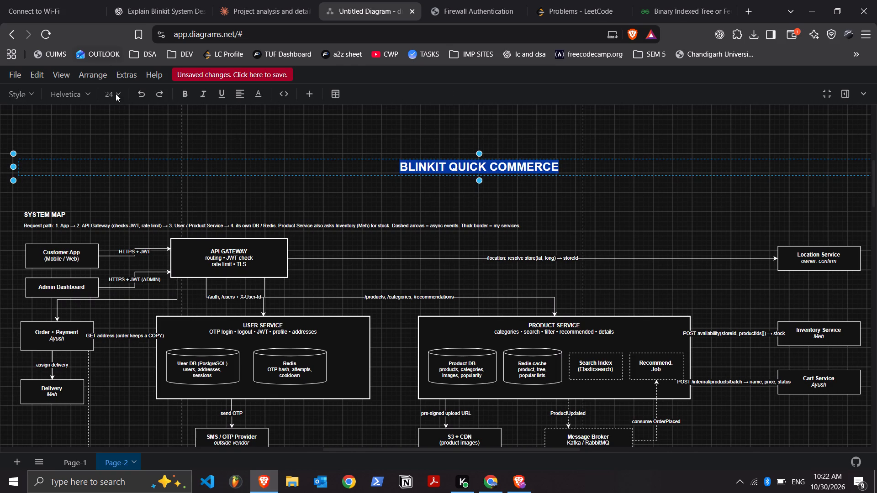
click(120, 93)
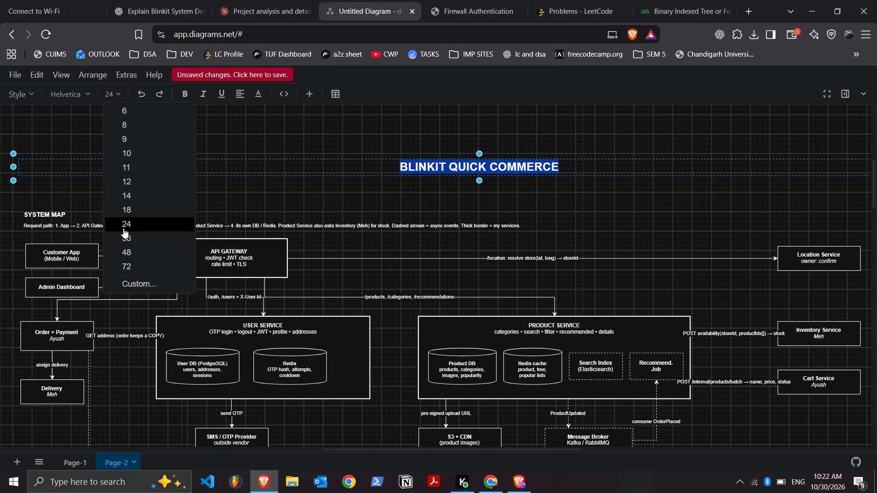
click(124, 240)
click(265, 192)
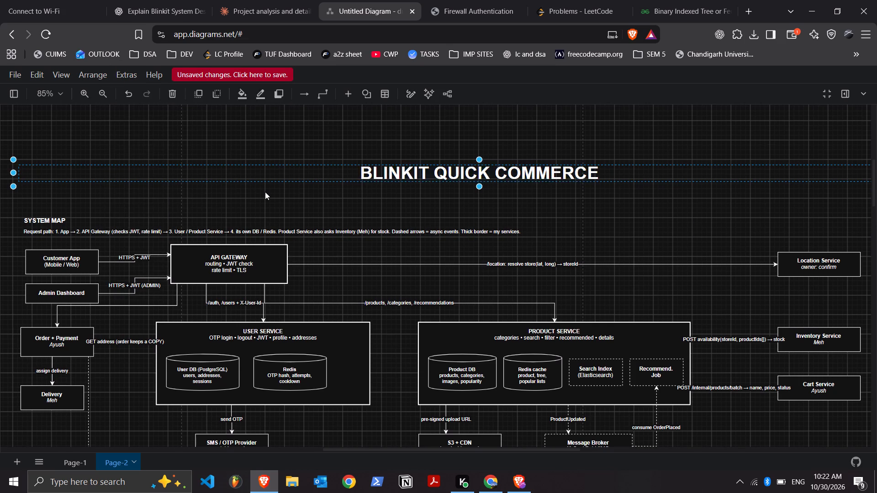
Set the font size of the "SYSTEM MAP" heading to 18.
scroll(265, 192, down, 1)
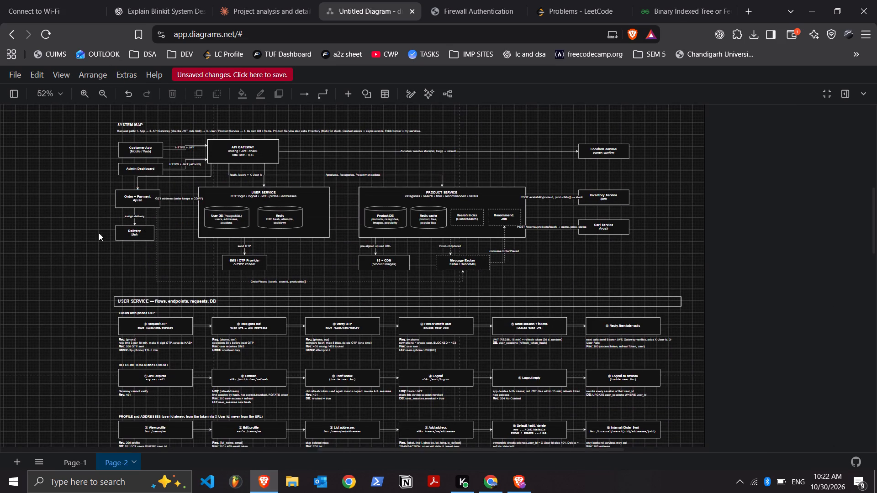
scroll(99, 240, up, 3)
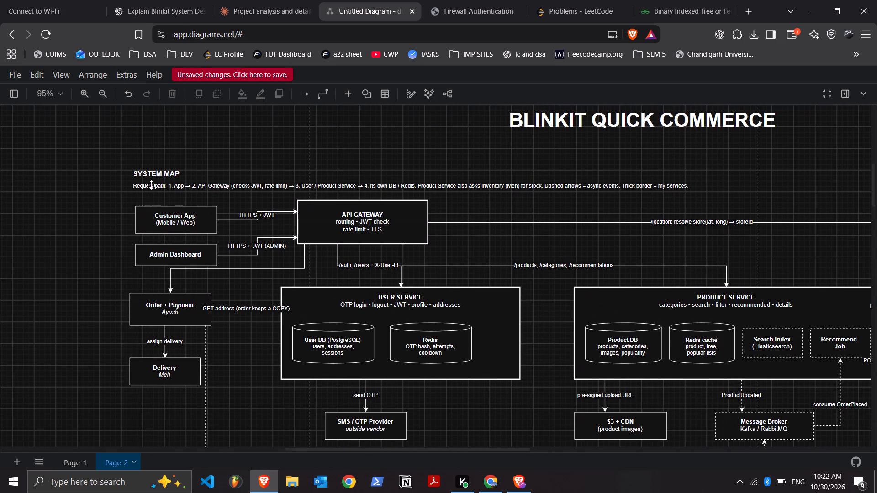
double_click(155, 176)
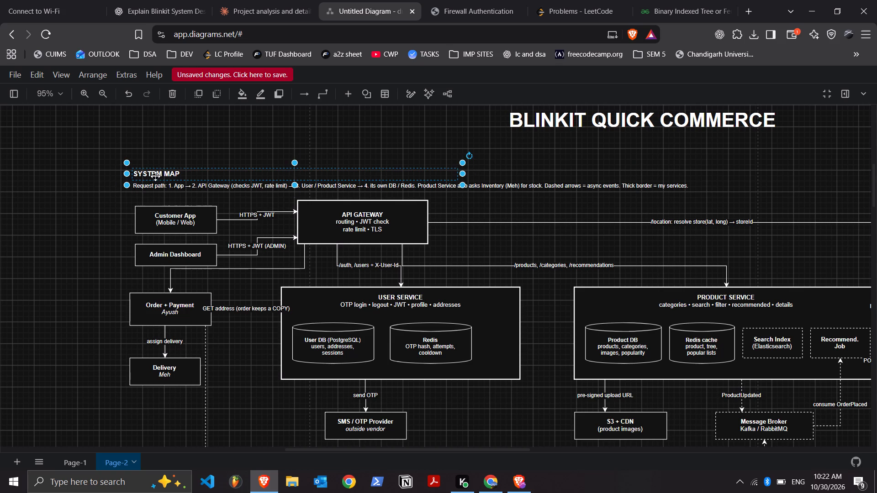
click(118, 94)
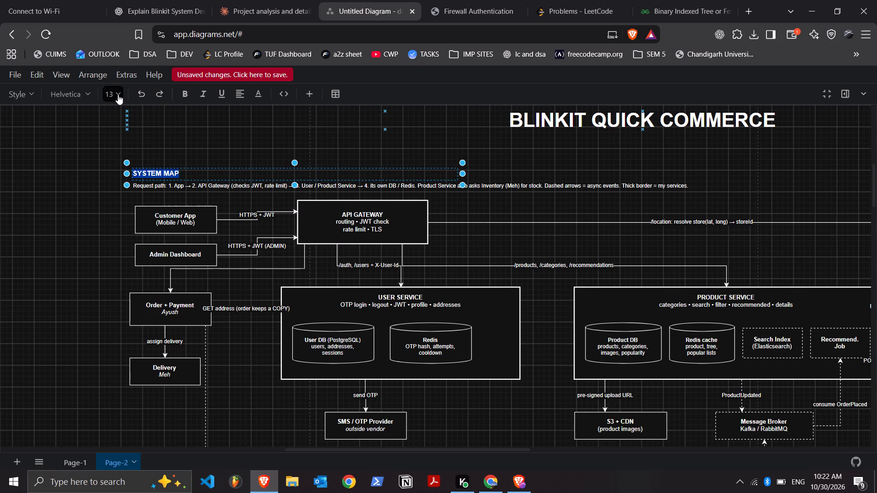
click(117, 91)
click(117, 91)
click(128, 200)
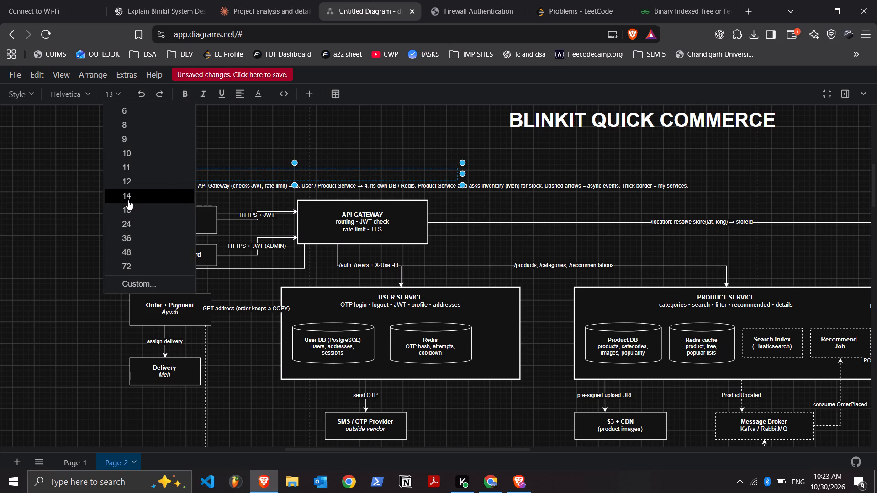
click(115, 87)
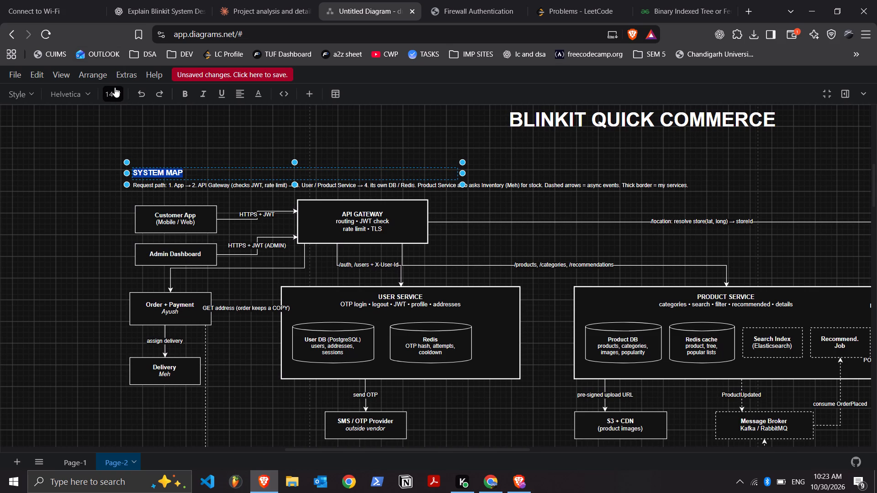
click(128, 210)
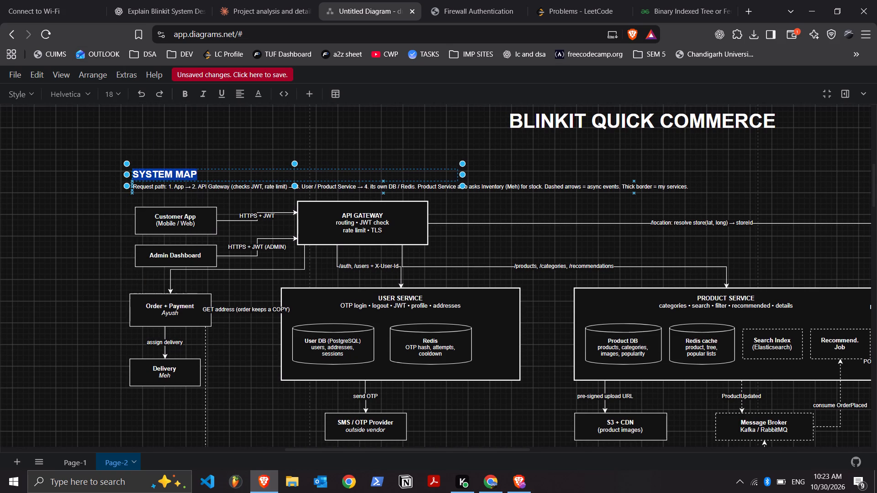
Delete the "Request path" description text beneath the "SYSTEM MAP" heading.
double_click(172, 191)
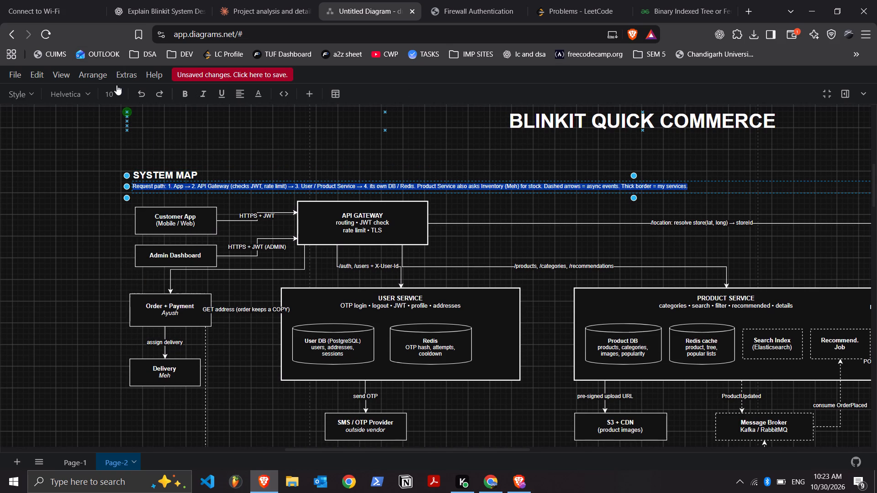
click(123, 91)
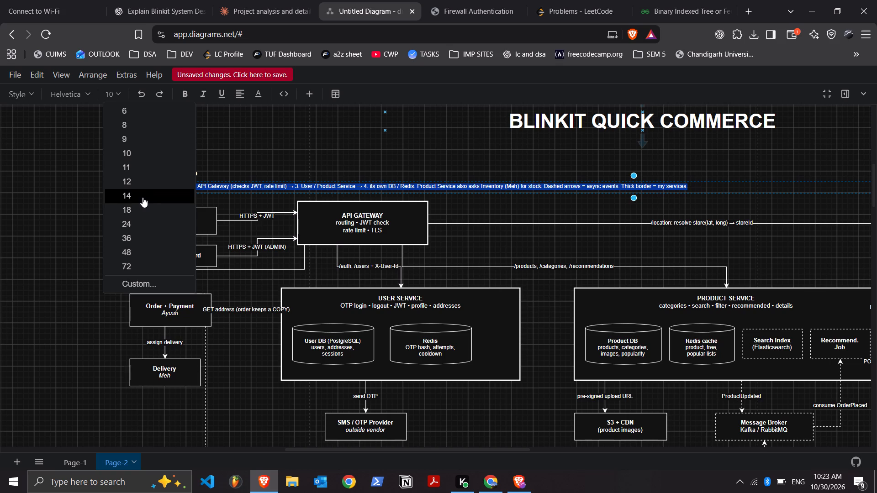
key(Delete)
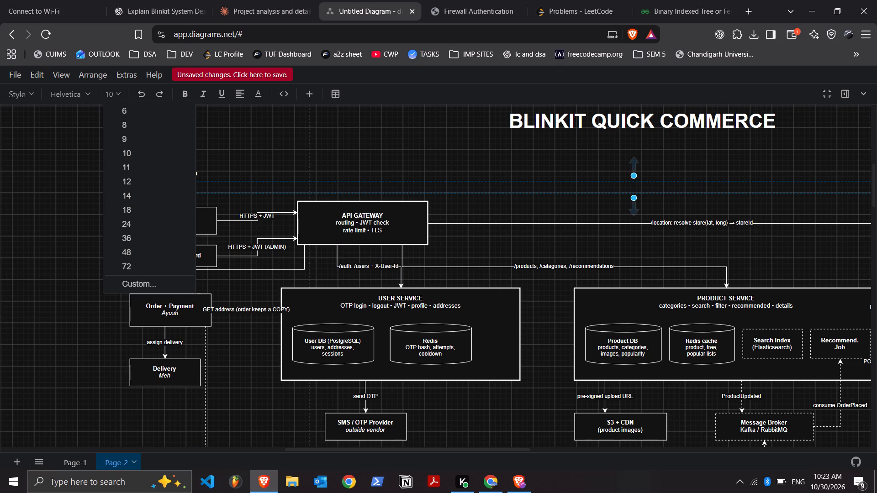
click(61, 329)
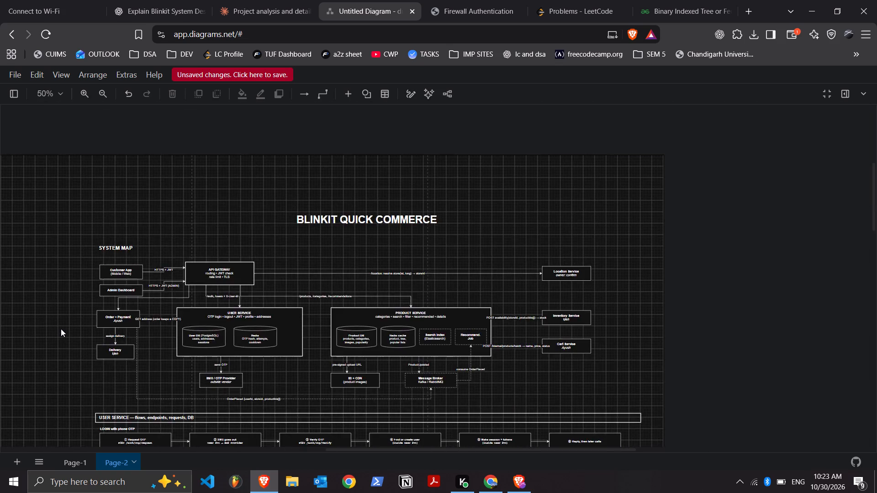
Set the dark-mode line color of the "USER SERVICE — flows, endpoints, requests, DB" heading bar to gray 5A5A5A.
scroll(61, 329, down, 1)
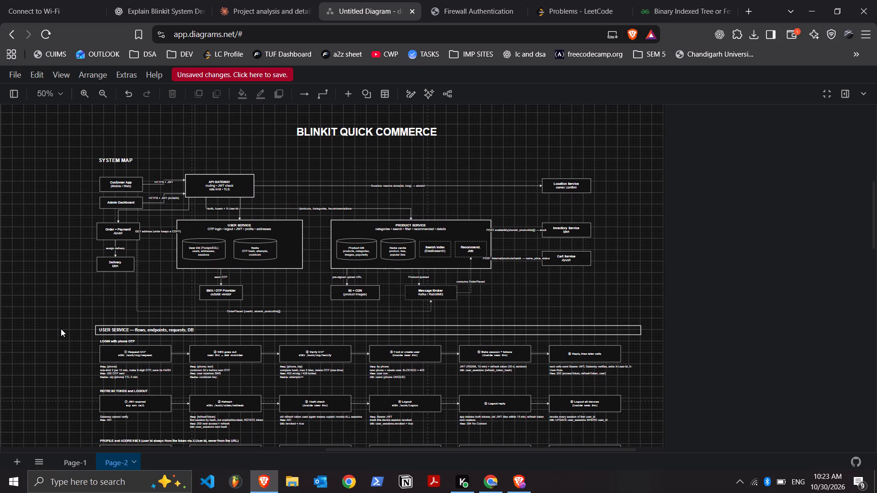
scroll(61, 329, up, 1)
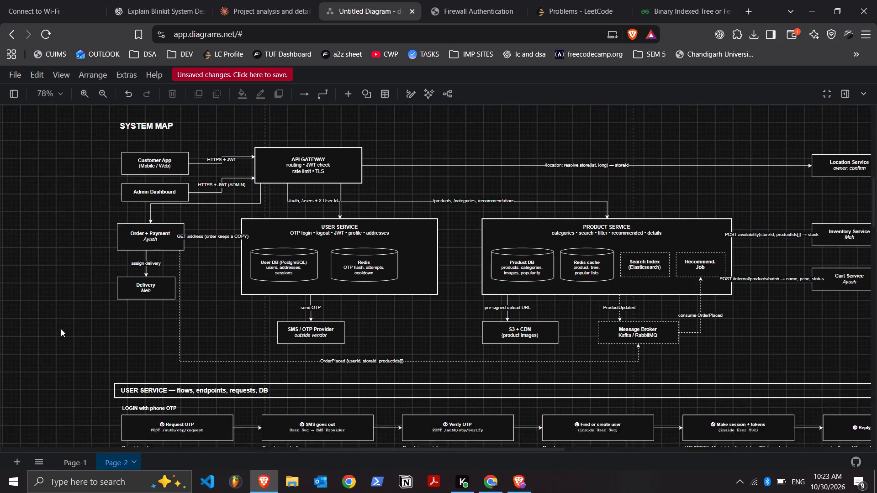
scroll(61, 329, up, 1)
scroll(86, 427, down, 2)
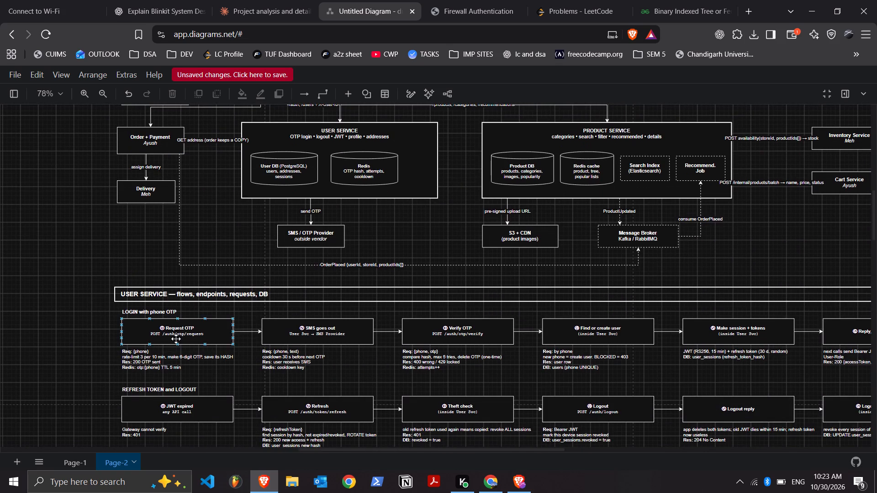
double_click(183, 295)
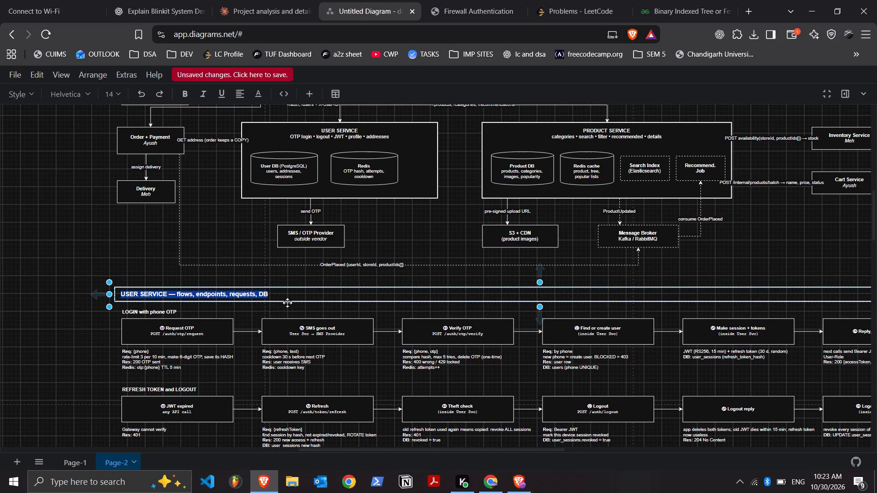
click(287, 303)
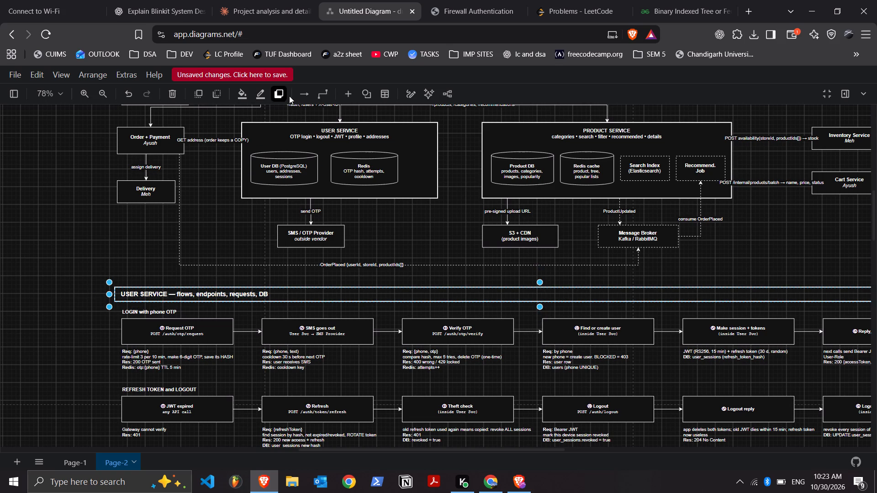
click(254, 93)
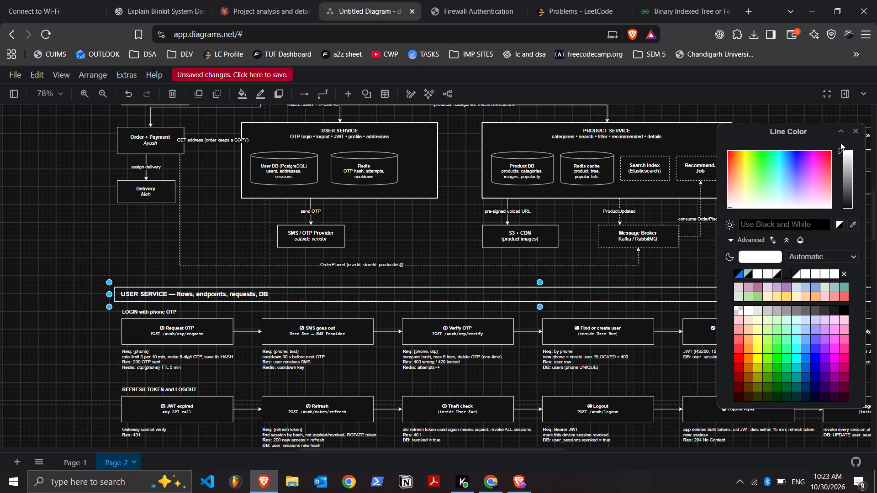
click(841, 148)
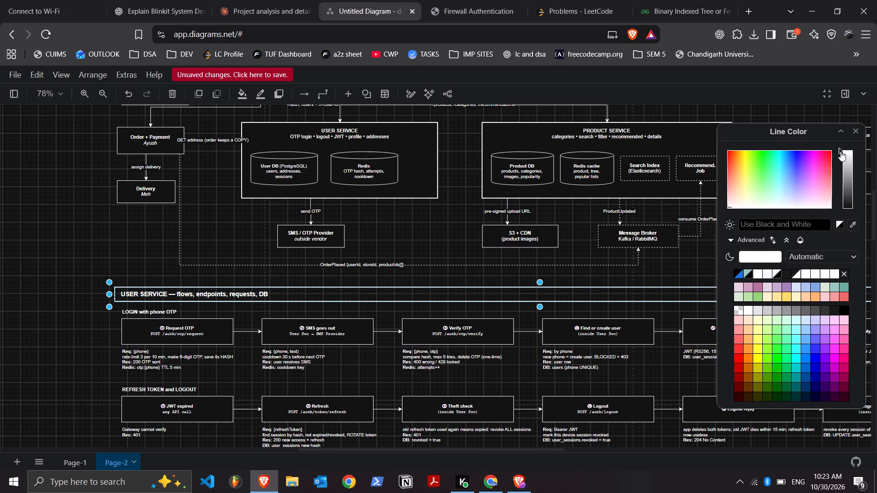
drag(840, 151, 840, 242)
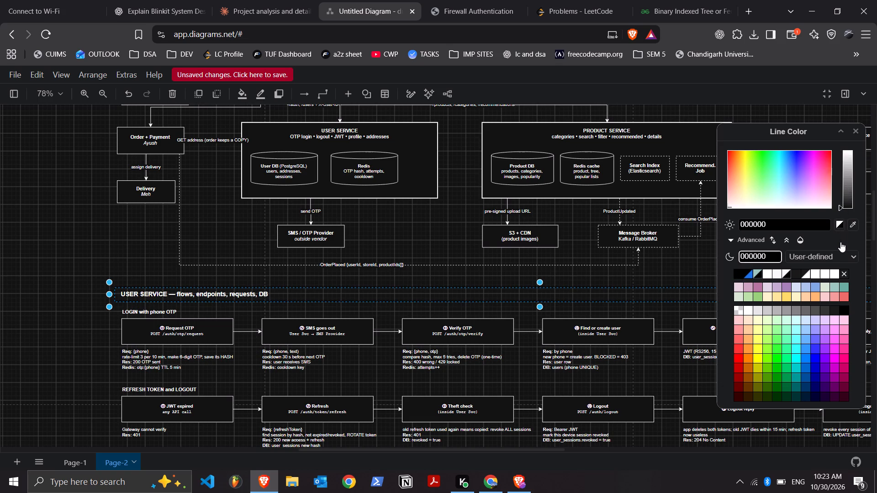
drag(840, 242, 840, 241)
drag(840, 241, 844, 187)
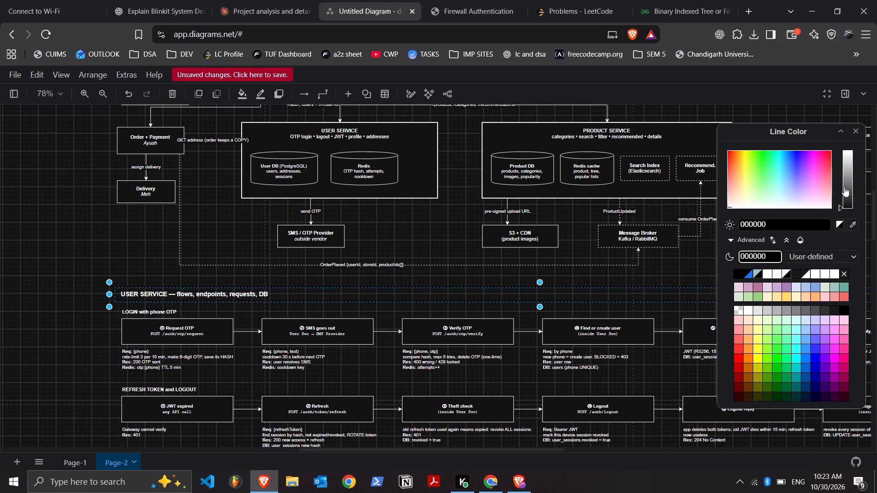
click(844, 187)
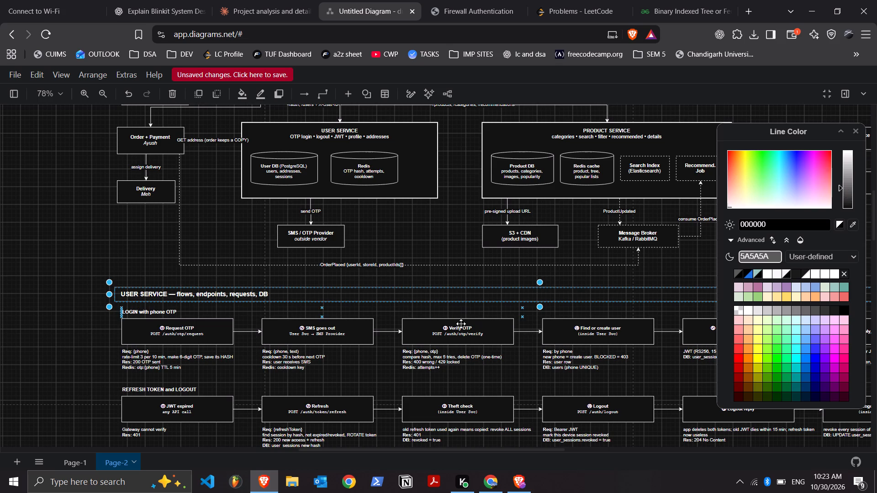
Set the dark-mode fill color of the "USER SERVICE — flows, endpoints, requests, DB" heading bar to 151515 and deselect it.
click(241, 99)
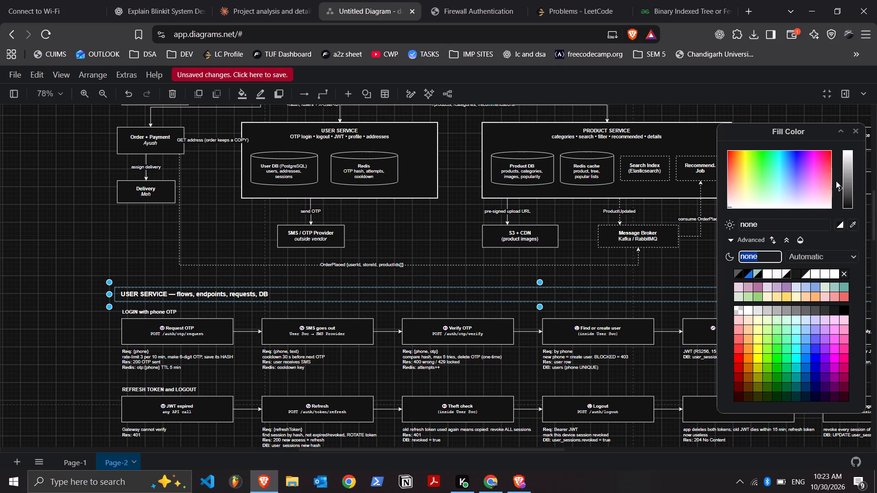
drag(838, 187, 841, 244)
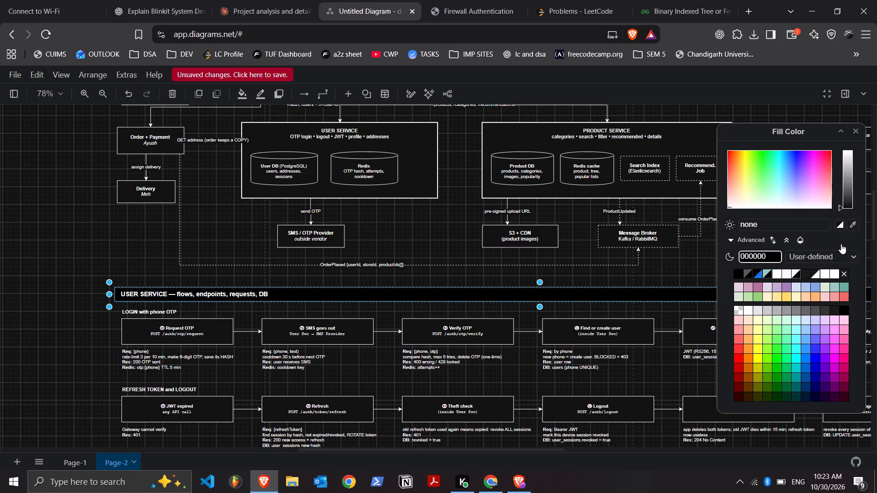
drag(841, 244, 841, 243)
drag(841, 243, 832, 206)
drag(832, 206, 839, 204)
drag(839, 204, 838, 173)
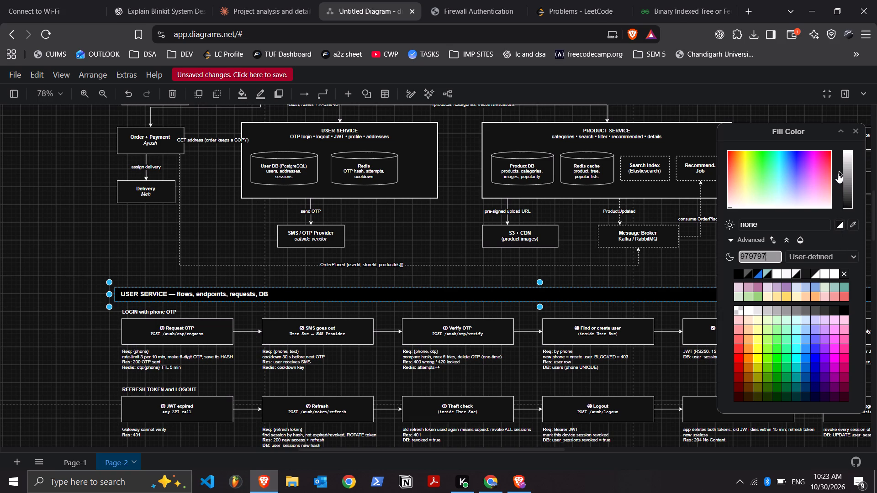
drag(838, 173, 843, 189)
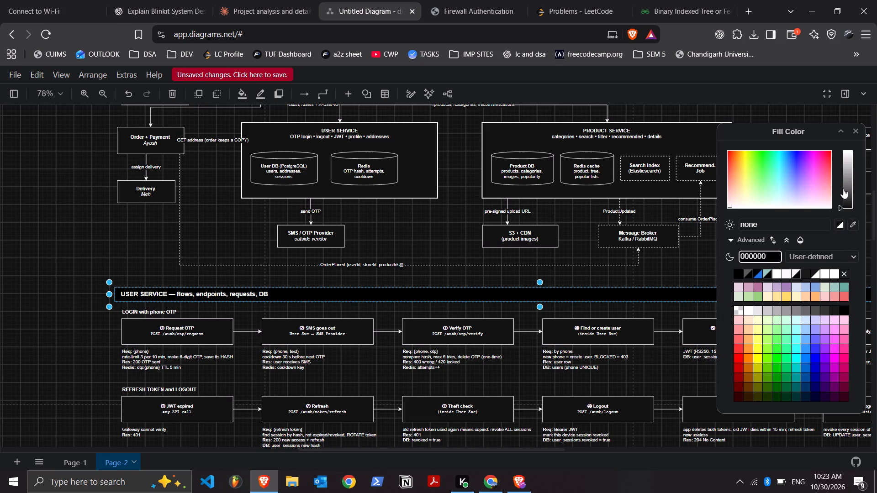
click(843, 189)
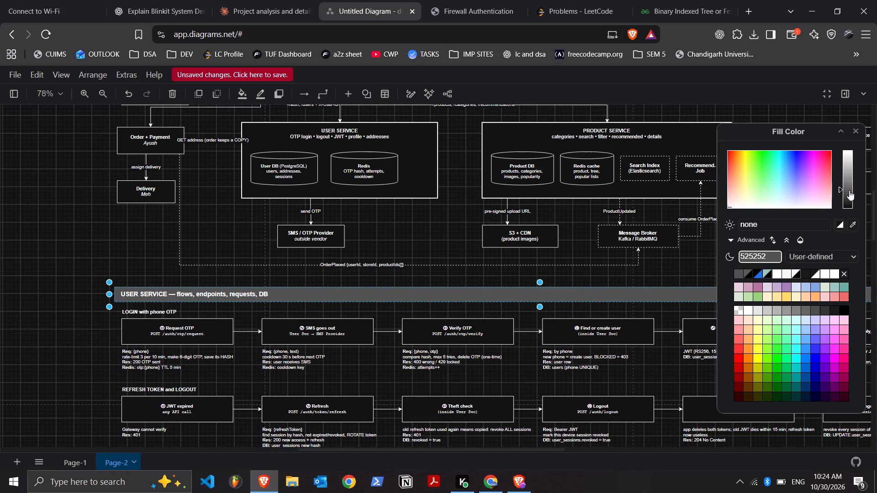
click(851, 190)
click(844, 202)
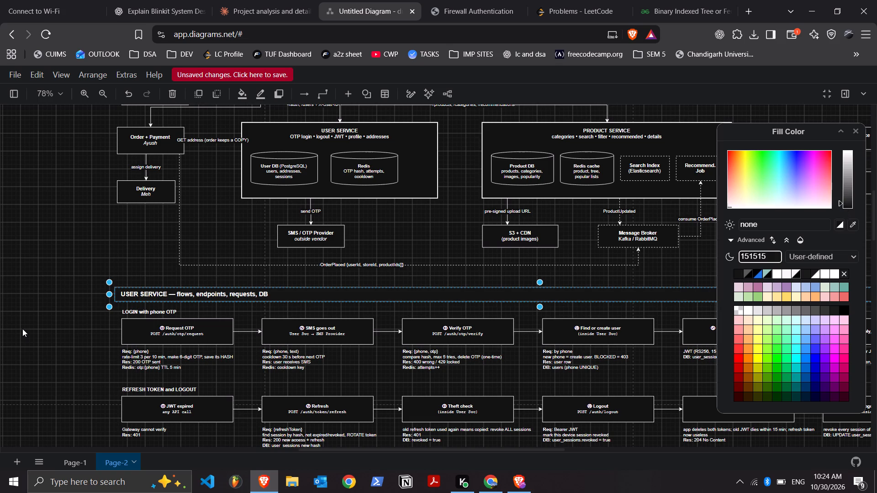
scroll(29, 351, up, 1)
scroll(53, 409, down, 2)
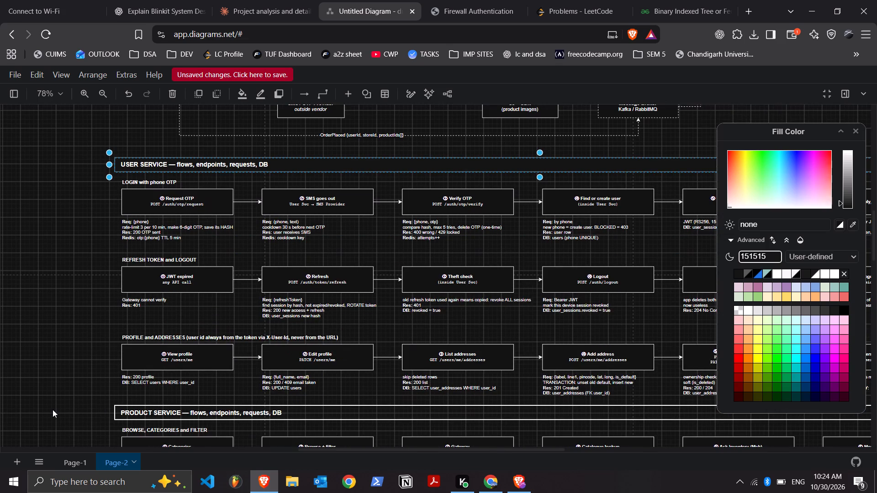
click(53, 409)
click(73, 342)
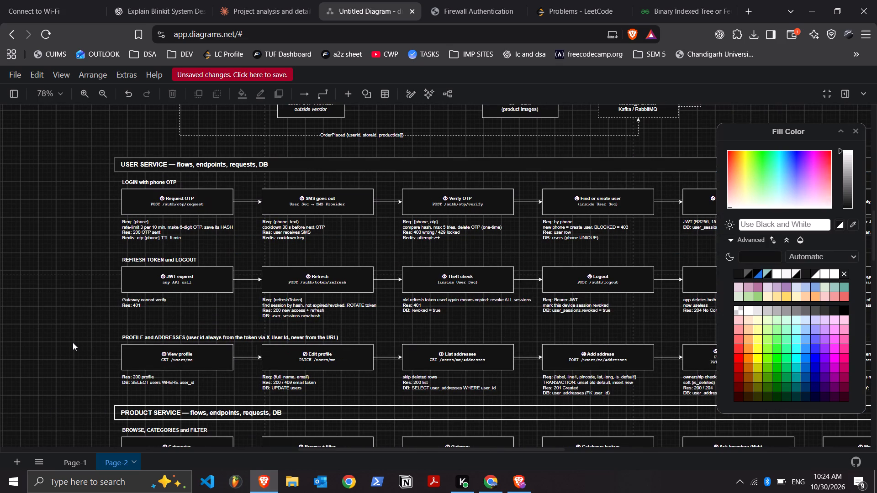
Set the dark-mode fill color of the "PRODUCT SERVICE — flows, endpoints, requests, DB" heading bar to 151515.
scroll(73, 342, down, 1)
click(181, 328)
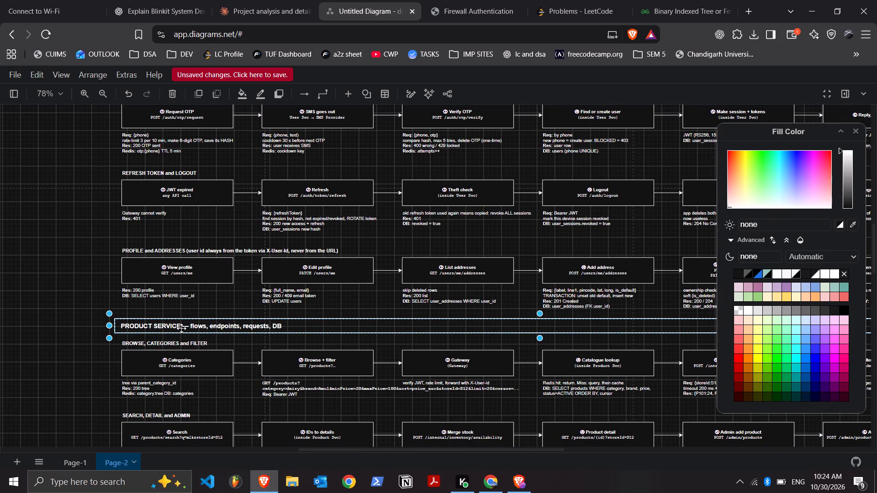
double_click(181, 328)
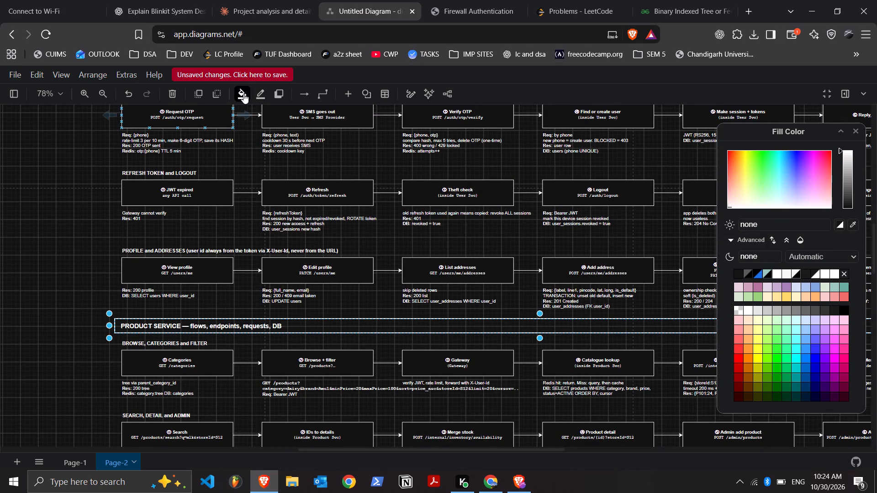
click(243, 94)
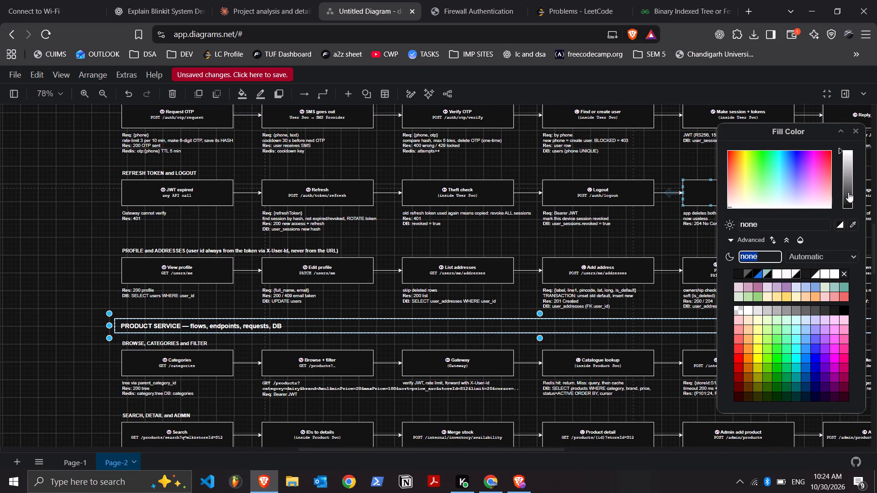
click(848, 192)
click(848, 202)
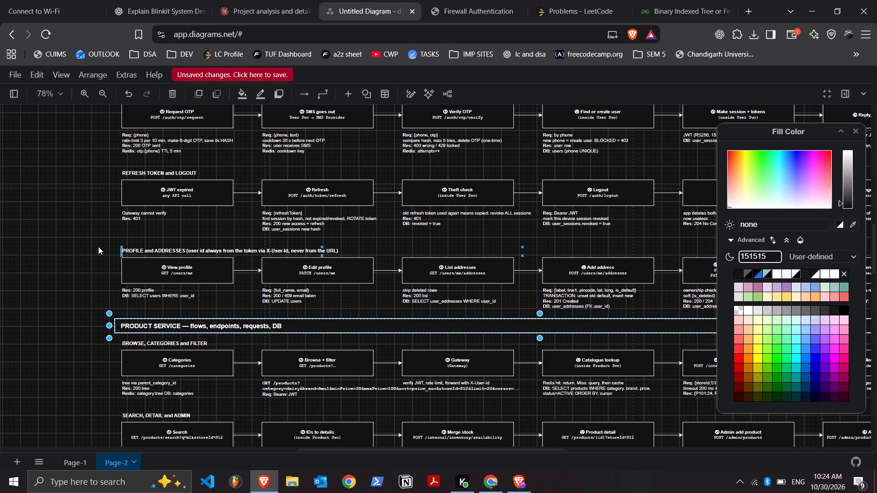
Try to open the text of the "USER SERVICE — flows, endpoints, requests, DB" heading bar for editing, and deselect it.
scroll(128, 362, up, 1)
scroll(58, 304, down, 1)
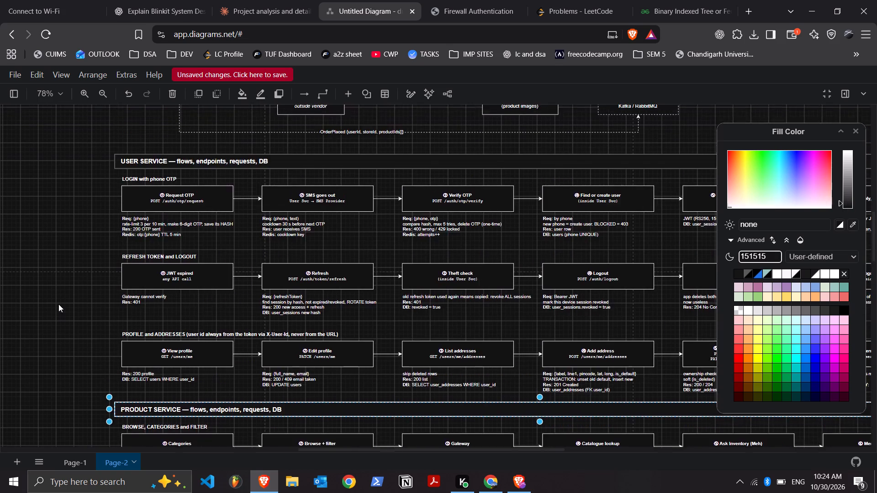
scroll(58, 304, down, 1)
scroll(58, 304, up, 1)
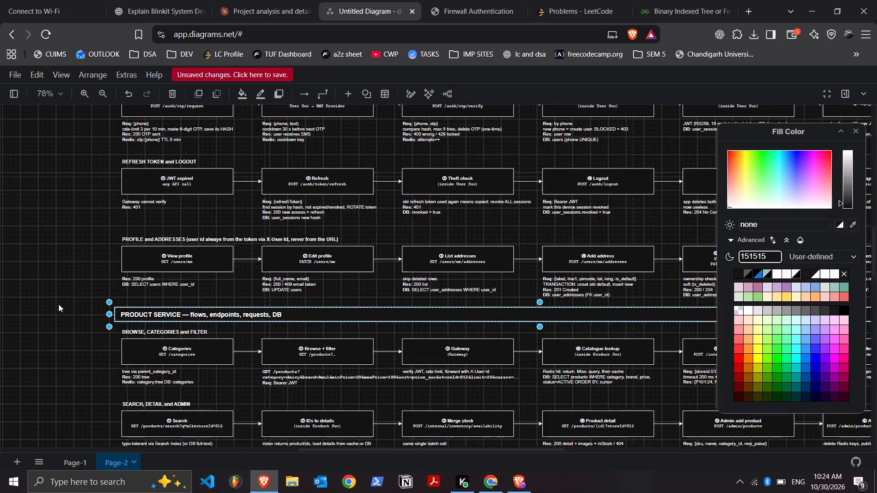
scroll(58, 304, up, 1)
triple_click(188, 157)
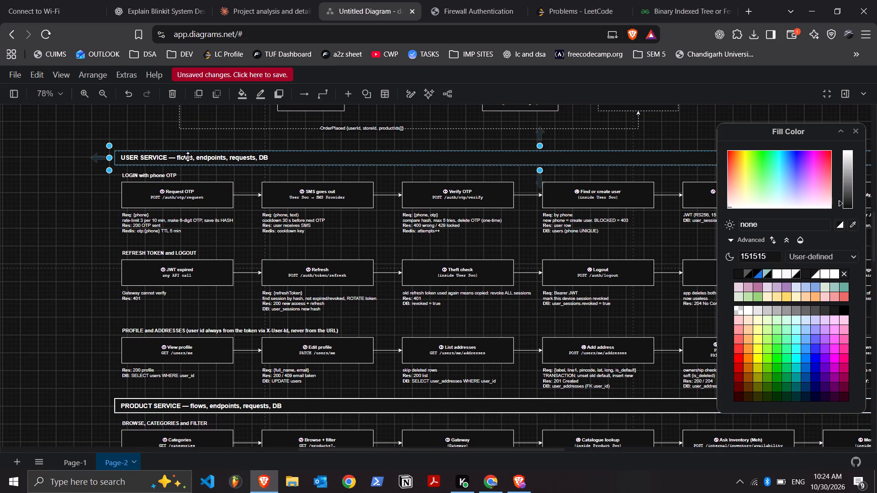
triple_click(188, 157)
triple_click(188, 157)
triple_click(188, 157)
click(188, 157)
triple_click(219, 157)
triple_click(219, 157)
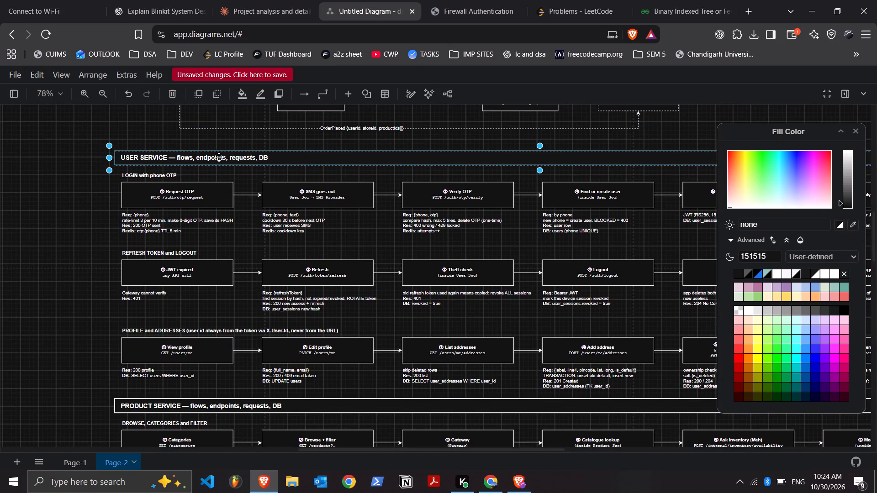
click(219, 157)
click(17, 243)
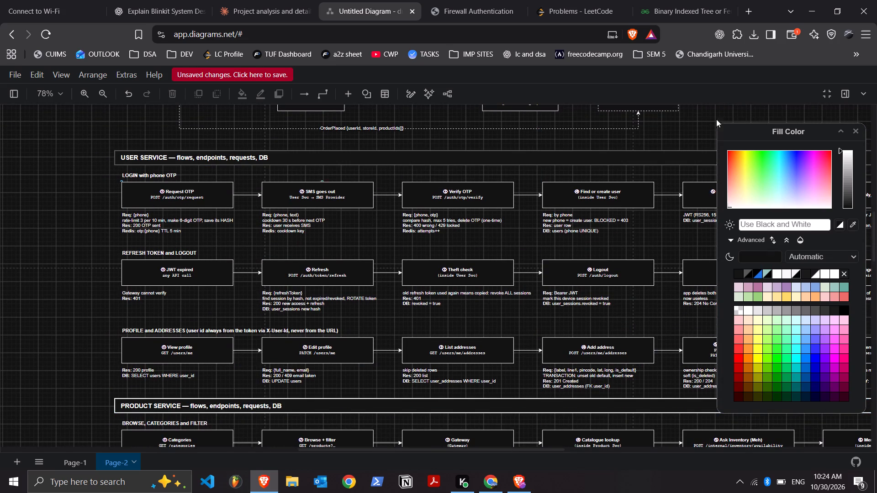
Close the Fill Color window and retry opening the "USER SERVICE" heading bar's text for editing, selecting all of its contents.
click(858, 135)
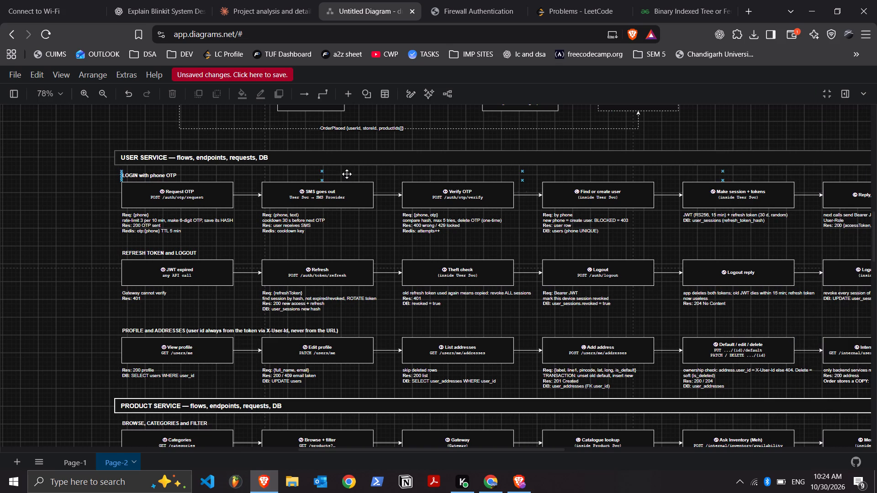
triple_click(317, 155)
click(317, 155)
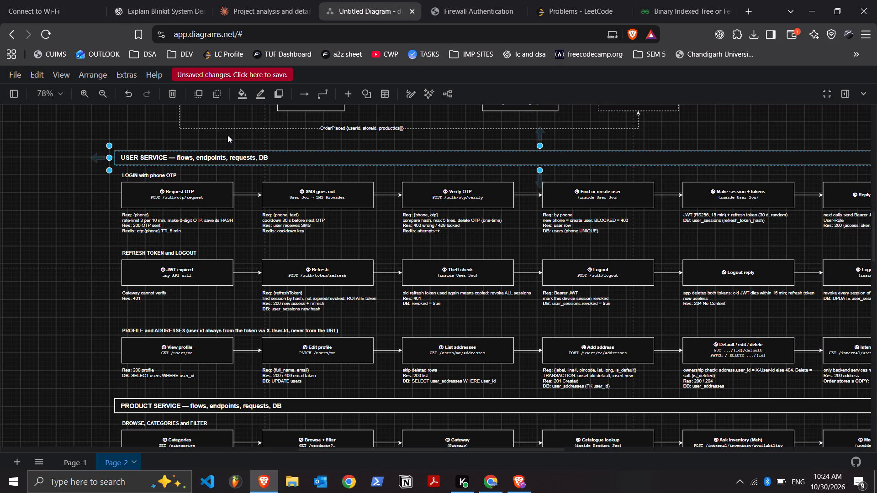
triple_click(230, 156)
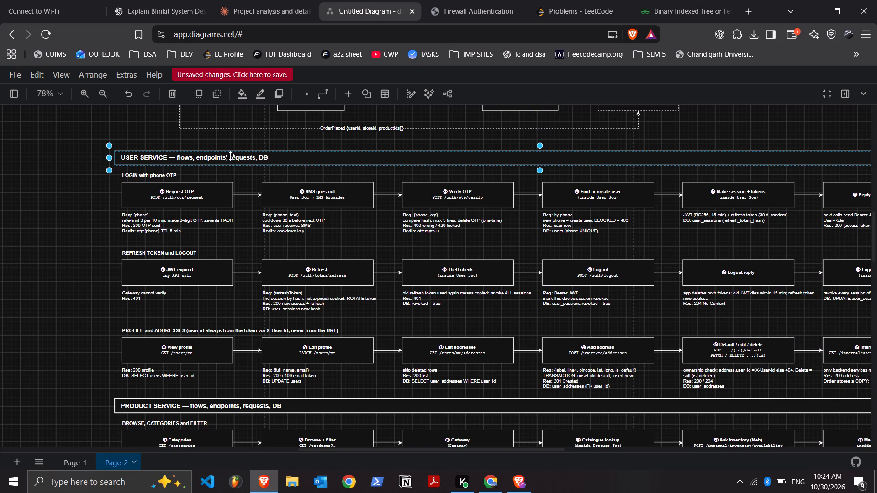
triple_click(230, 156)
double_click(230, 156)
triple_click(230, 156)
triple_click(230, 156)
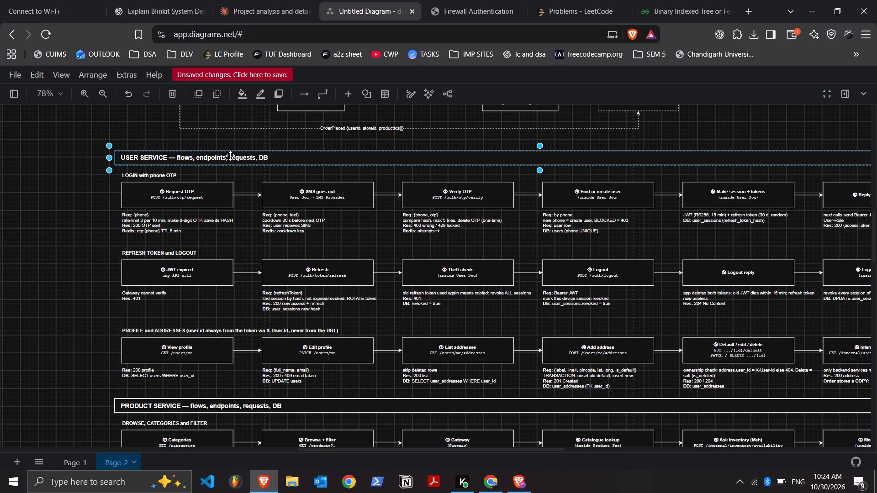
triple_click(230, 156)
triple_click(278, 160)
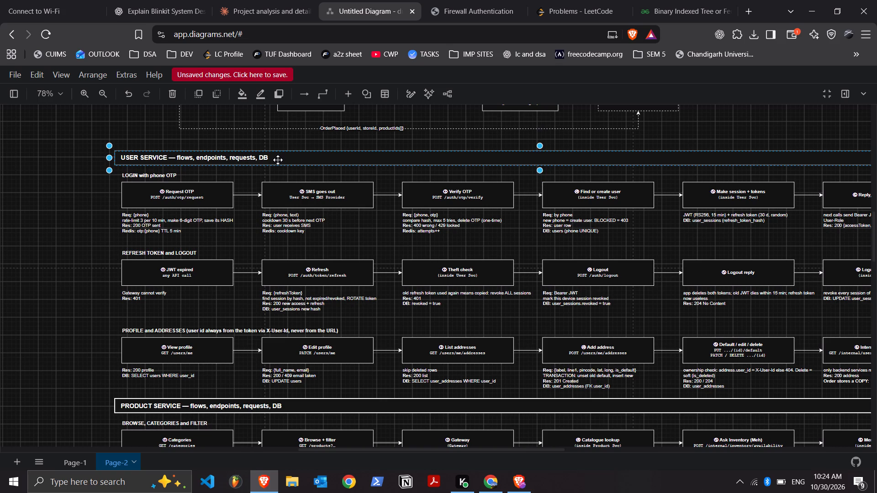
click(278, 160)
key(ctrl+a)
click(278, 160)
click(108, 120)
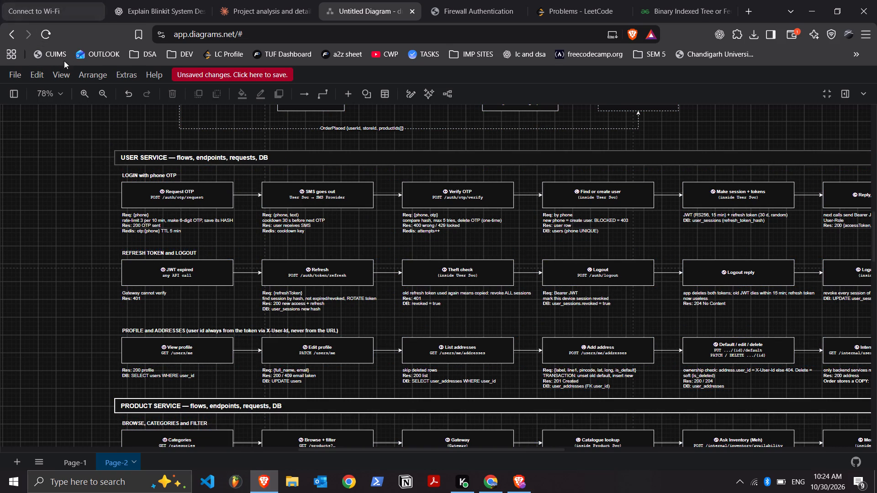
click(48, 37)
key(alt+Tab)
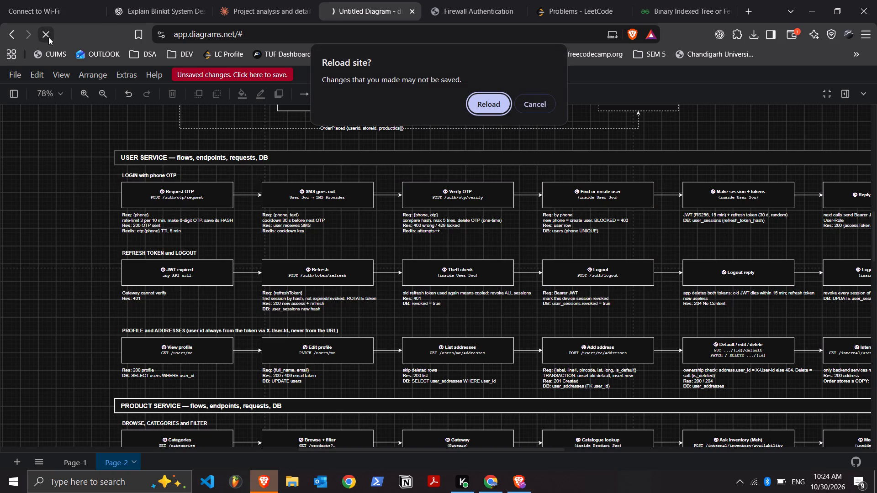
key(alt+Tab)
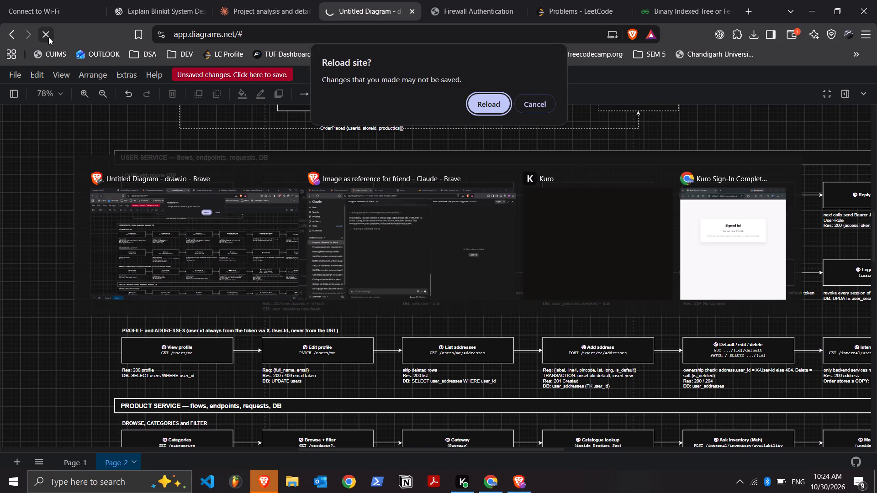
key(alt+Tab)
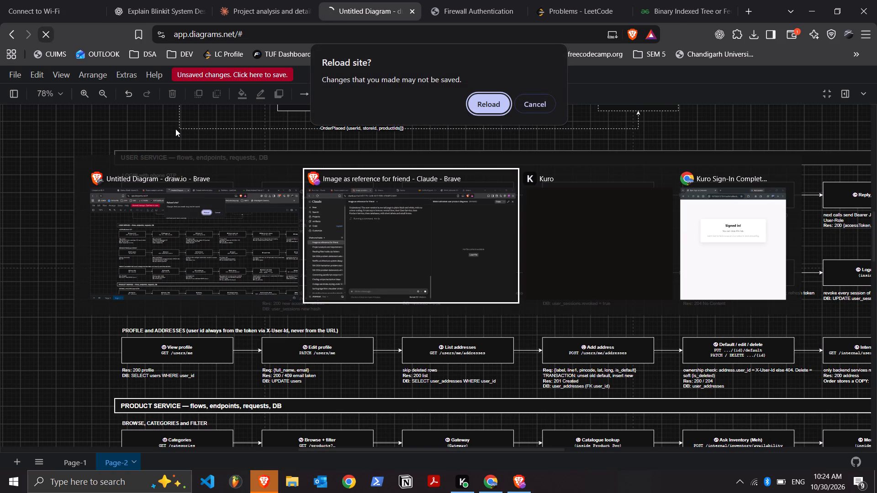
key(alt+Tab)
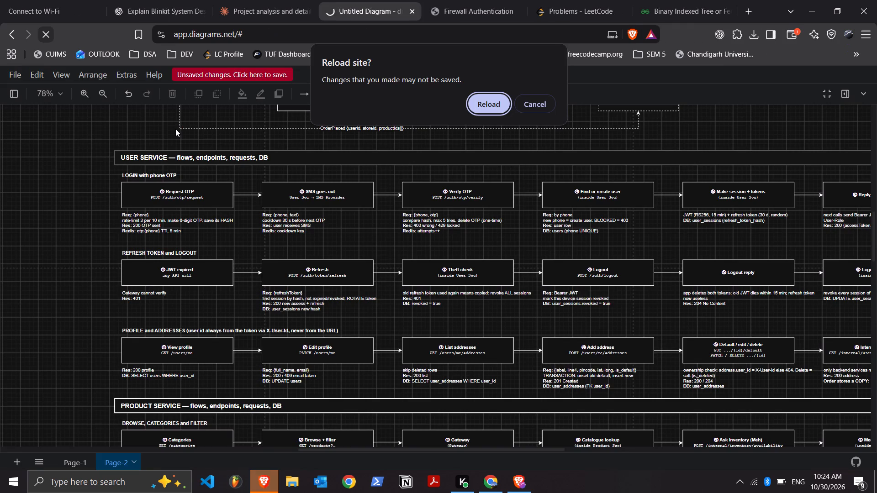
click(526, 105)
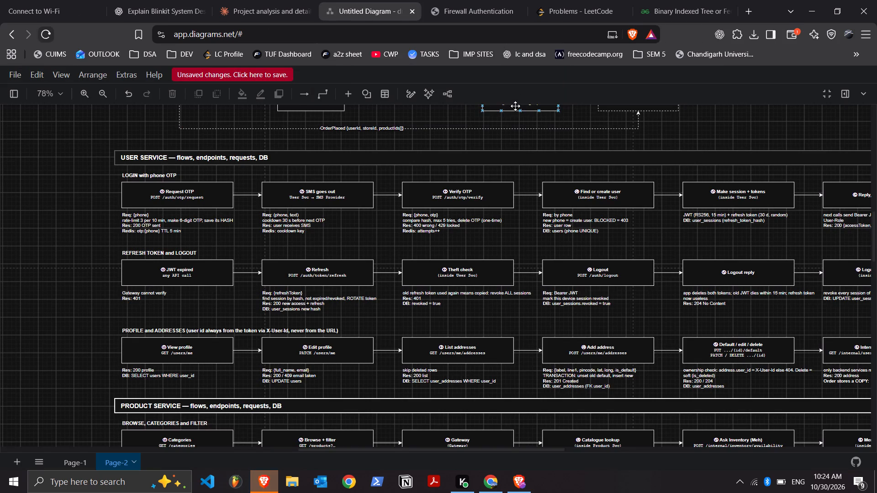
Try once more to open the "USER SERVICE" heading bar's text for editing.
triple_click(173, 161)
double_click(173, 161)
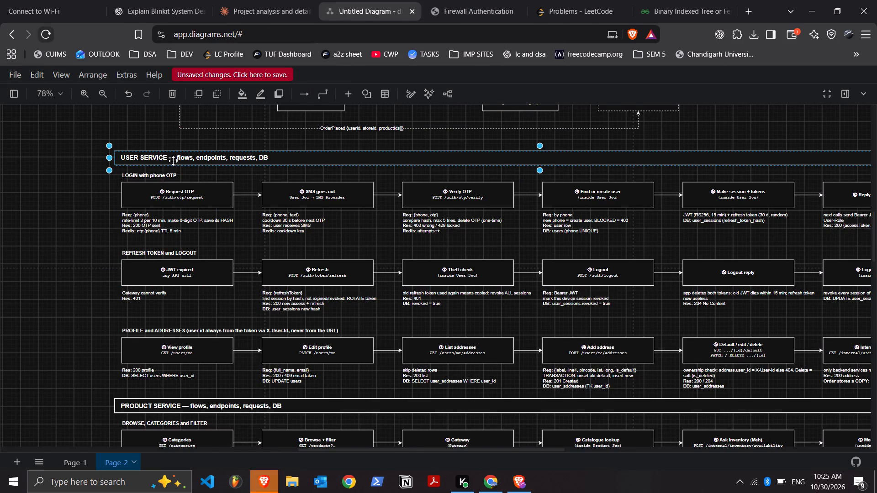
Save the diagram to Google Drive's My Drive as an XML file named "final blinkit.drawio".
click(254, 78)
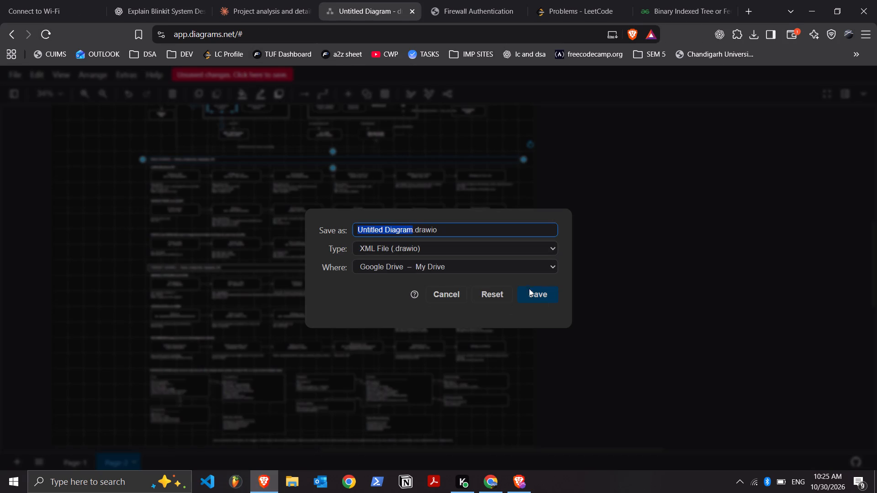
key(BackSpace)
text(final)
key(space)
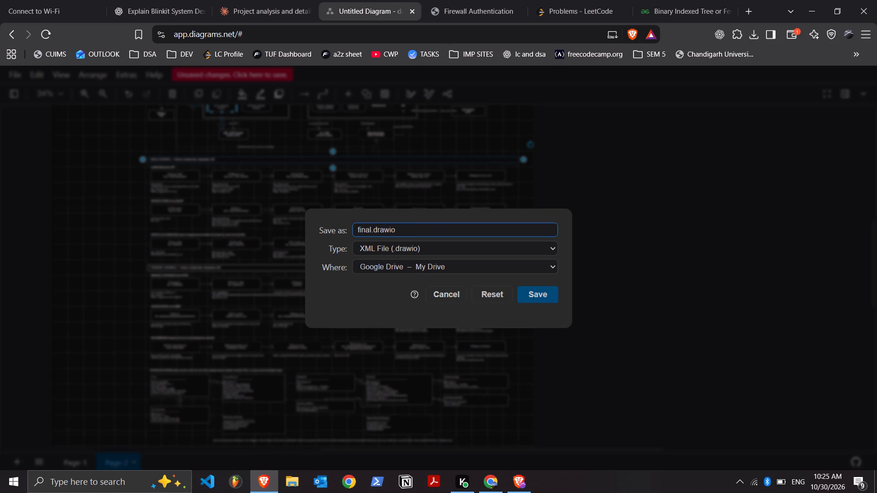
text(syste)
key(BackSpace)
key(BackSpace)
key(BackSpace)
key(BackSpace)
key(BackSpace)
text(blinkit)
key(Return)
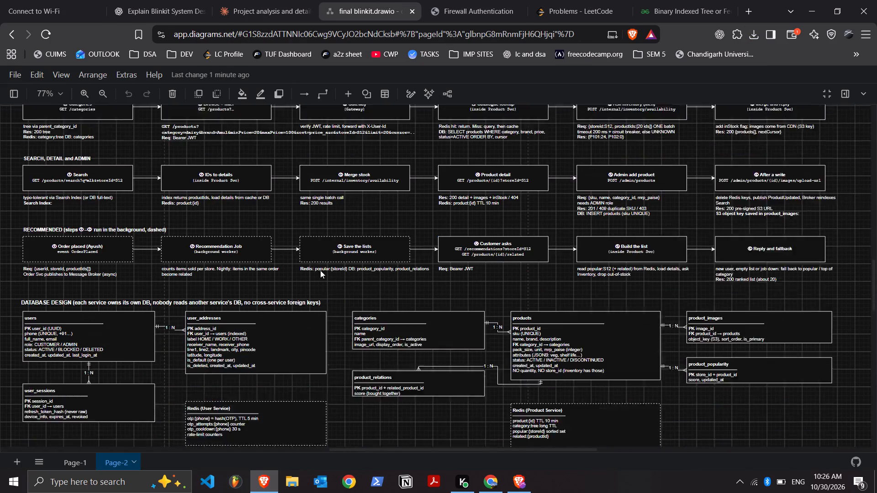
scroll(320, 270, down, 1)
scroll(320, 270, up, 1)
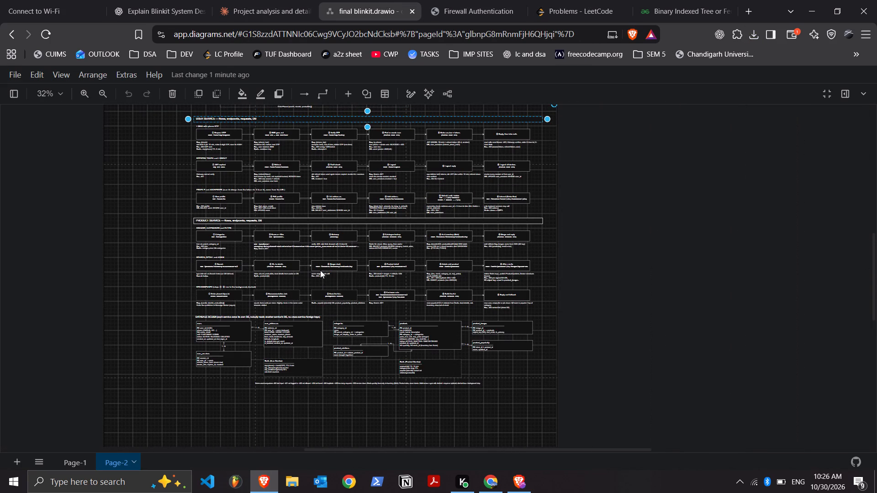
scroll(320, 270, up, 1)
scroll(167, 200, up, 1)
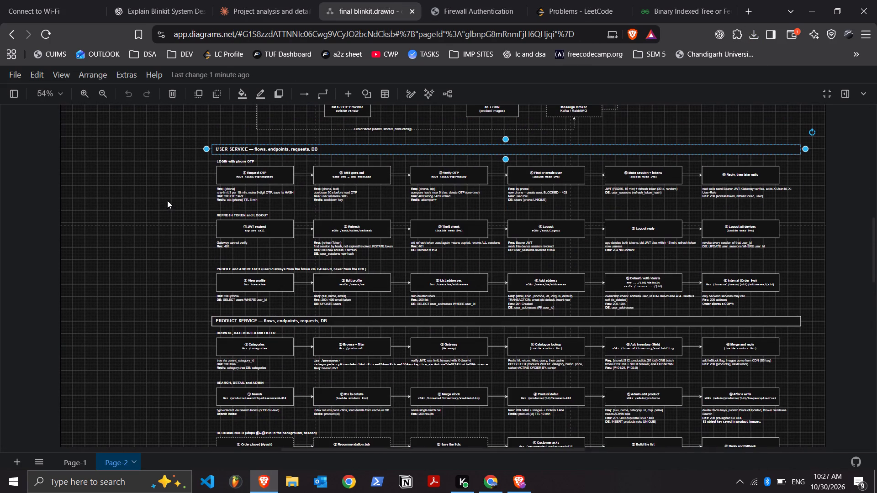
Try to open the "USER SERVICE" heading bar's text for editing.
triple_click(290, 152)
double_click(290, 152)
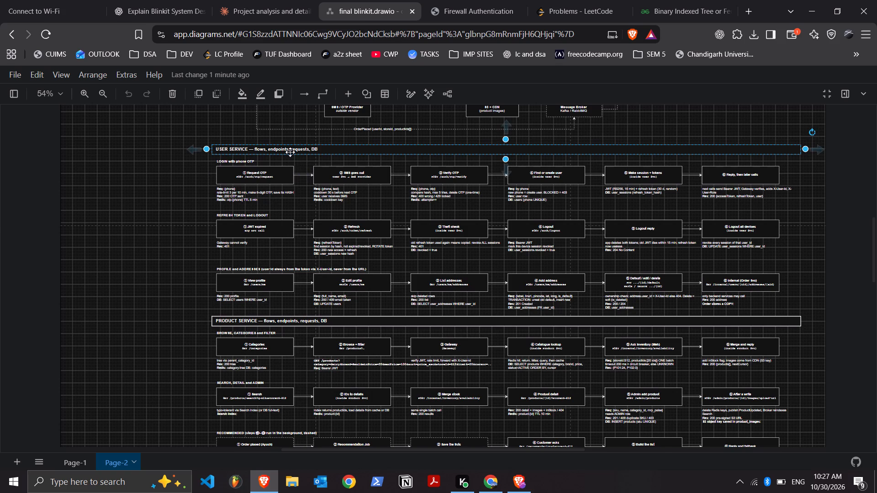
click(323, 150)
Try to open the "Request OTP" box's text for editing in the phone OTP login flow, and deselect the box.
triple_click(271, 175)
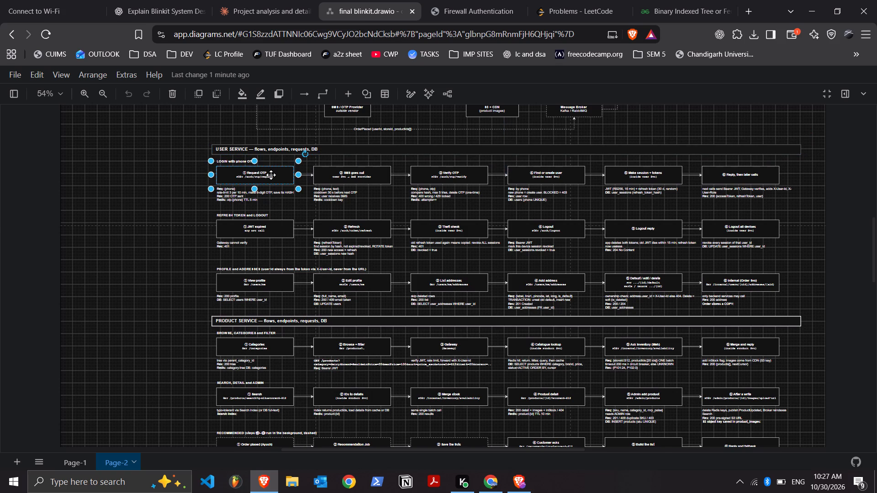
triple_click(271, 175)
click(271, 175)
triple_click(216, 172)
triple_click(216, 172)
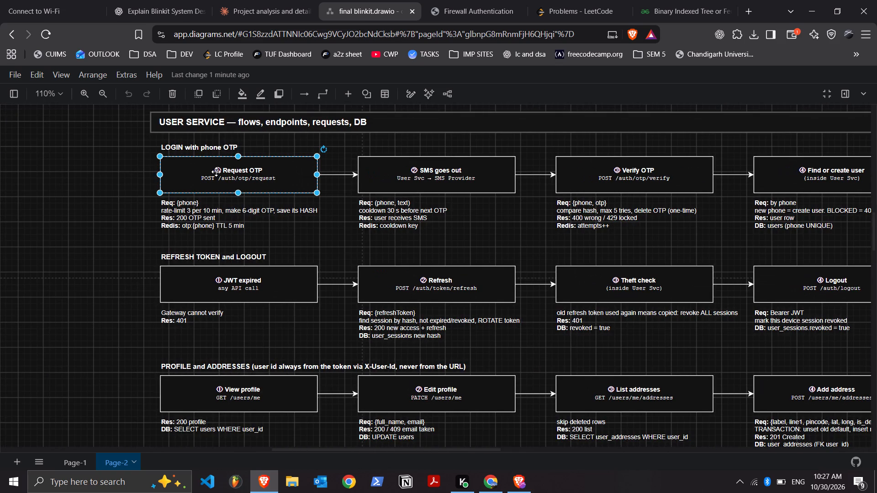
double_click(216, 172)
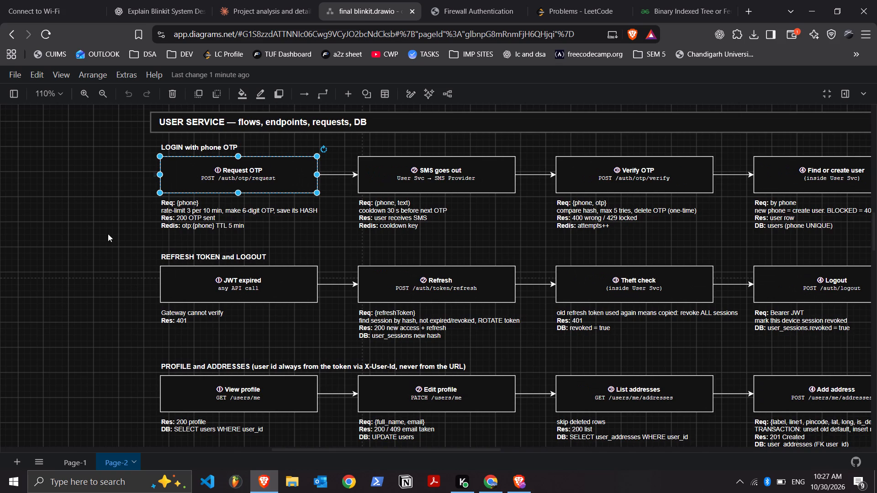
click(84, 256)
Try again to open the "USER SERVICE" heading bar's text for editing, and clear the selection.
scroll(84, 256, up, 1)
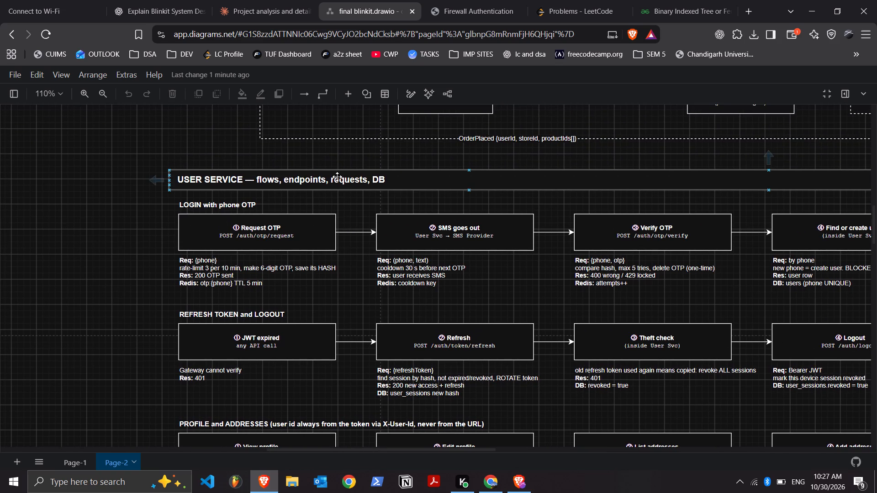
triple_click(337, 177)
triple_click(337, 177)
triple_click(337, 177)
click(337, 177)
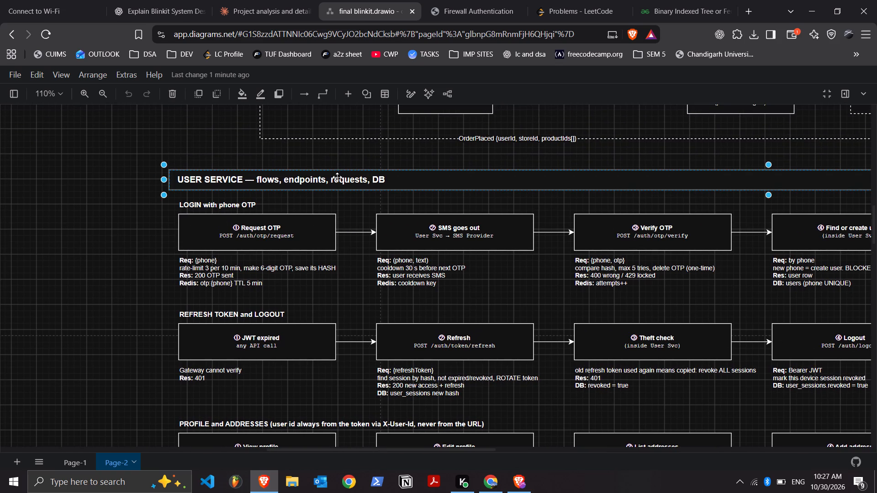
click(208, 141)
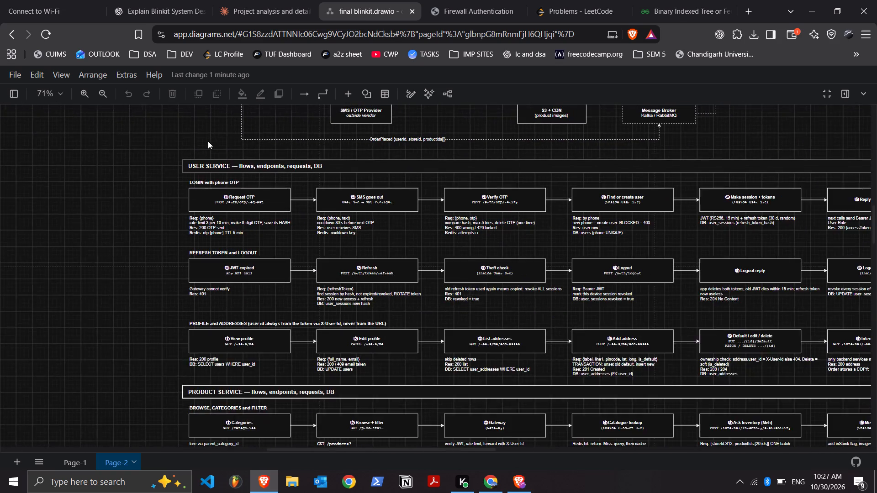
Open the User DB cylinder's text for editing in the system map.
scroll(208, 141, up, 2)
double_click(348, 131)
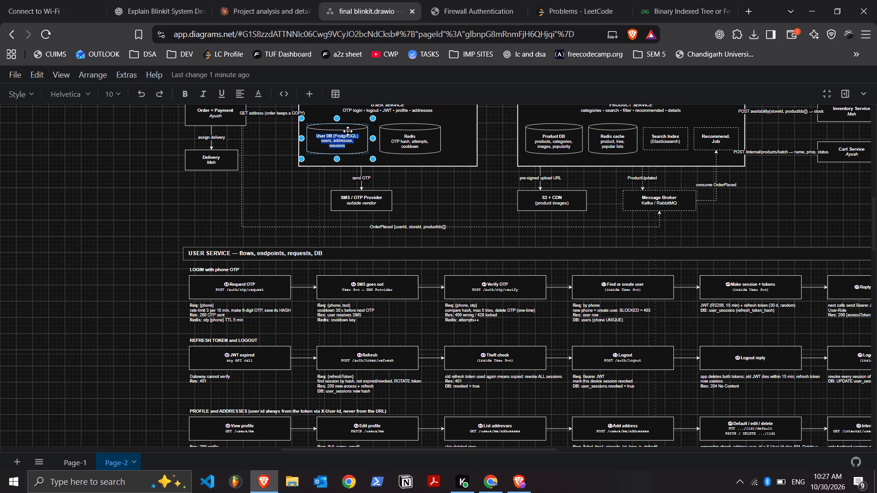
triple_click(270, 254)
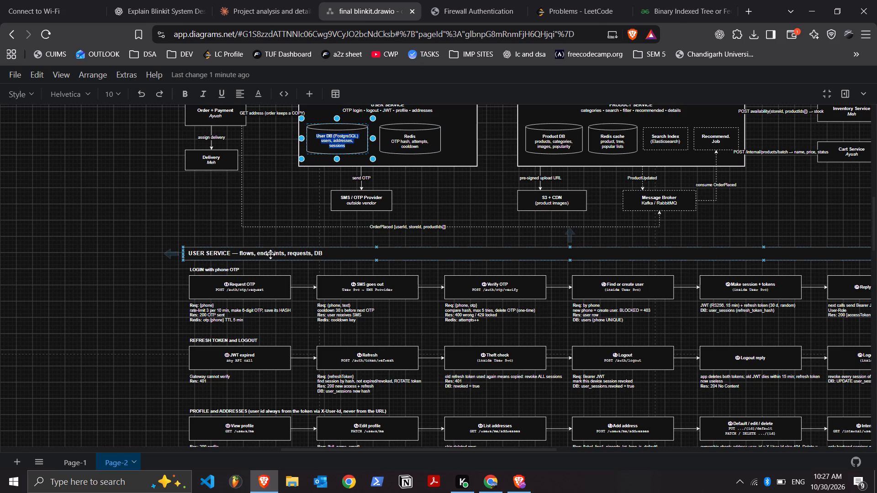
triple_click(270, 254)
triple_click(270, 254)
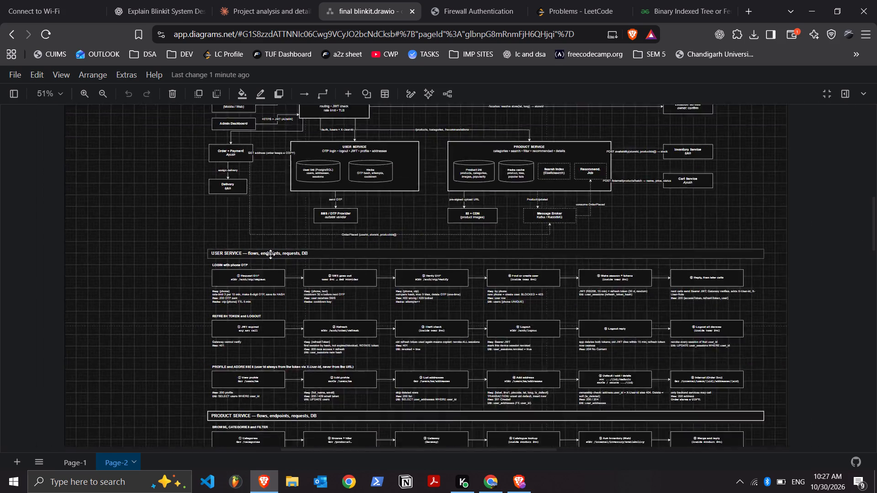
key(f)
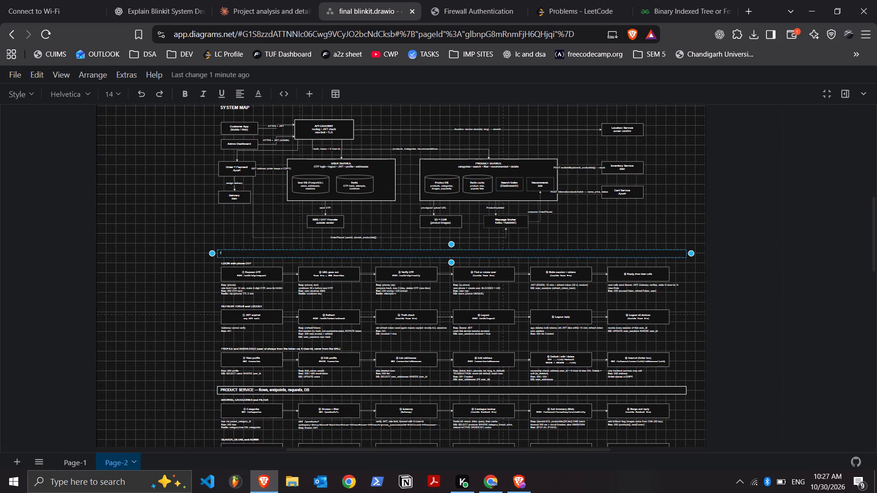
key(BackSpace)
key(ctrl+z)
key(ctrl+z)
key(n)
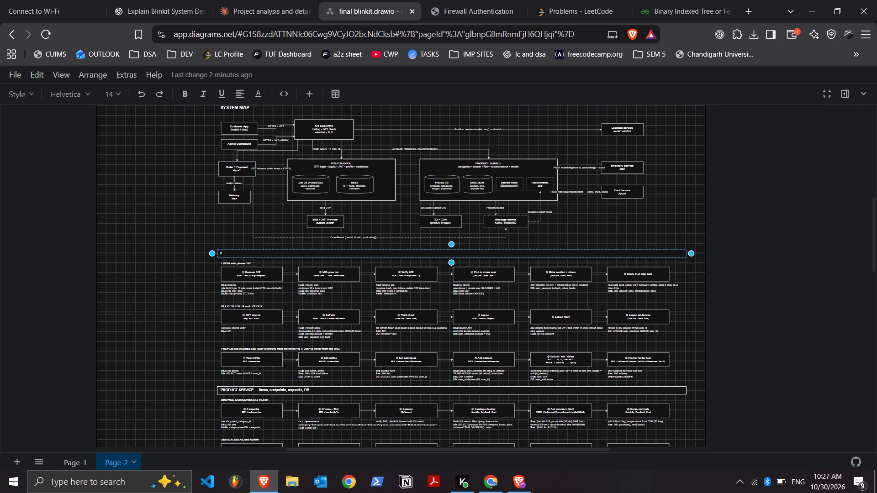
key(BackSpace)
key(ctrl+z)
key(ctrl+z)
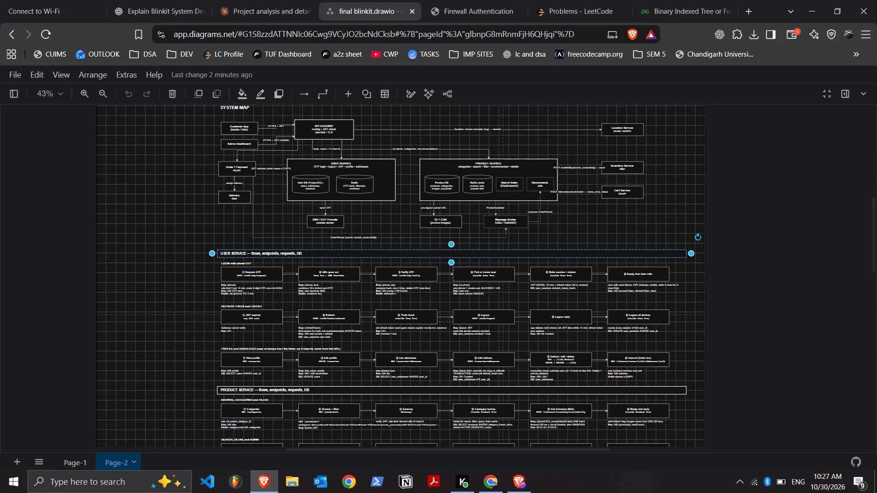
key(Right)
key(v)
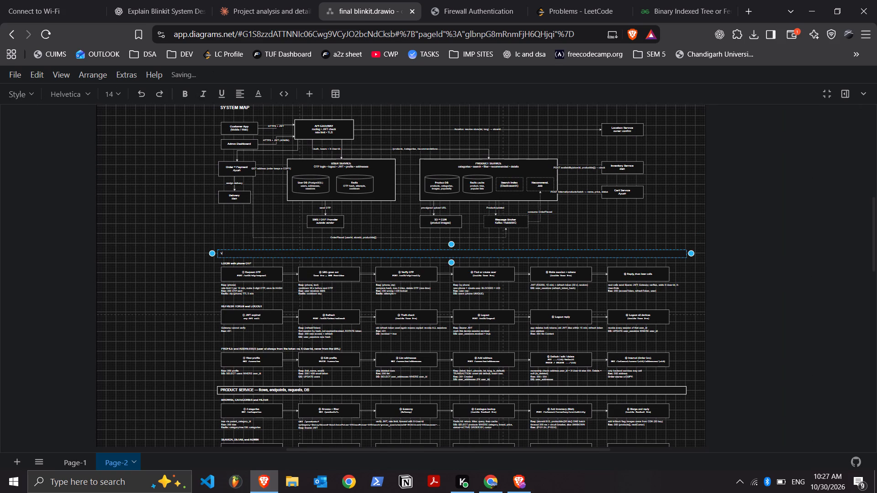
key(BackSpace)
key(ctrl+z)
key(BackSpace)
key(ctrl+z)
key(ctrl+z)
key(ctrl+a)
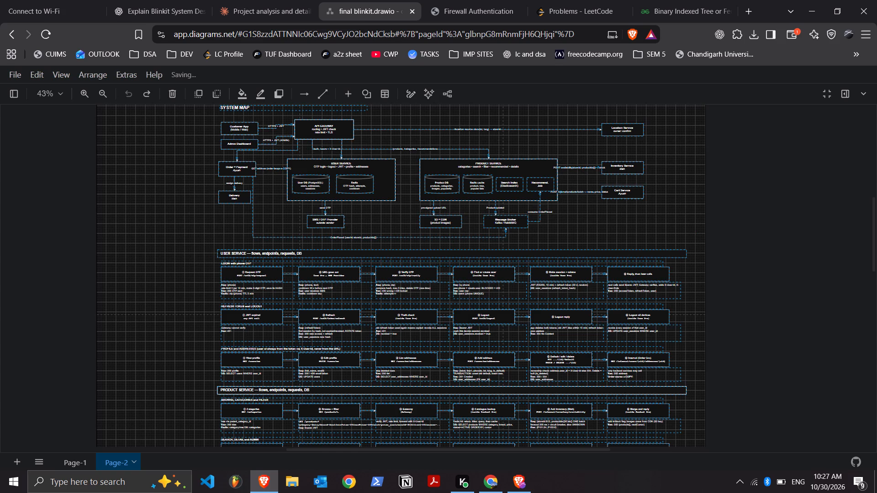
Set the font size of the "USER SERVICE — flows, endpoints, requests, DB" heading text to 24.
double_click(247, 252)
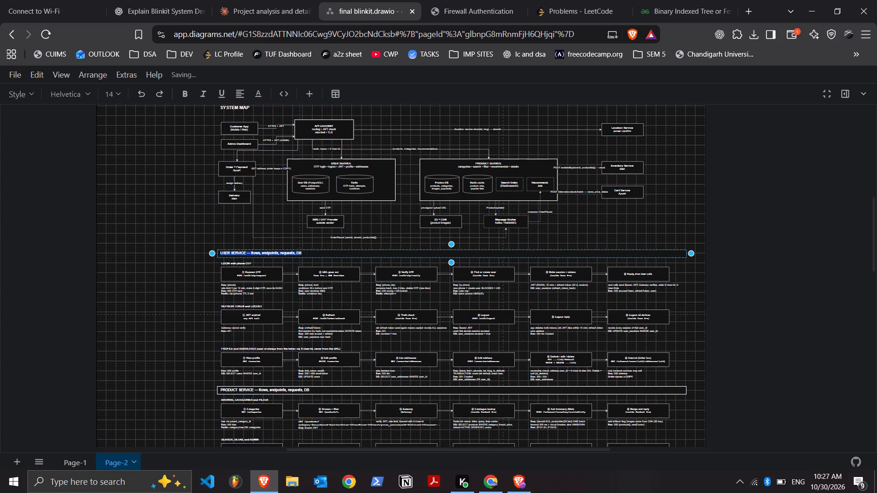
click(298, 254)
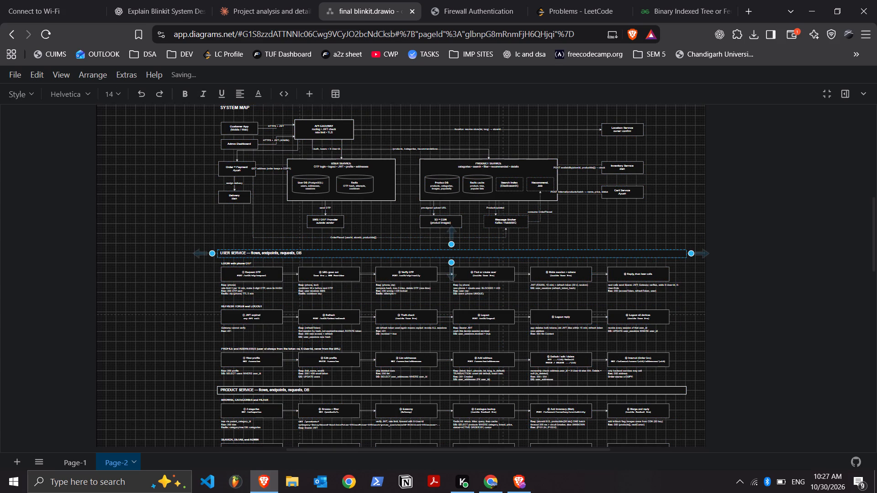
click(298, 254)
key(ctrl+a)
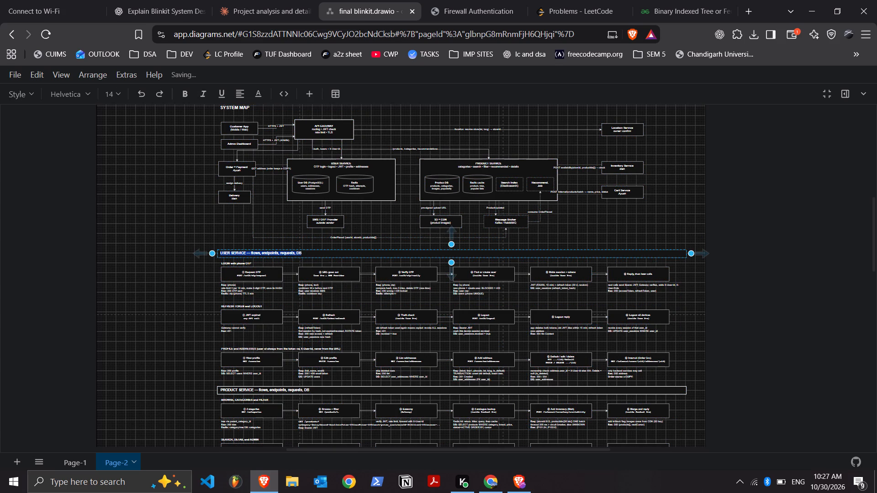
click(114, 94)
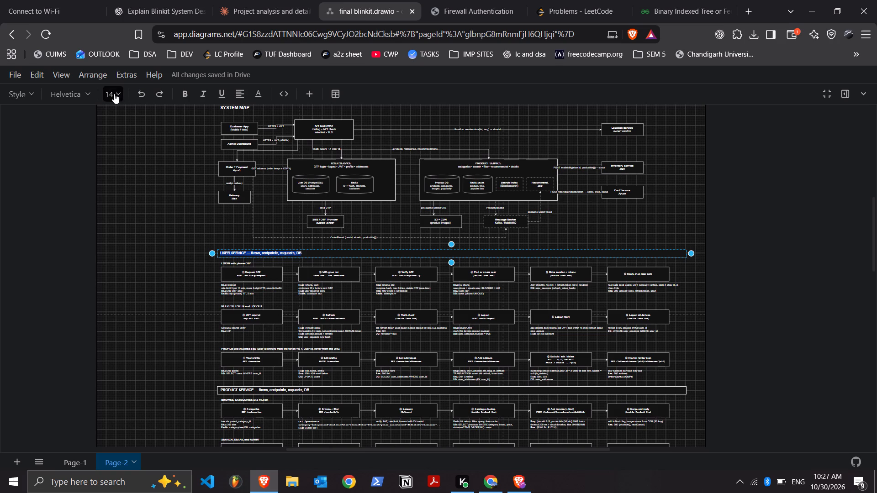
click(119, 221)
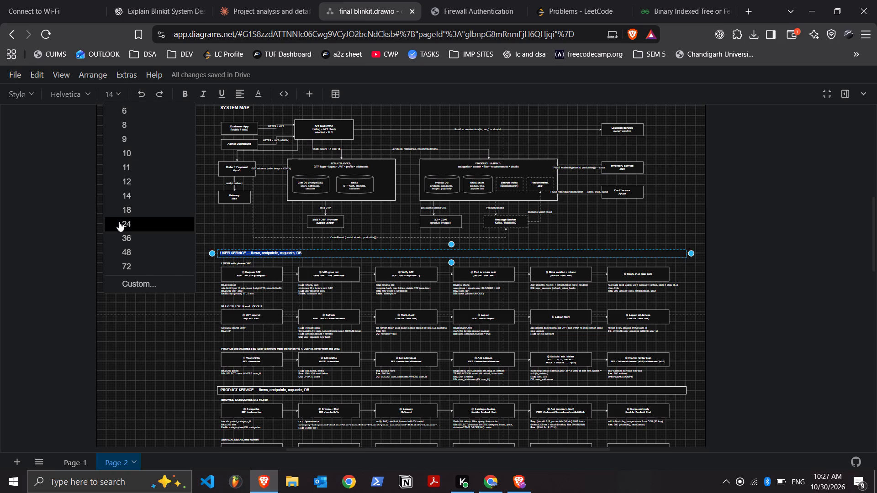
scroll(119, 221, up, 2)
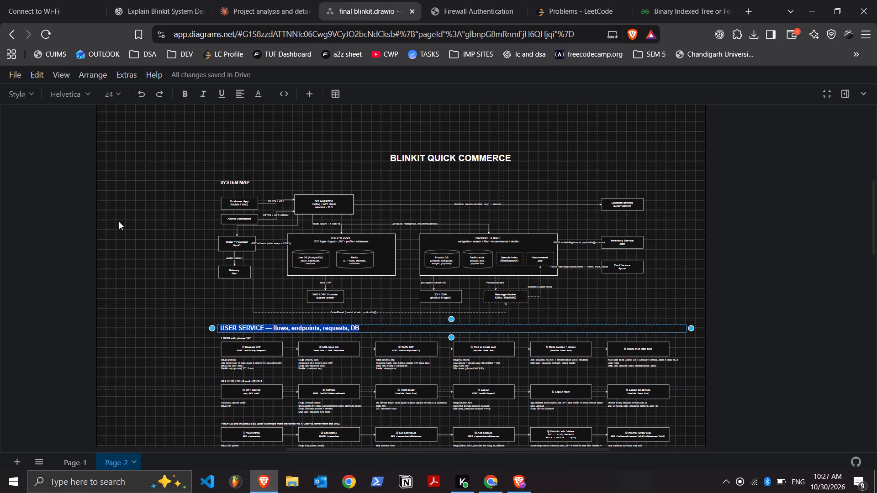
scroll(119, 221, up, 1)
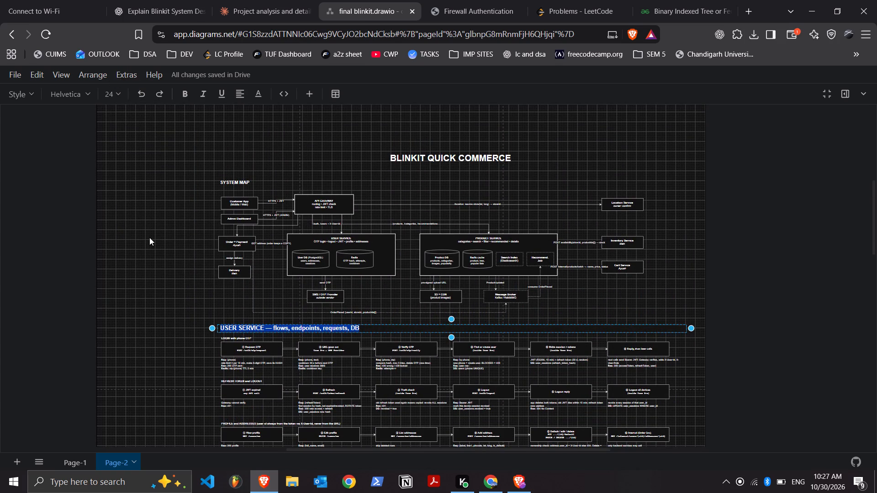
click(149, 237)
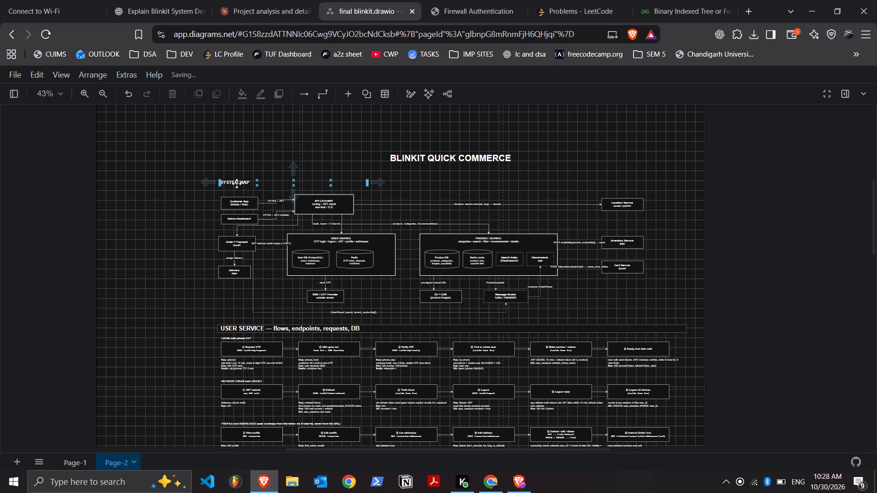
Set the font size of the "SYSTEM MAP" label text to 24.
double_click(237, 184)
click(237, 184)
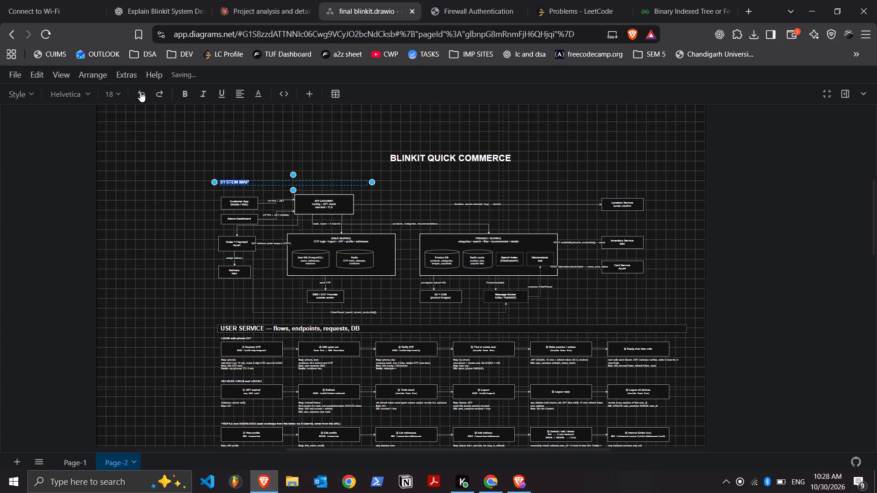
click(123, 92)
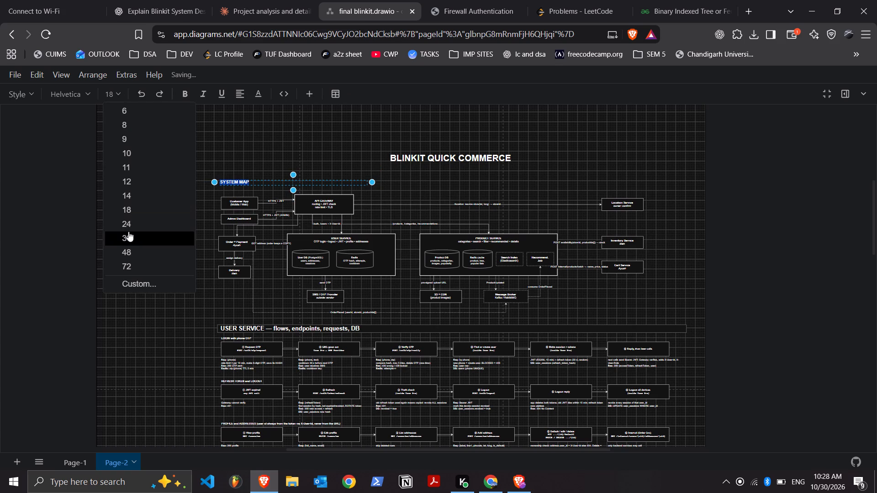
click(127, 229)
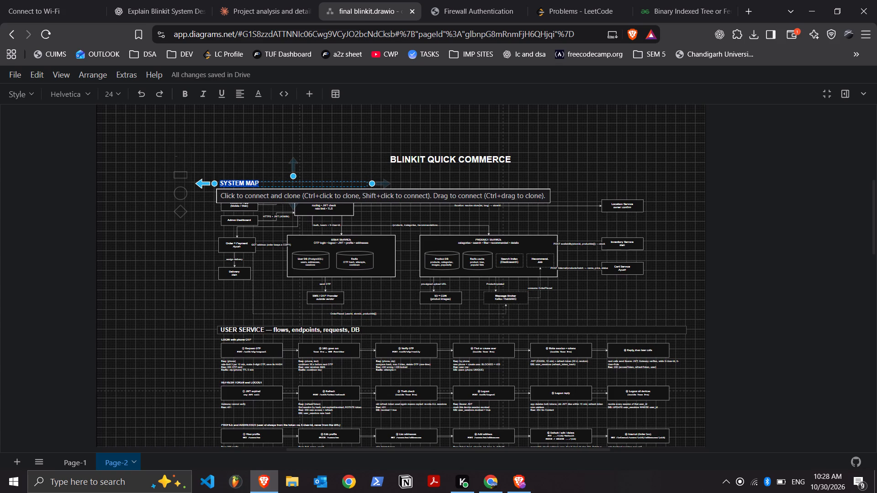
Set the "SYSTEM MAP" label's line color to dark grey 232323, and deselect the label.
click(284, 186)
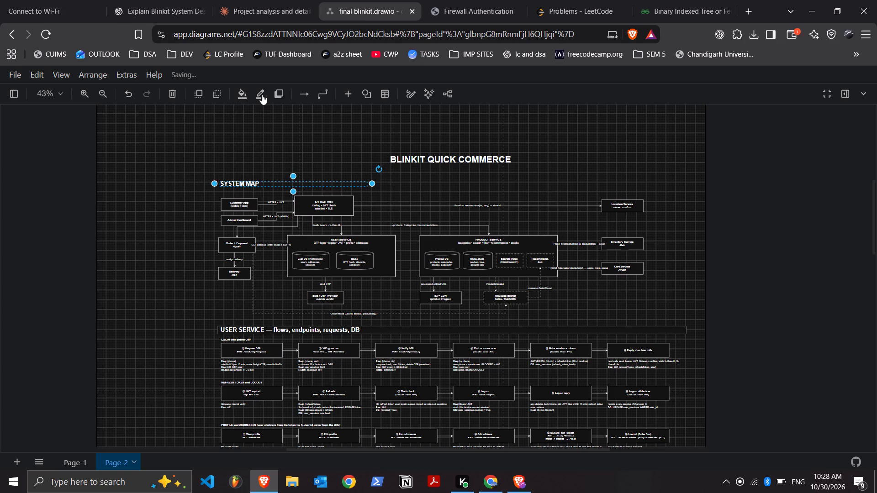
click(262, 94)
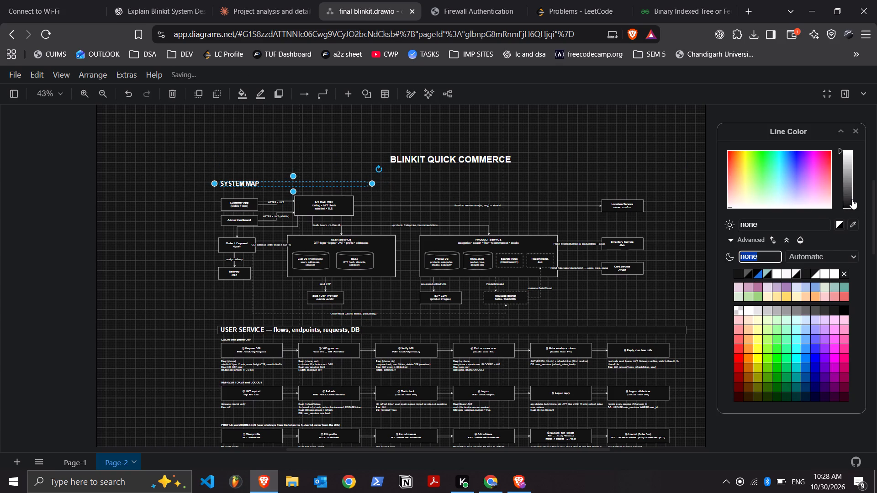
click(851, 199)
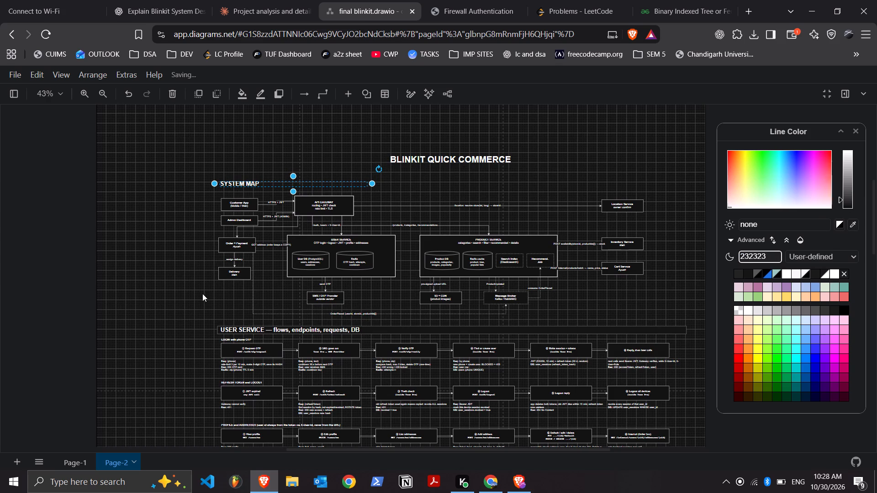
click(202, 294)
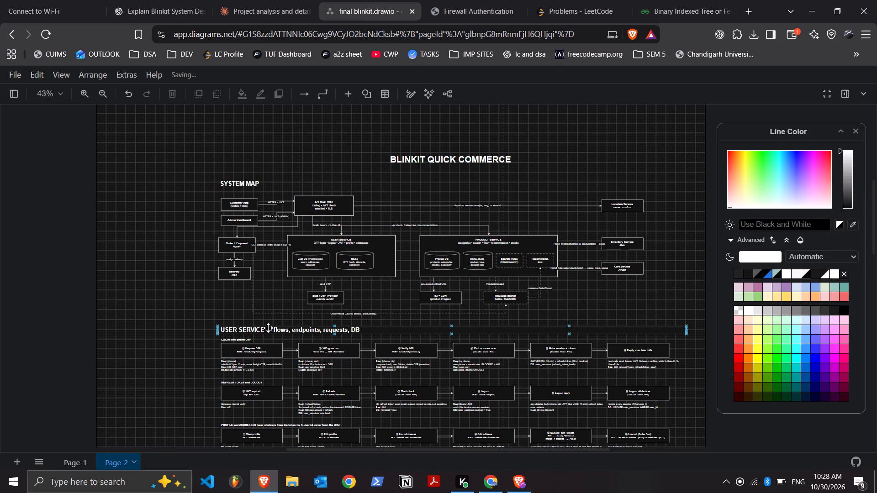
Copy the "USER SERVICE" heading bar and paste the duplicate between the "BLINKIT QUICK COMMERCE" title and the "SYSTEM MAP" label.
click(268, 328)
key(ctrl+c)
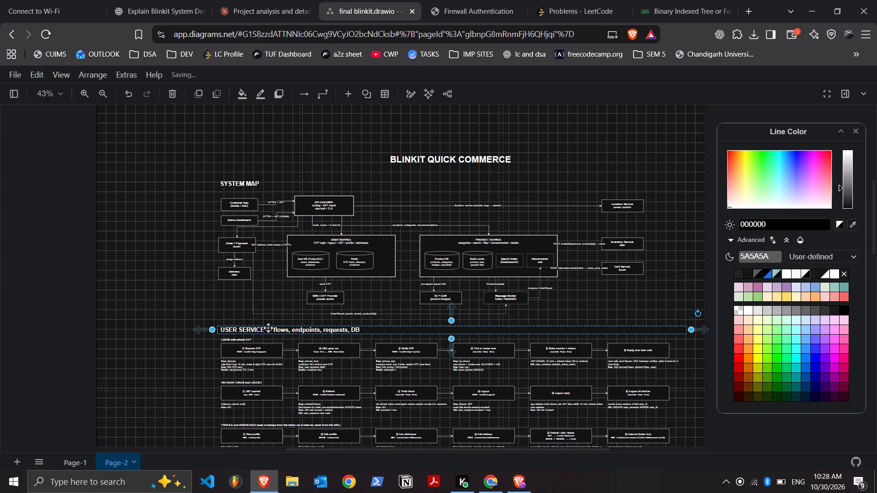
click(284, 181)
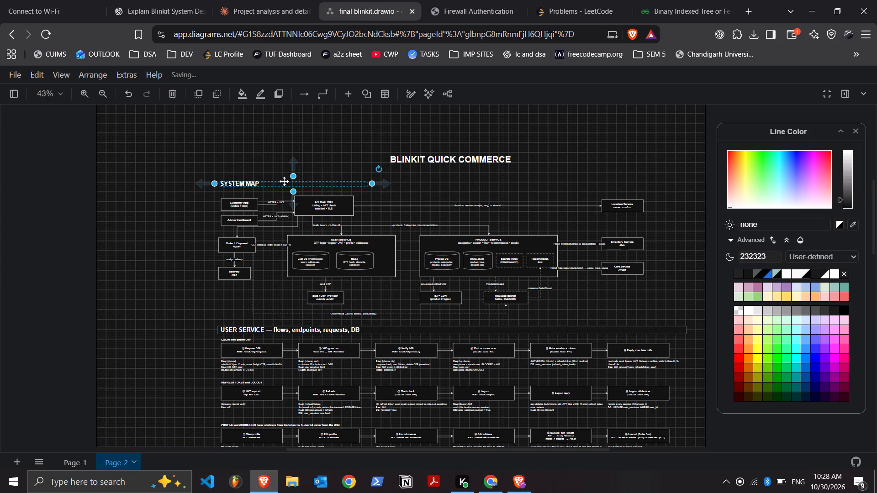
click(263, 169)
key(ctrl+v)
ctrl+click(263, 169)
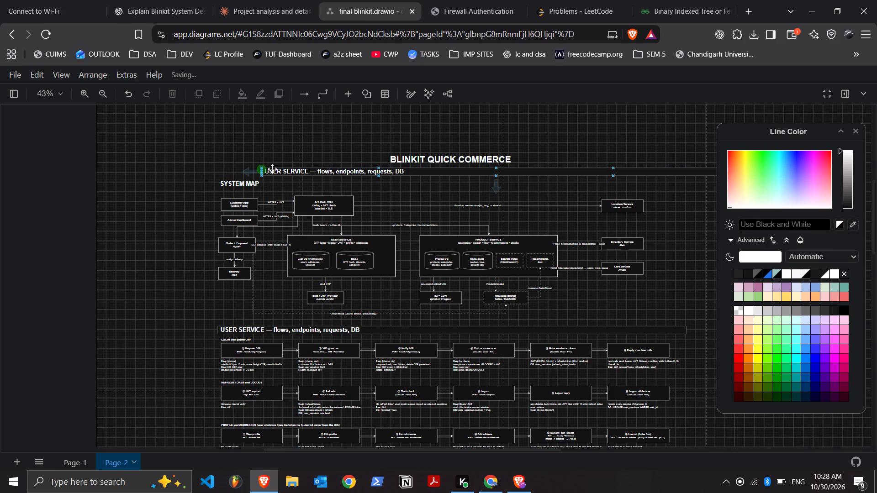
click(281, 169)
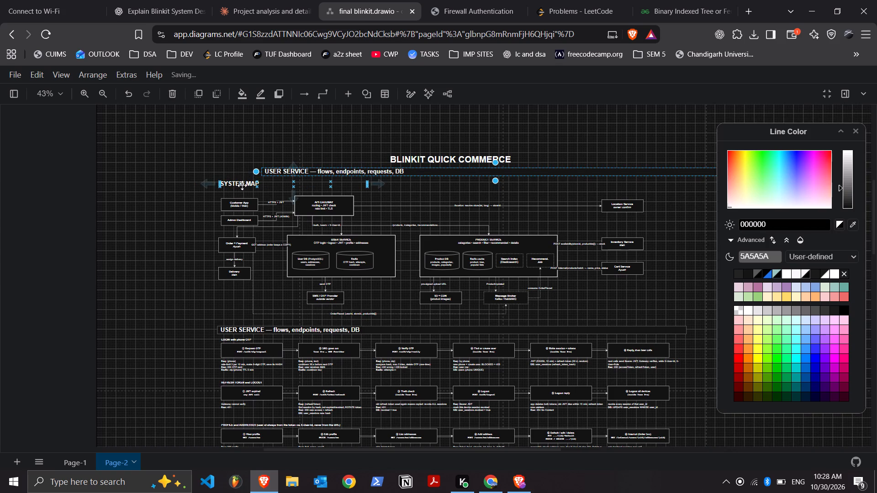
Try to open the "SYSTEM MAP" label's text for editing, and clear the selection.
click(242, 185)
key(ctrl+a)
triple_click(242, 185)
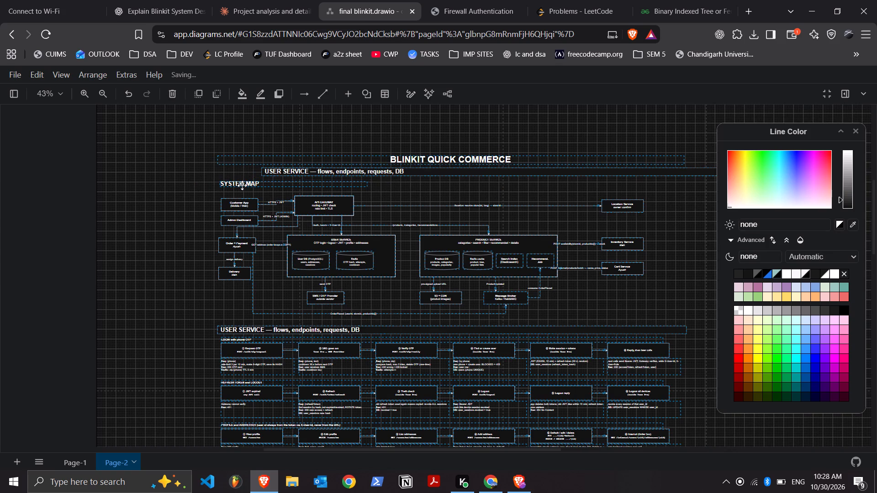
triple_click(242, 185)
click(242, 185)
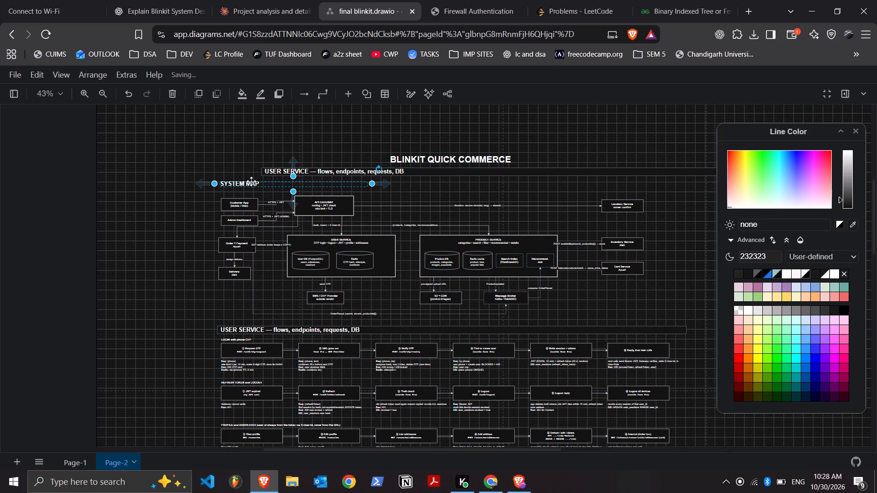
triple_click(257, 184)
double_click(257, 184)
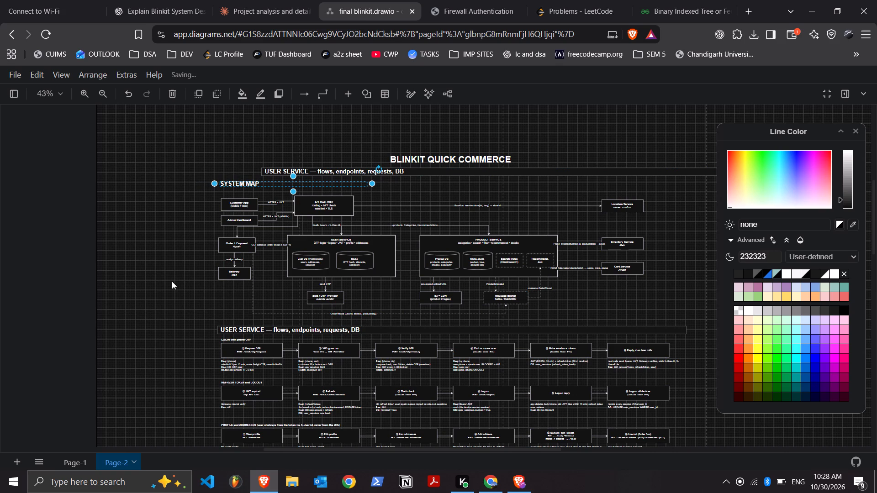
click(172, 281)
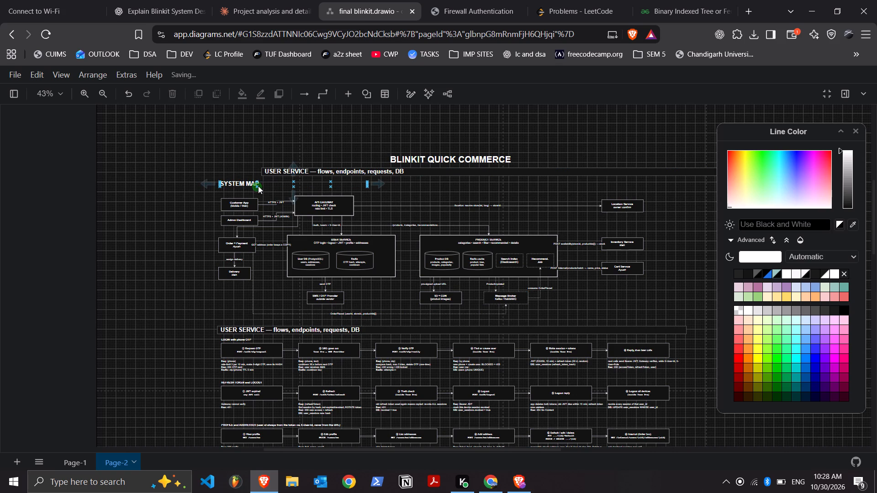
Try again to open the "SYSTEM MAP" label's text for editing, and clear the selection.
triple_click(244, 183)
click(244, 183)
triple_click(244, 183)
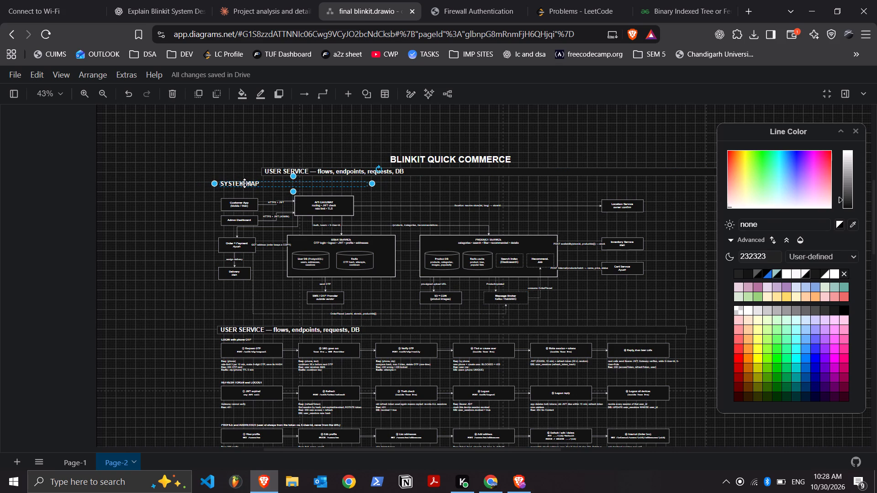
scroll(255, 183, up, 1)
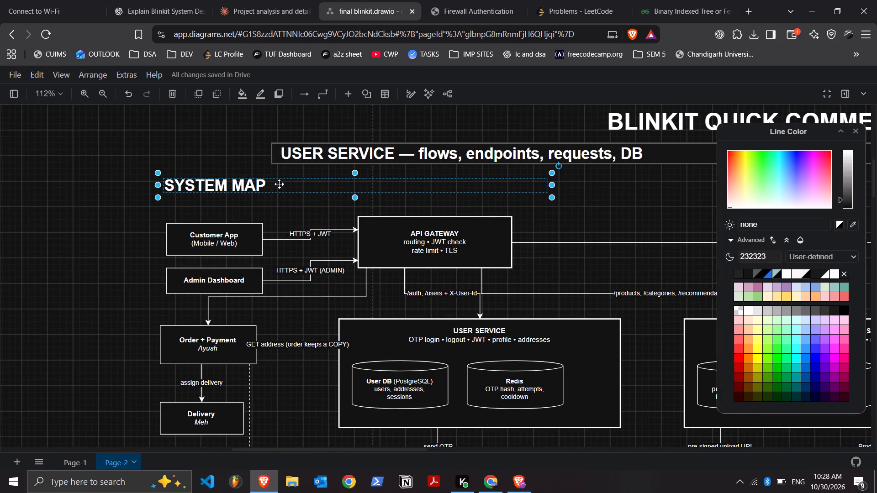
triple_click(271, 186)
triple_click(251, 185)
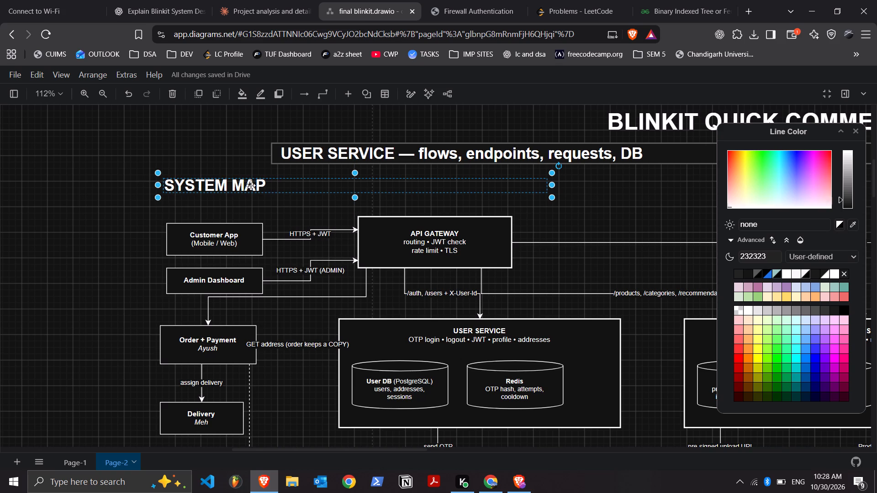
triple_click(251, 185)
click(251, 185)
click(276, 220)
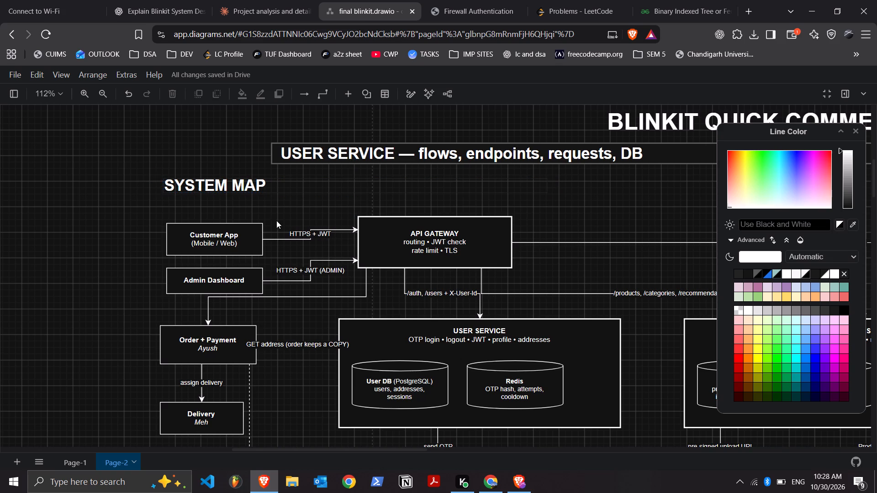
Delete the "SYSTEM MAP" label and move the duplicated "USER SERVICE" heading bar into its place above the system map.
click(263, 189)
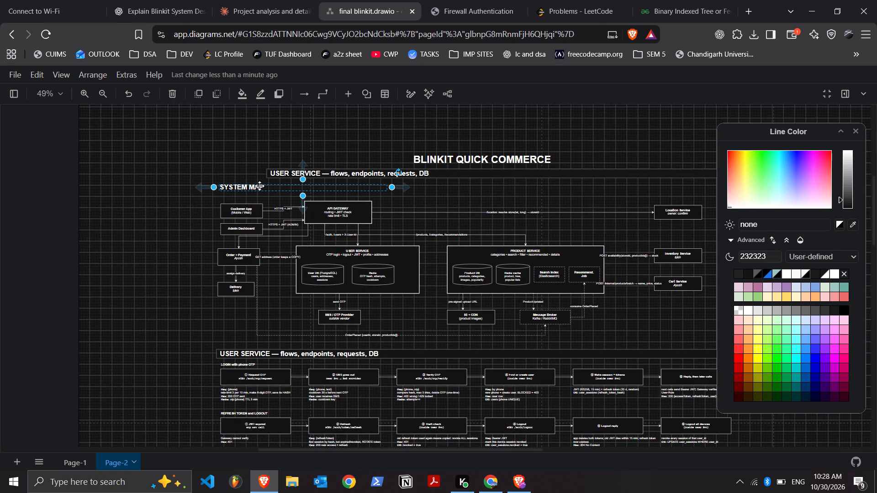
click(259, 186)
key(Delete)
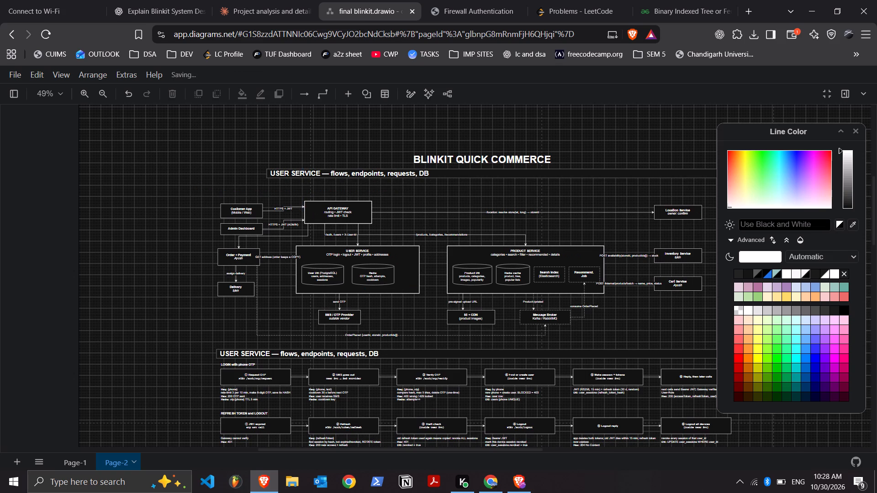
drag(291, 171, 240, 187)
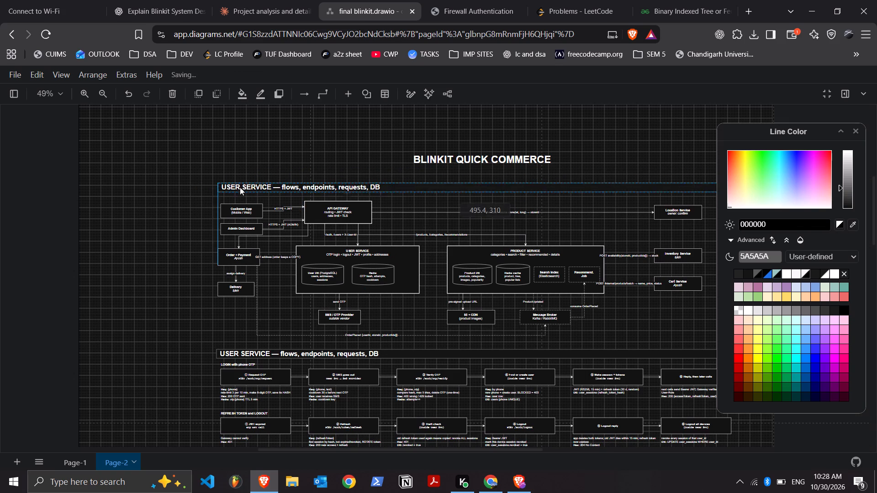
drag(240, 187, 244, 185)
Replace the duplicated heading bar's text with "SYSTEM MAP".
triple_click(244, 185)
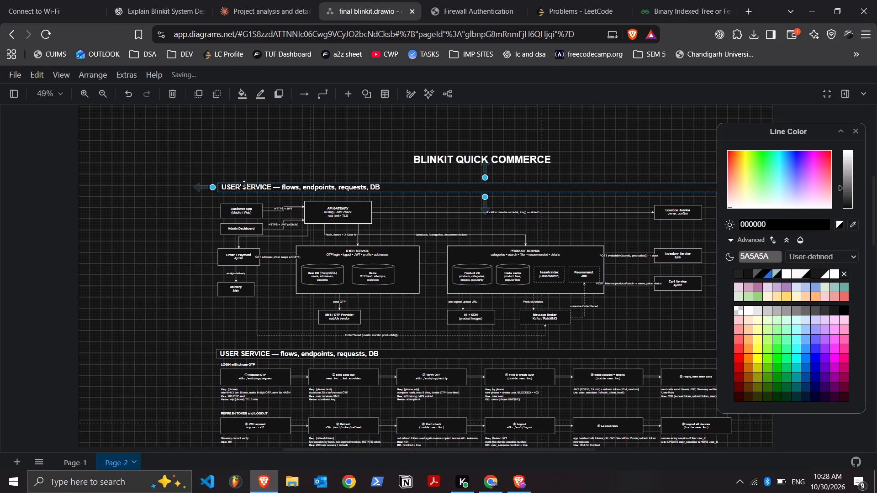
double_click(244, 185)
key(BackSpace)
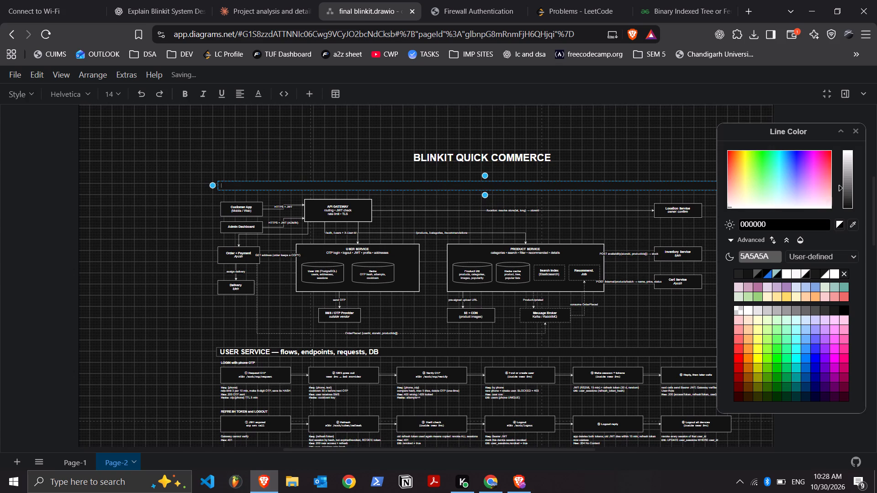
text(SS)
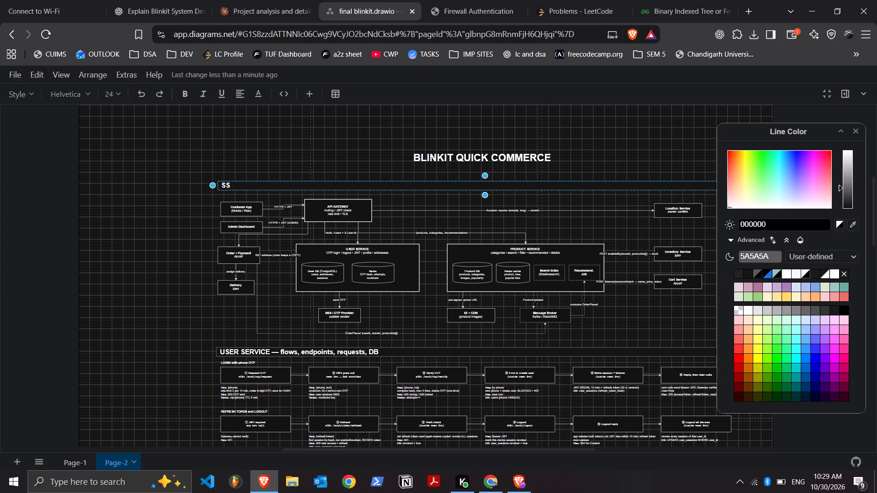
key(BackSpace)
text(STE)
key(BackSpace)
key(BackSpace)
key(BackSpace)
text(YSTEM MA)
key(p)
Shift the "SYSTEM MAP" heading bar slightly down to line up its ends with the "USER SERVICE" heading bar, and deselect it.
scroll(392, 222, left, 1)
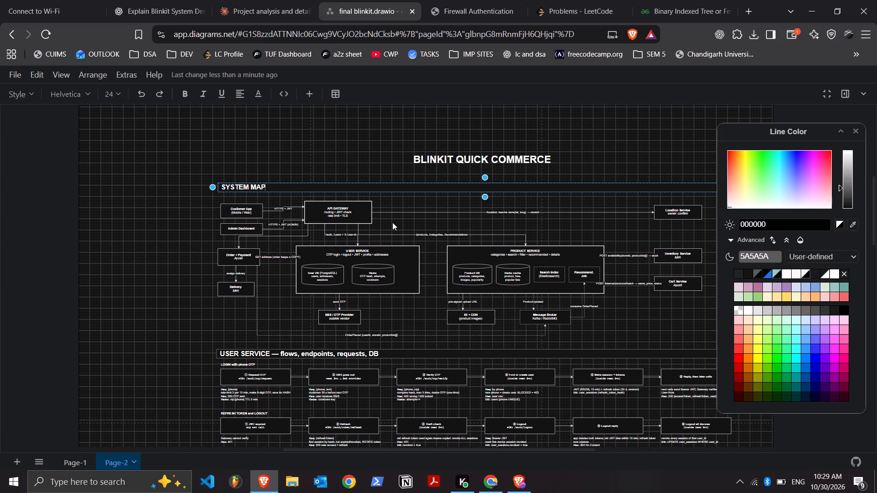
scroll(392, 222, left, 2)
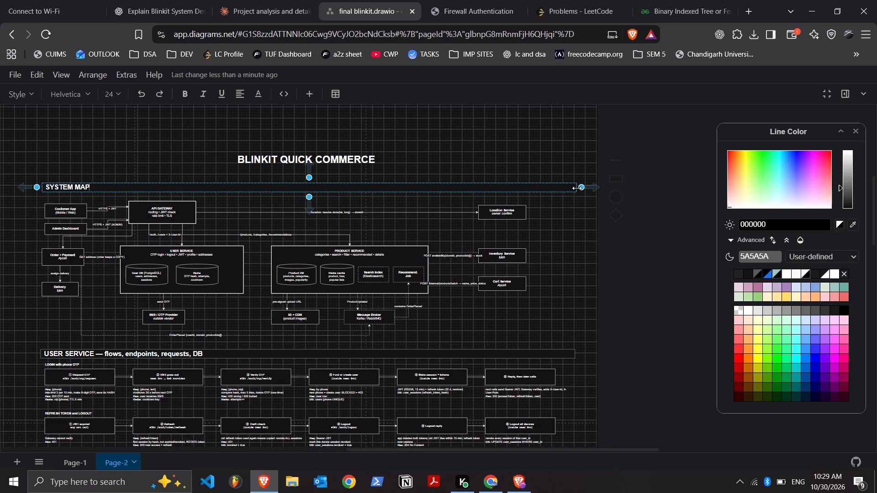
drag(577, 188, 595, 190)
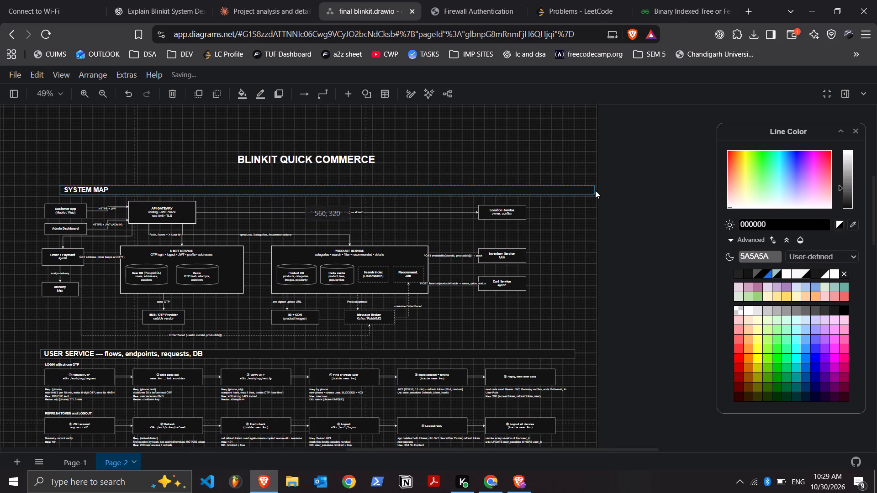
drag(595, 190, 574, 195)
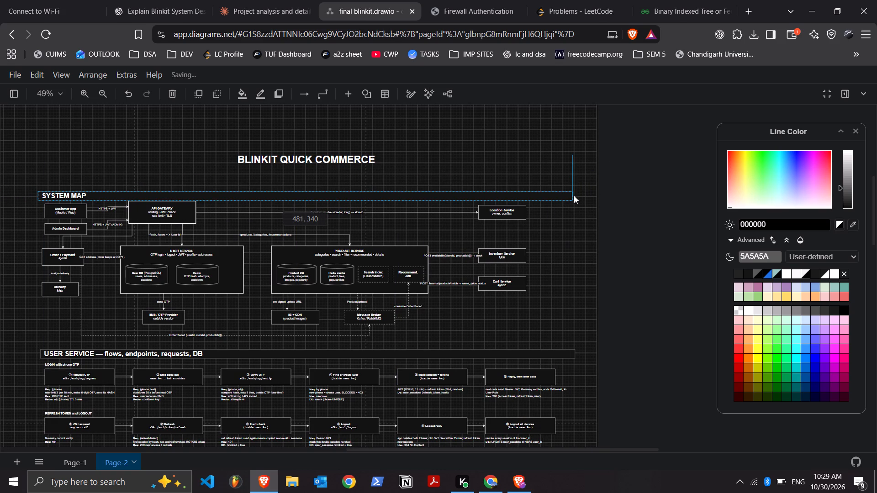
drag(574, 195, 578, 194)
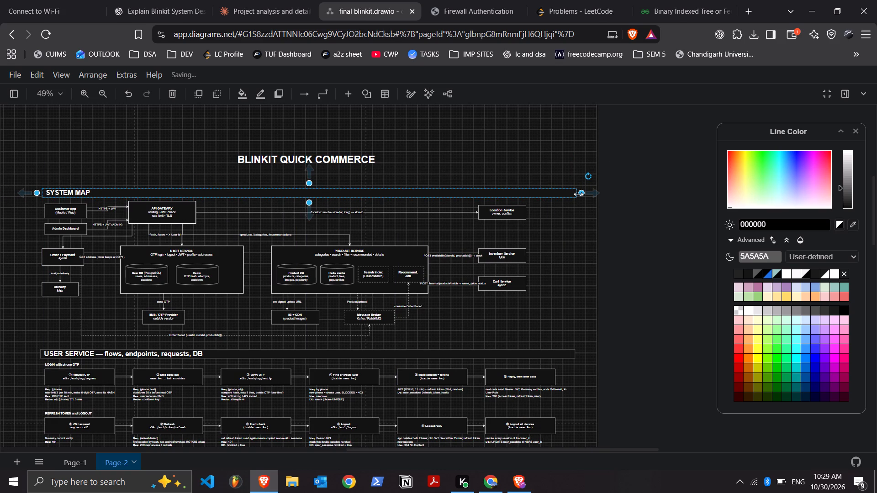
click(578, 194)
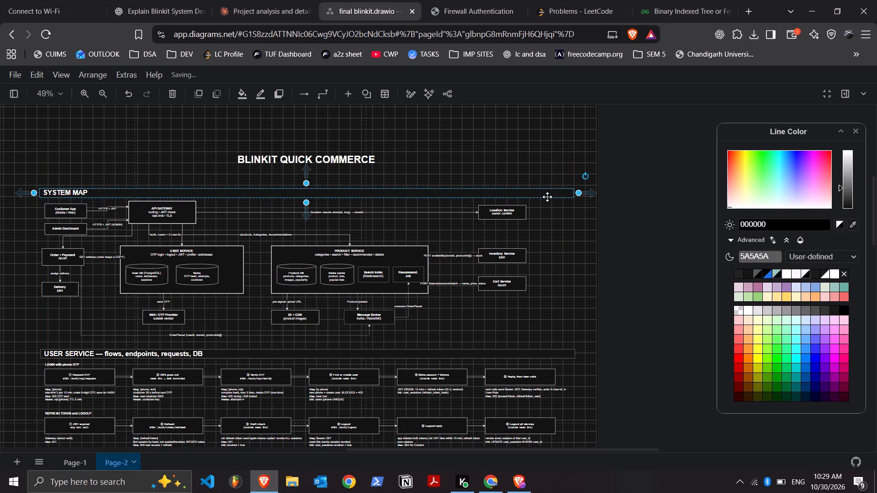
scroll(547, 197, right, 3)
click(134, 278)
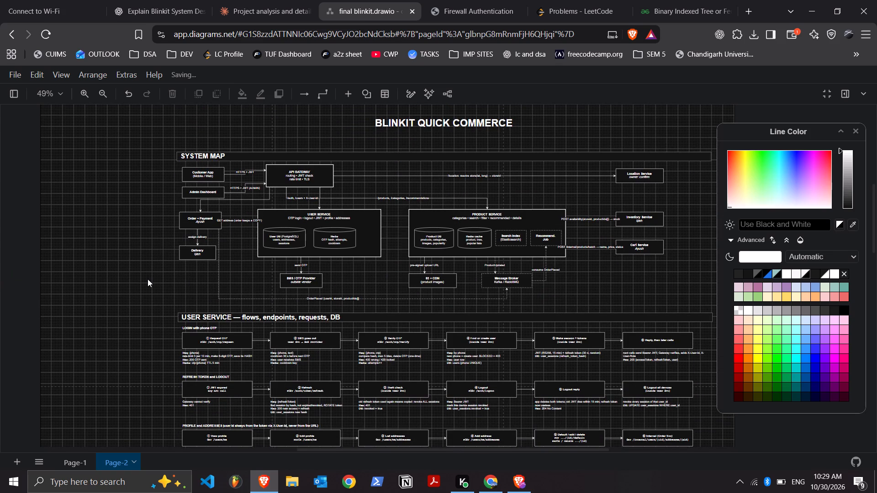
Set the font size of the "PRODUCT SERVICE — flows, endpoints, requests, DB" heading text to 24.
scroll(148, 279, down, 2)
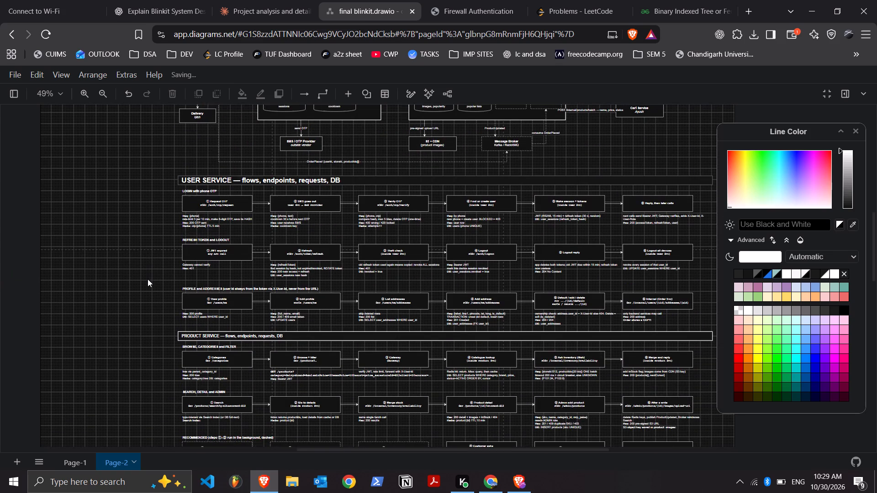
scroll(148, 279, down, 1)
triple_click(228, 261)
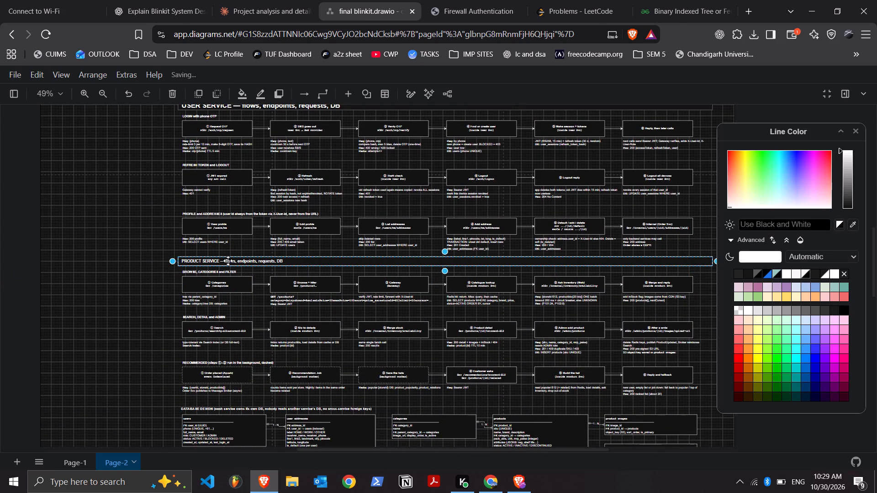
triple_click(228, 261)
triple_click(228, 261)
click(228, 261)
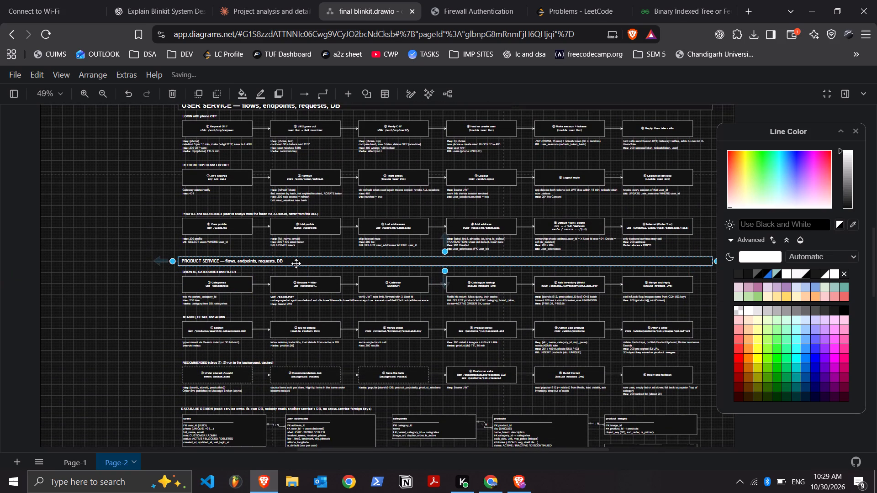
double_click(296, 263)
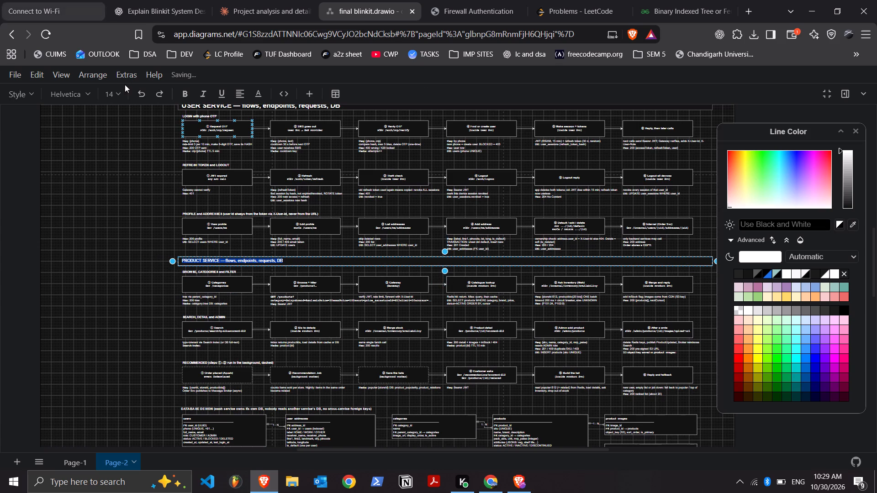
click(119, 92)
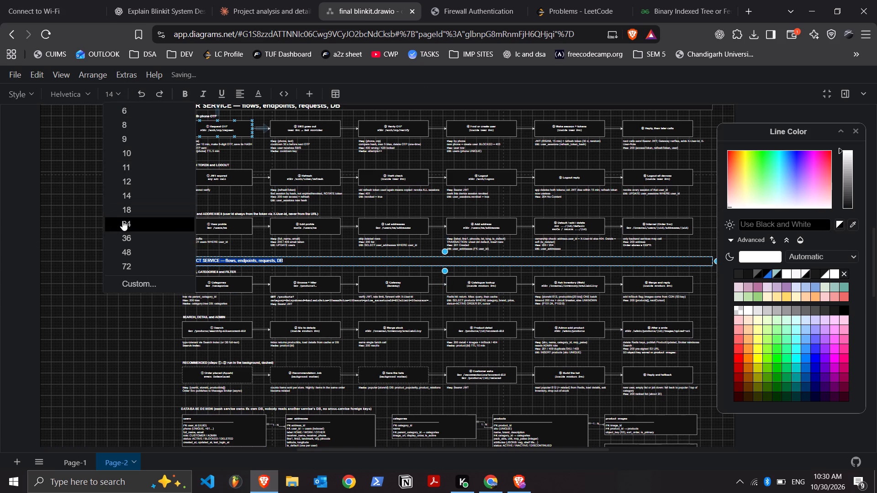
click(122, 220)
scroll(122, 220, up, 2)
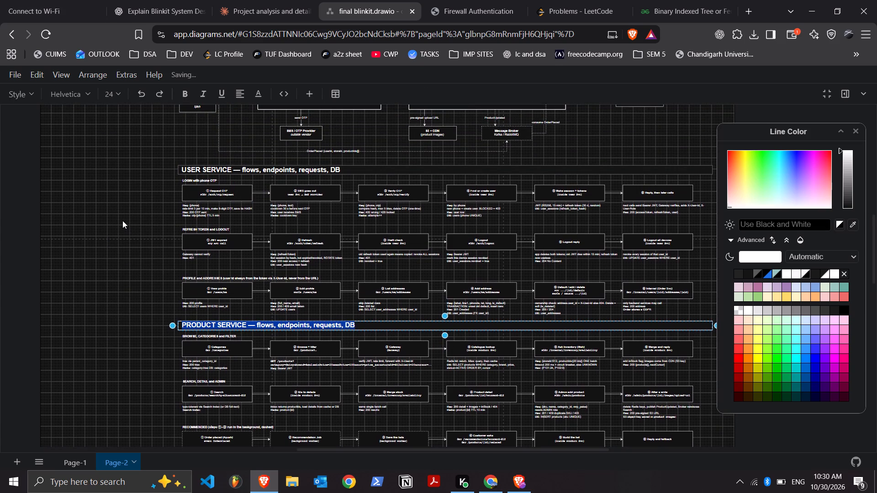
click(122, 220)
Brighten the "USER SERVICE" heading bar's line color to near-white, and deselect the bar.
scroll(122, 220, up, 2)
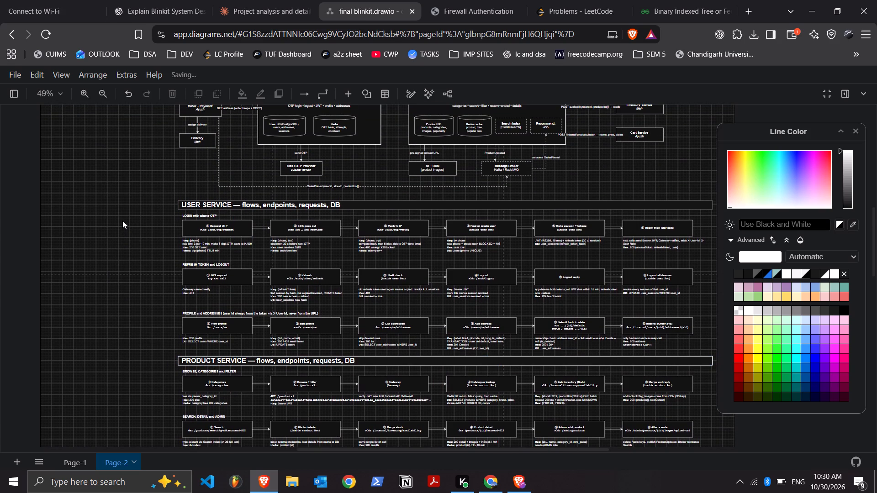
click(383, 205)
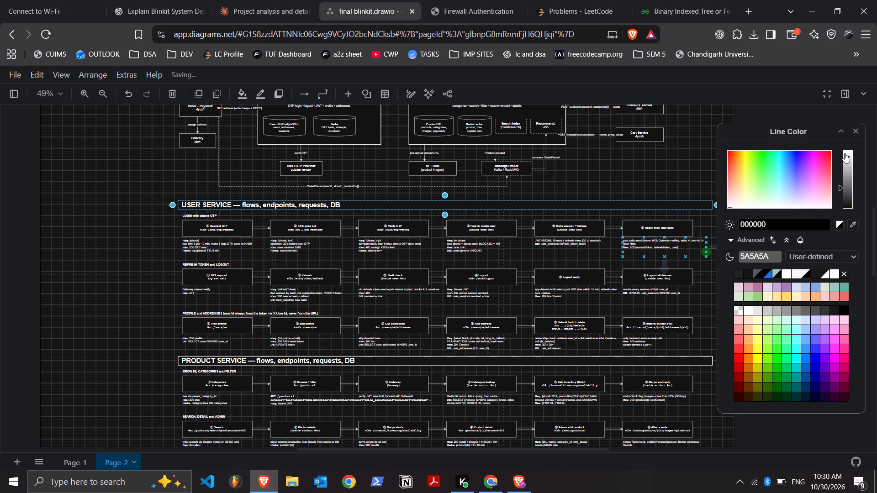
click(845, 152)
click(134, 318)
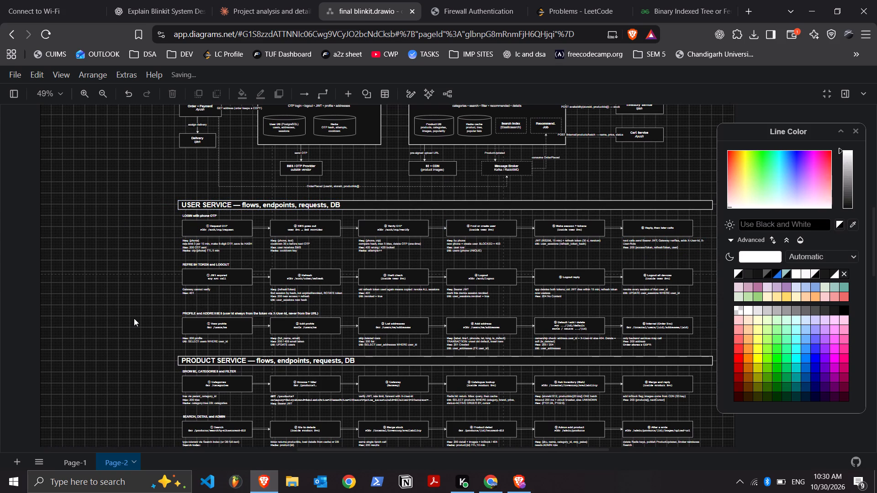
Set the "SYSTEM MAP" heading bar's line color to near-white F9F9F9, and deselect the bar.
scroll(134, 318, up, 2)
click(267, 176)
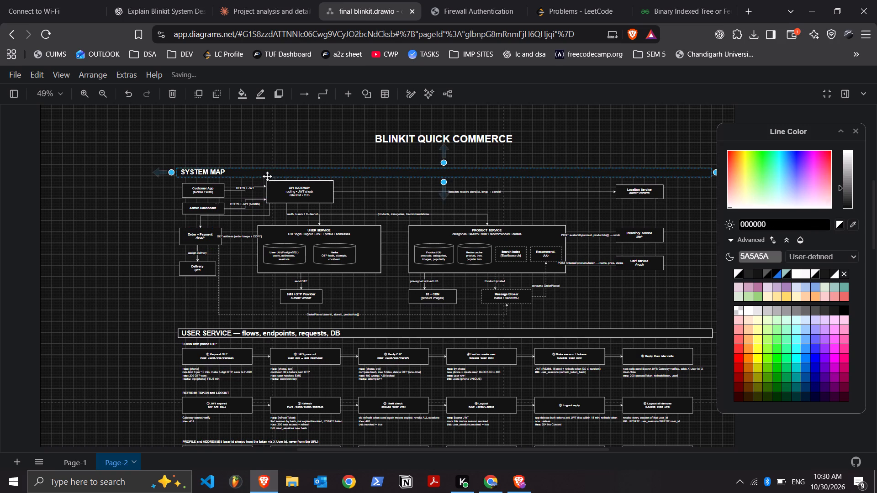
click(851, 151)
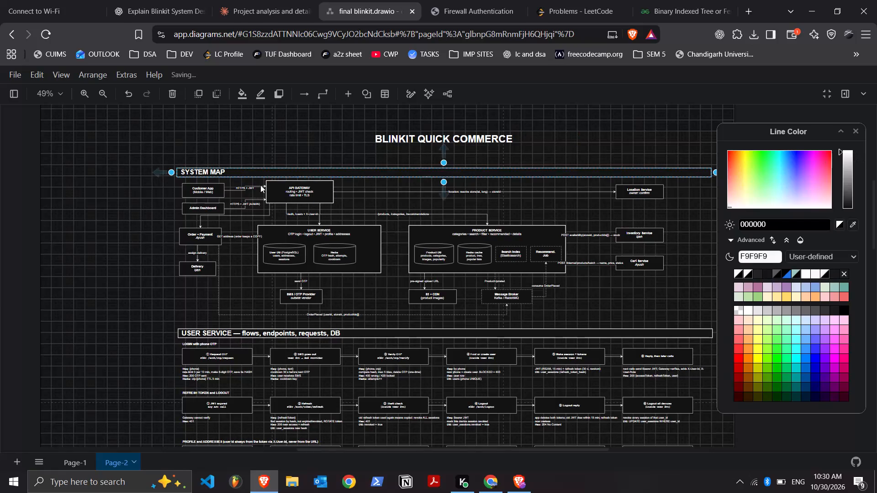
click(143, 302)
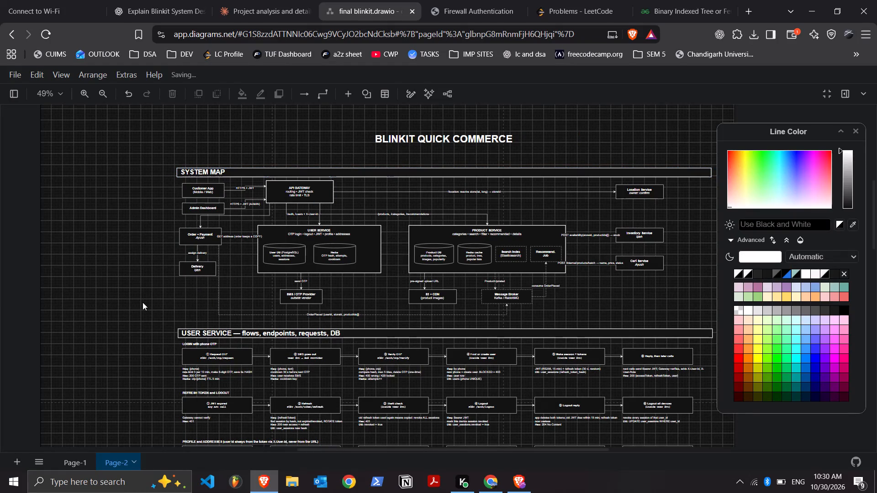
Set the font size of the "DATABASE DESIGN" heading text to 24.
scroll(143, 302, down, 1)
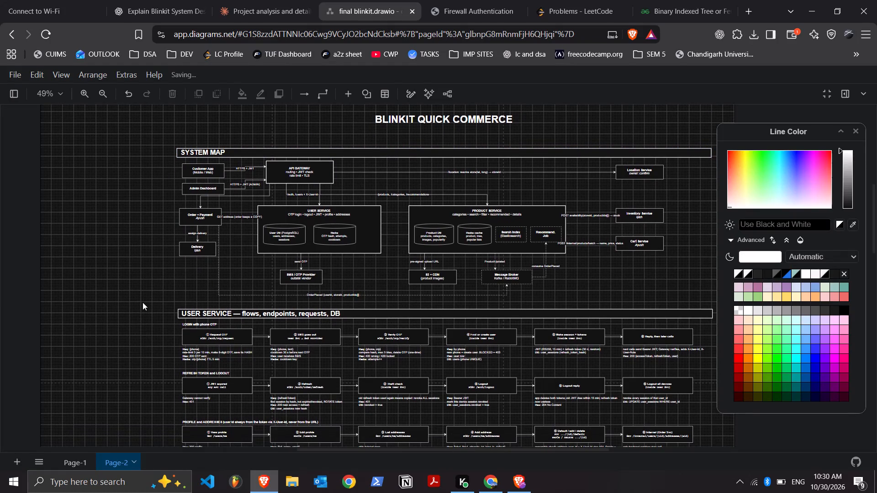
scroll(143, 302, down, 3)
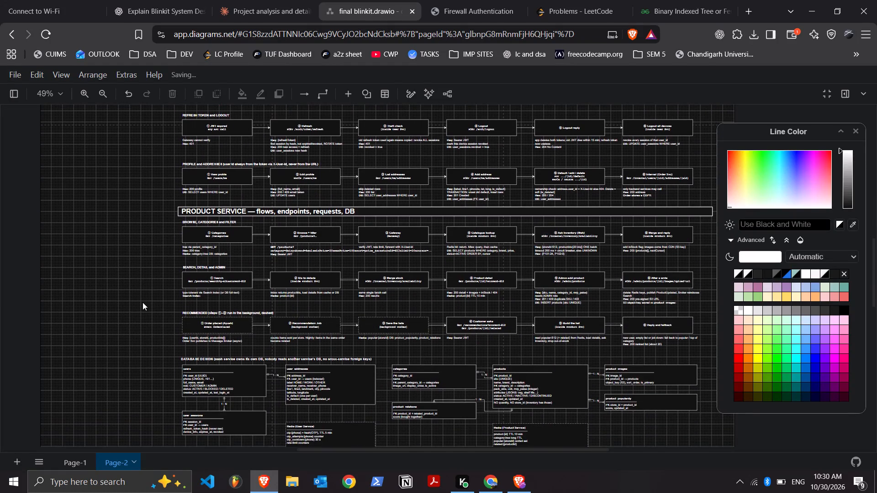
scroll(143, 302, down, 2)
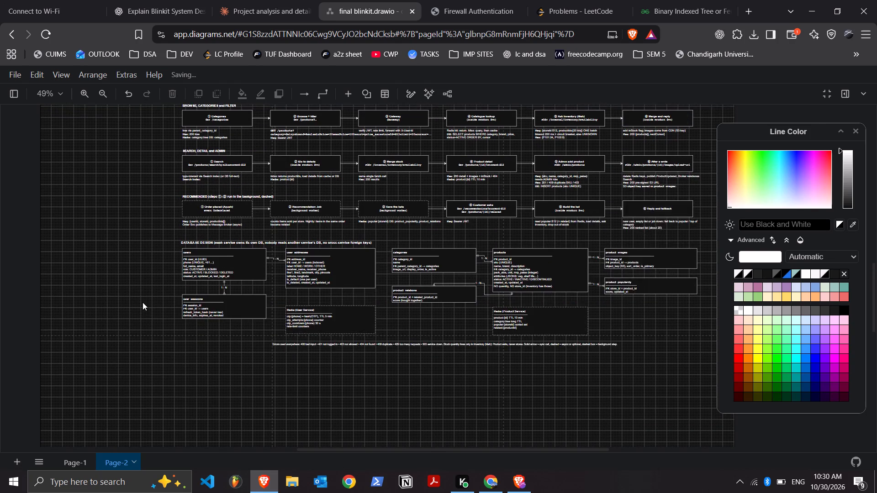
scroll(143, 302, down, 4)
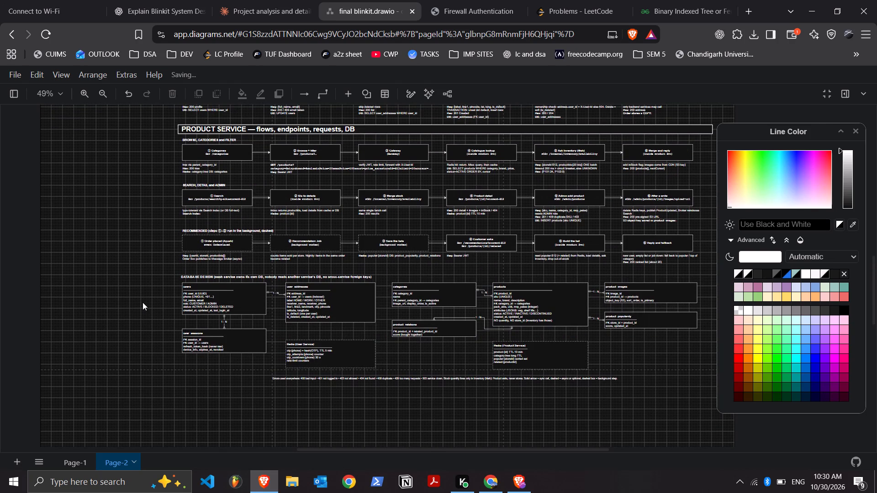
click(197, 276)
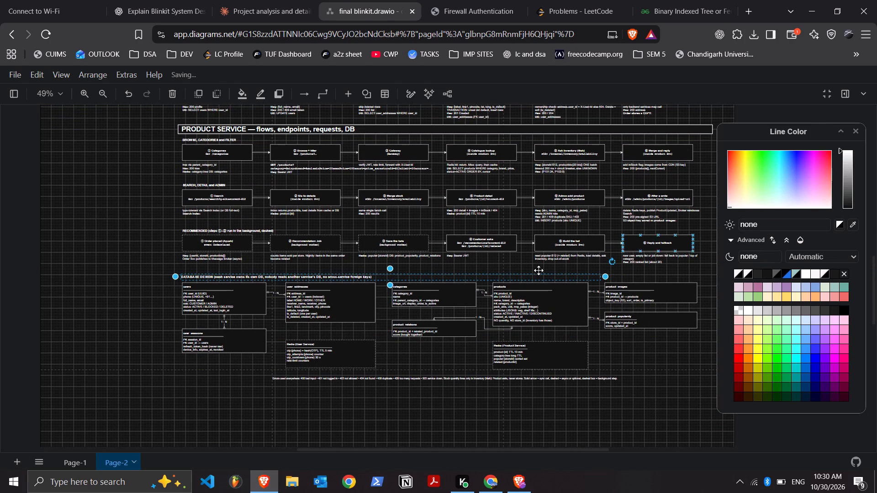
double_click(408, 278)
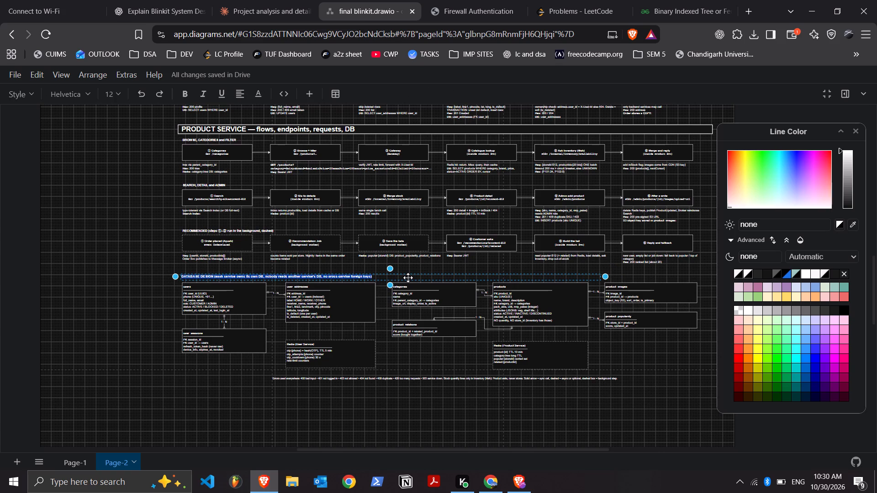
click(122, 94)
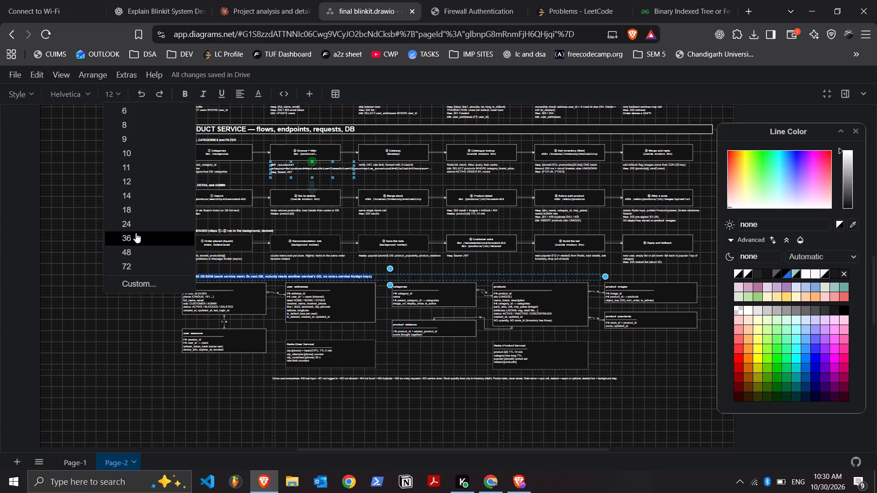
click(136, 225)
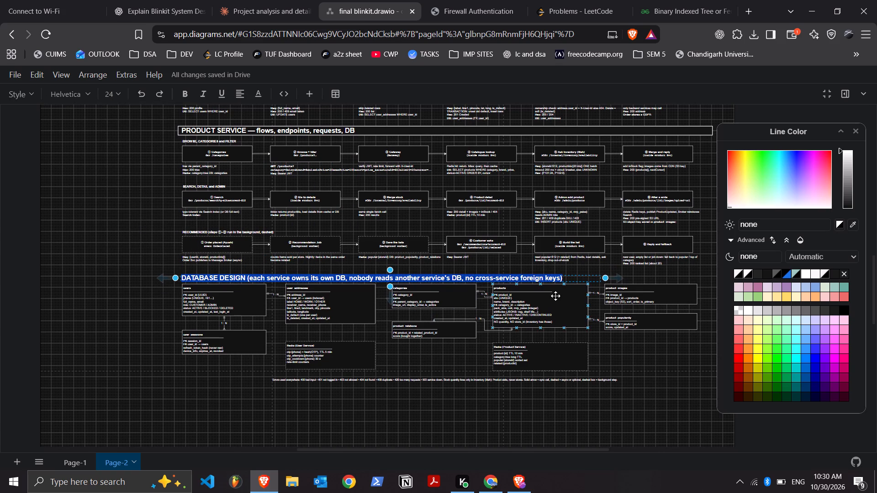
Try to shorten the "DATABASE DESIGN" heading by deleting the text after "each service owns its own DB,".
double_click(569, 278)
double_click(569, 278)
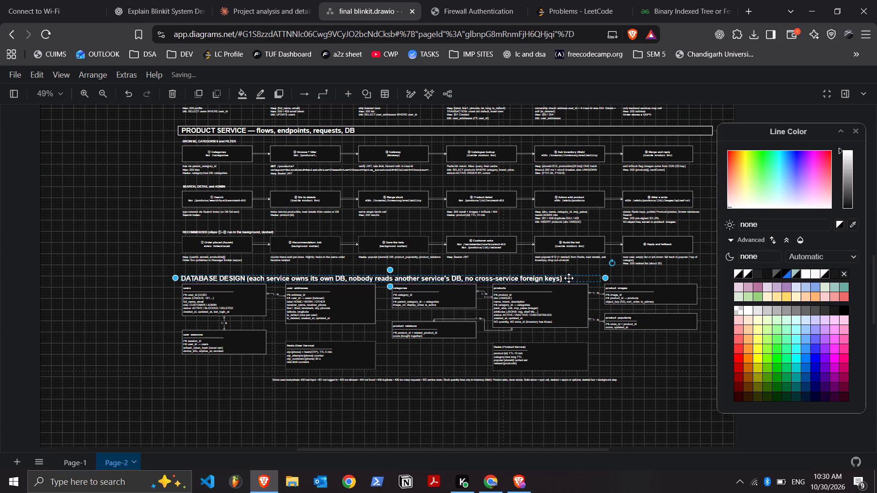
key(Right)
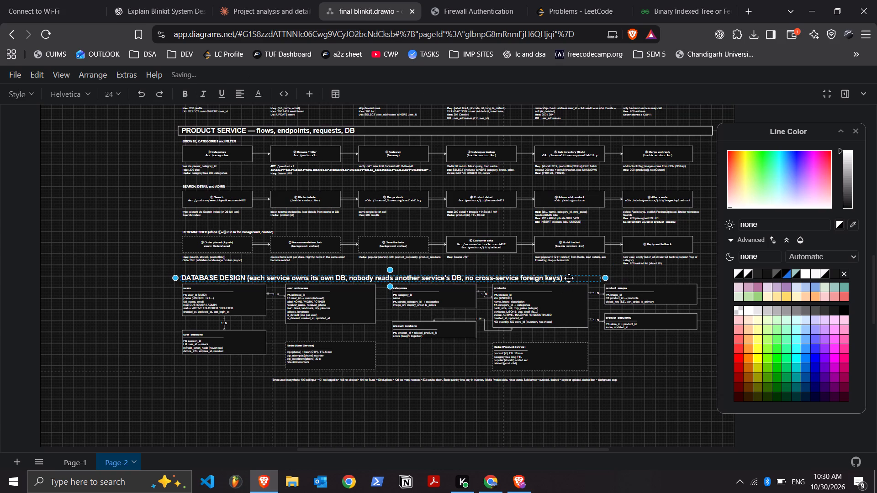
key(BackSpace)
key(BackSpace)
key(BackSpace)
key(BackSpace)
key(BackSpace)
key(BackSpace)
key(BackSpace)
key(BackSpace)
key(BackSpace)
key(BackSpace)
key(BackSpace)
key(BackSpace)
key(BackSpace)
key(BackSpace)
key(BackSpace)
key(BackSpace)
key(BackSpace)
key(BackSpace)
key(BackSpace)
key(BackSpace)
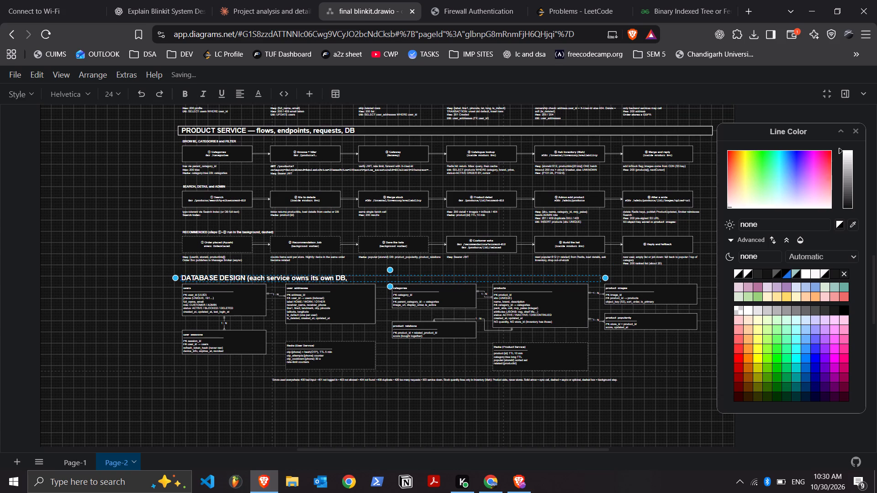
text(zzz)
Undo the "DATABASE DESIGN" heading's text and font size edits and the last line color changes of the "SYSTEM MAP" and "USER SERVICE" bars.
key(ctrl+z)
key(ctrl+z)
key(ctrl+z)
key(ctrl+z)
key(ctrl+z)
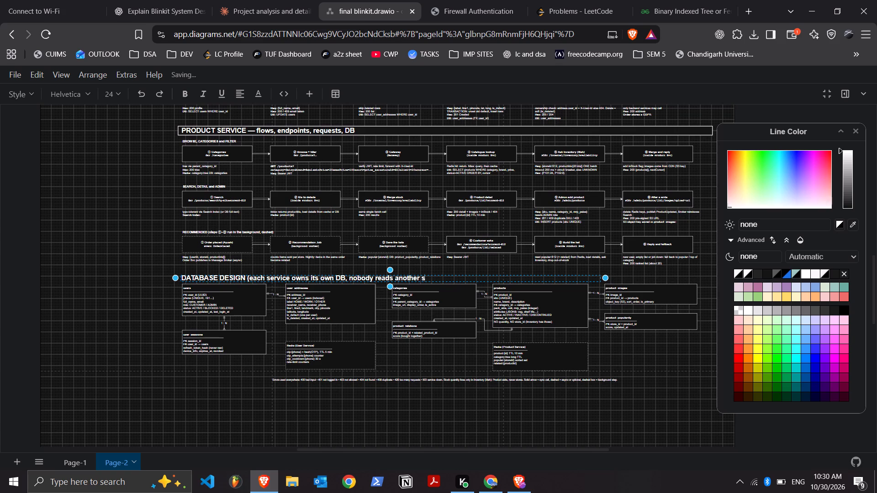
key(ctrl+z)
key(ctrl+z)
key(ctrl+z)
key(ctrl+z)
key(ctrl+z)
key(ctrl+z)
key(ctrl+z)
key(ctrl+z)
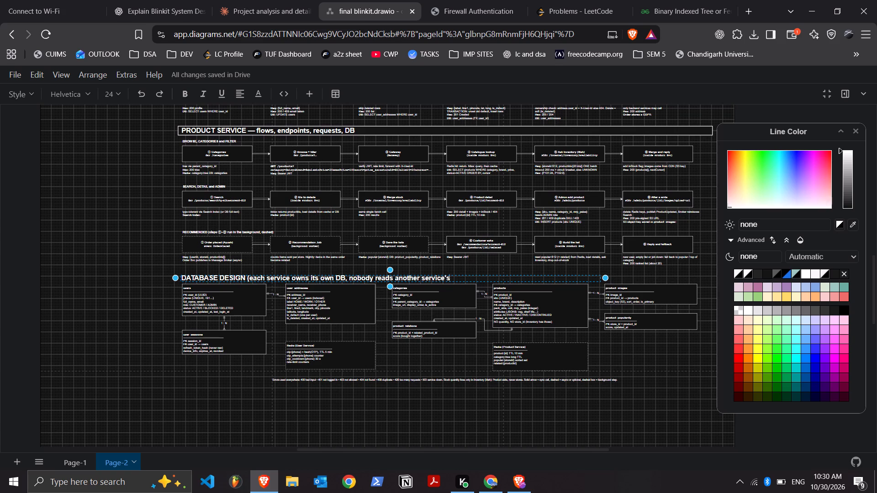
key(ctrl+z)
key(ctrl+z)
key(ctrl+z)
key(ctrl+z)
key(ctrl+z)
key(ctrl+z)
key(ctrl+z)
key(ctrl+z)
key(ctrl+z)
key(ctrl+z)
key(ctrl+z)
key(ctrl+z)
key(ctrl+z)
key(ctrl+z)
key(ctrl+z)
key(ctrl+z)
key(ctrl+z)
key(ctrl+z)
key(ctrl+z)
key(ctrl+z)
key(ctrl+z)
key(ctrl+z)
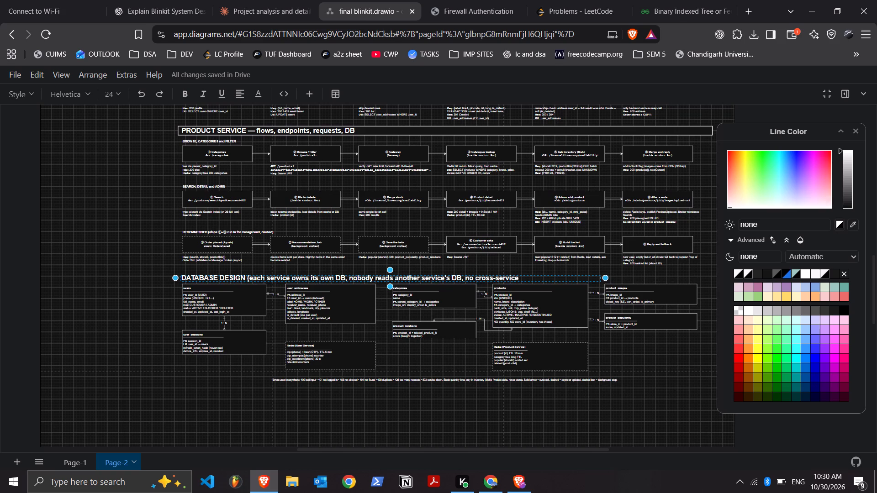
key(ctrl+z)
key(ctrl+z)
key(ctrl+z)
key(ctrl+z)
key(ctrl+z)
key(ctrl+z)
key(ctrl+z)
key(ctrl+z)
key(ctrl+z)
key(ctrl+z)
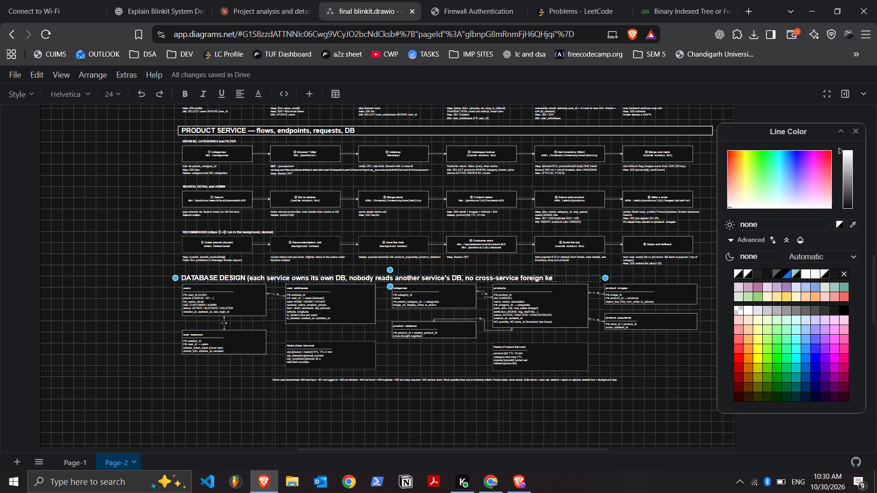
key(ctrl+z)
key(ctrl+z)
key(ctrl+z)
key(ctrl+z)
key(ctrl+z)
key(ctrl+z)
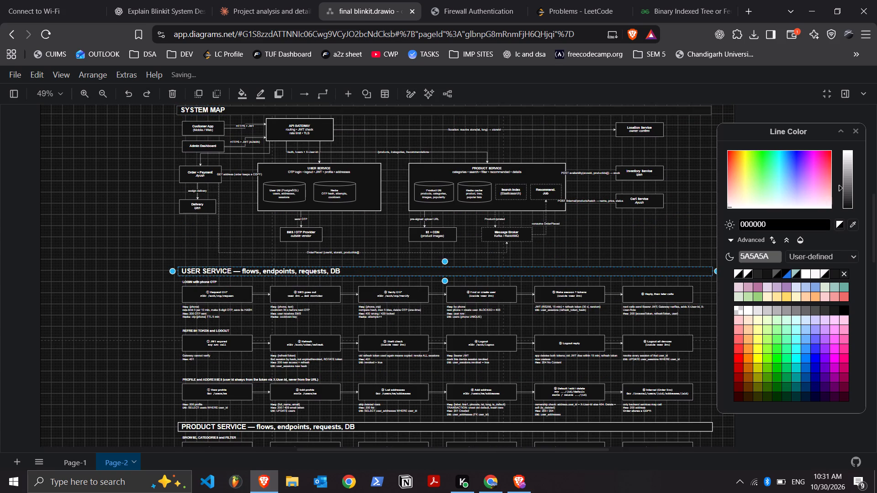
Set the "USER SERVICE" heading bar's line color to near-white F7F7F7.
scroll(569, 278, up, 1)
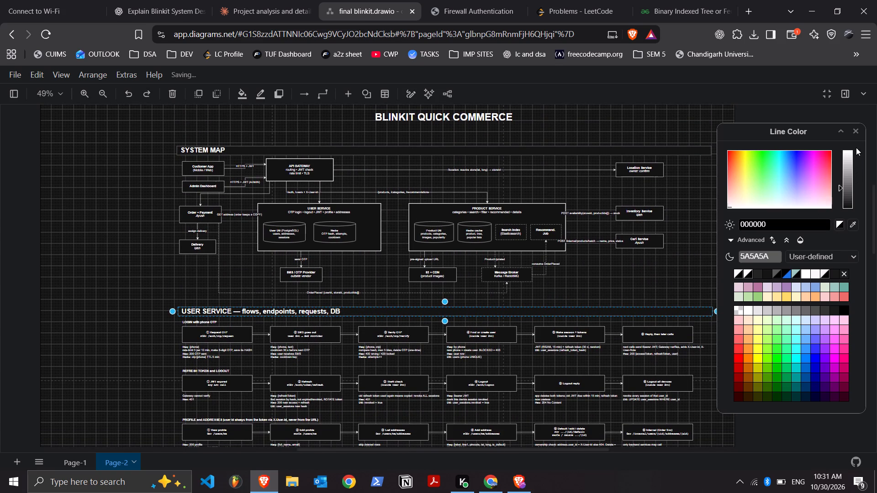
click(847, 152)
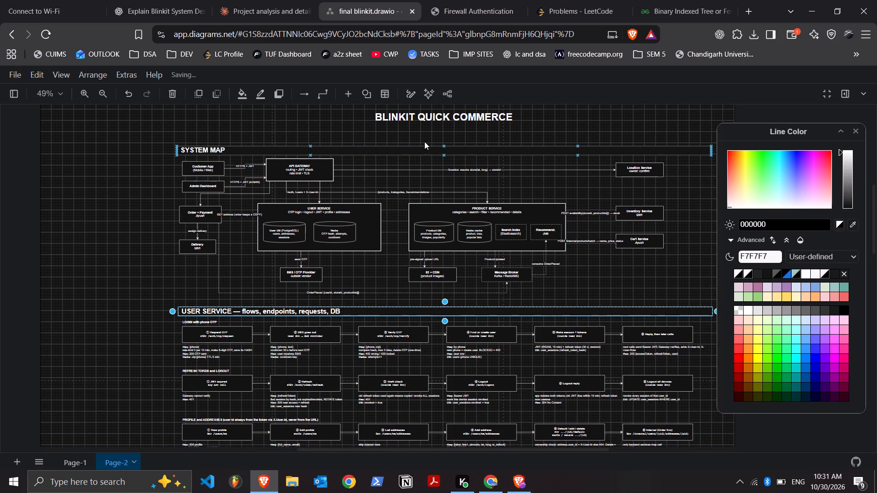
Set the "SYSTEM MAP" heading bar's line color to light grey E7E7E7, and deselect the bar.
click(424, 147)
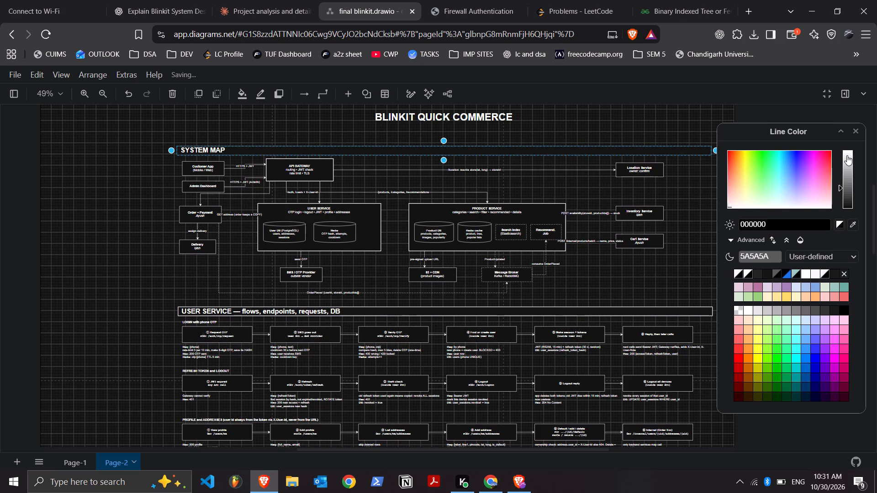
click(847, 155)
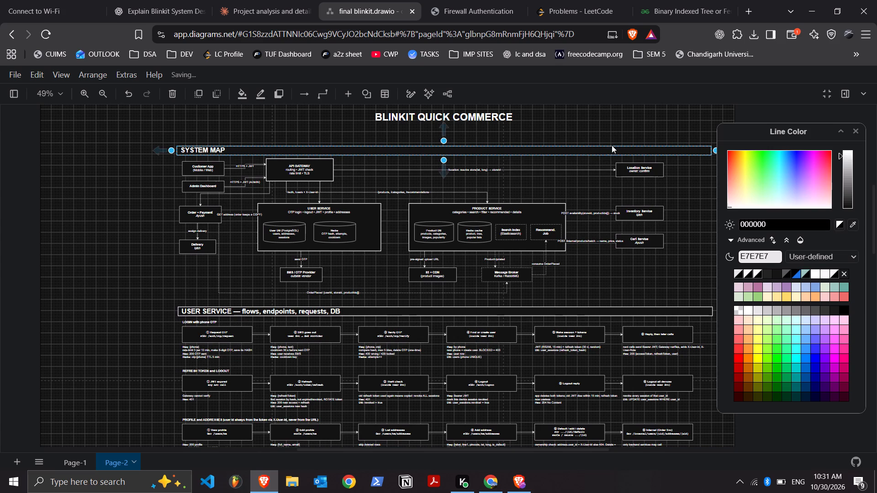
click(106, 277)
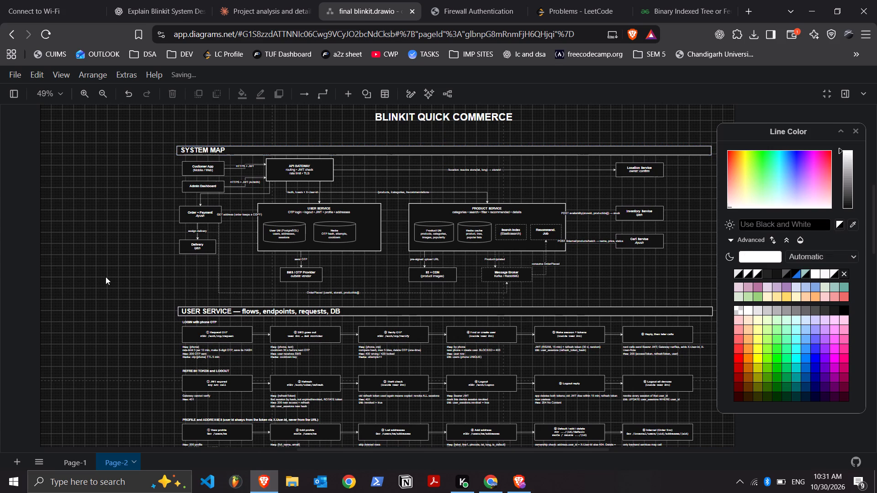
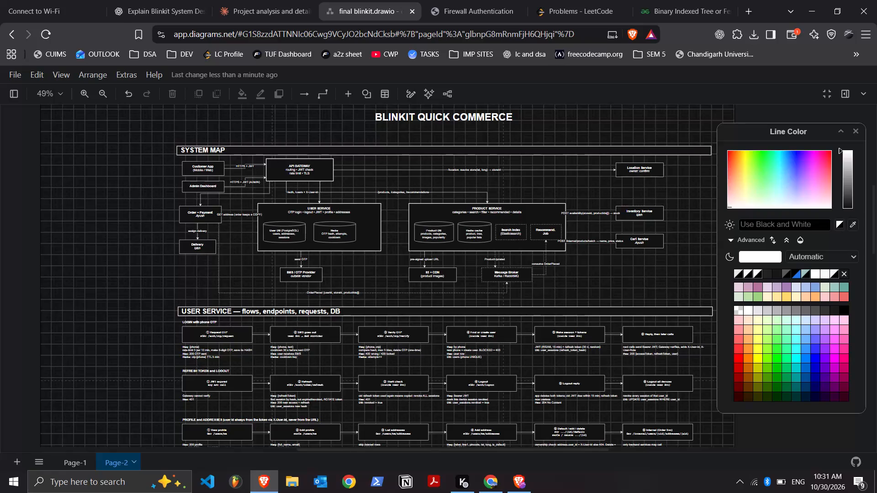
Review the diagram's User Service, Product Service and Database Design sections, zooming in on the login, token and profile flows.
scroll(391, 294, down, 2)
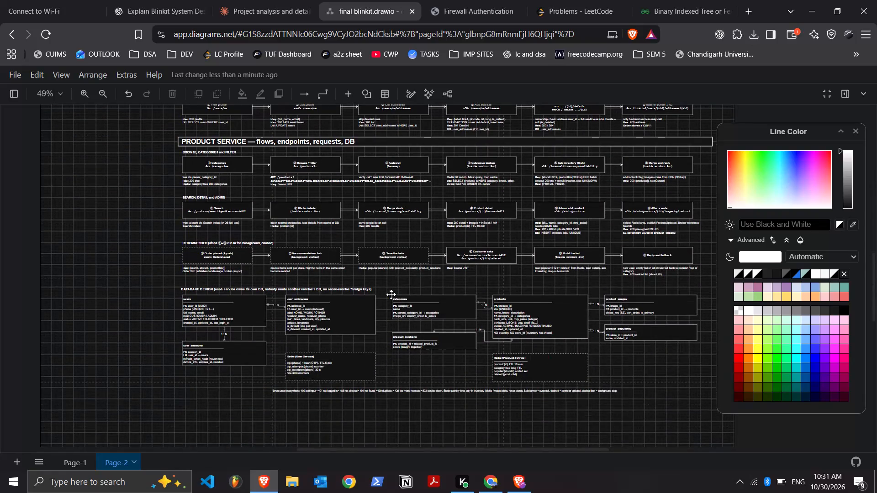
scroll(391, 294, down, 1)
scroll(391, 294, up, 3)
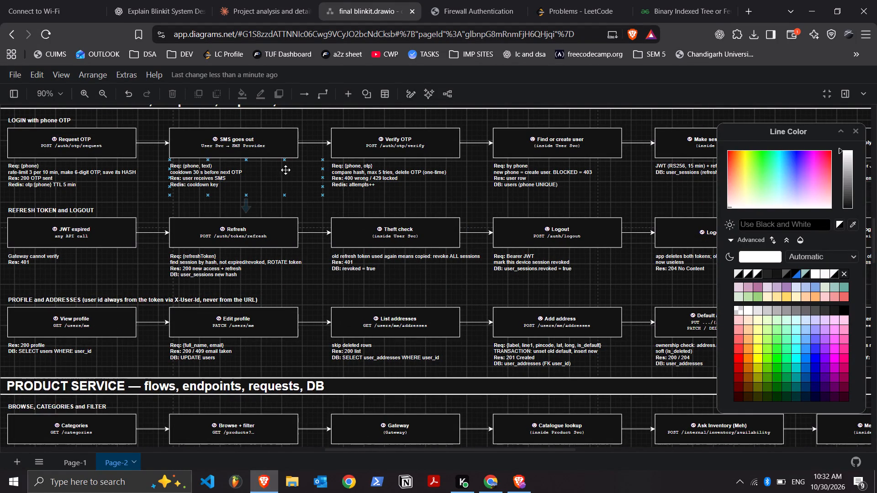
double_click(232, 142)
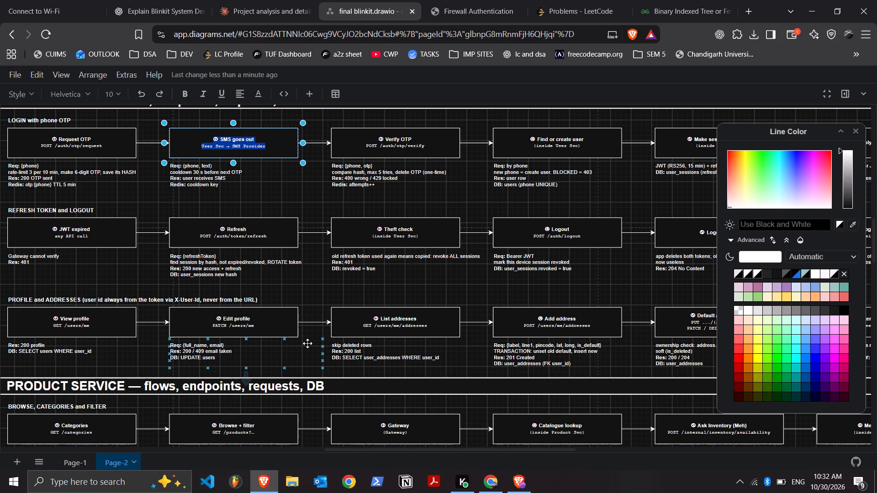
click(320, 298)
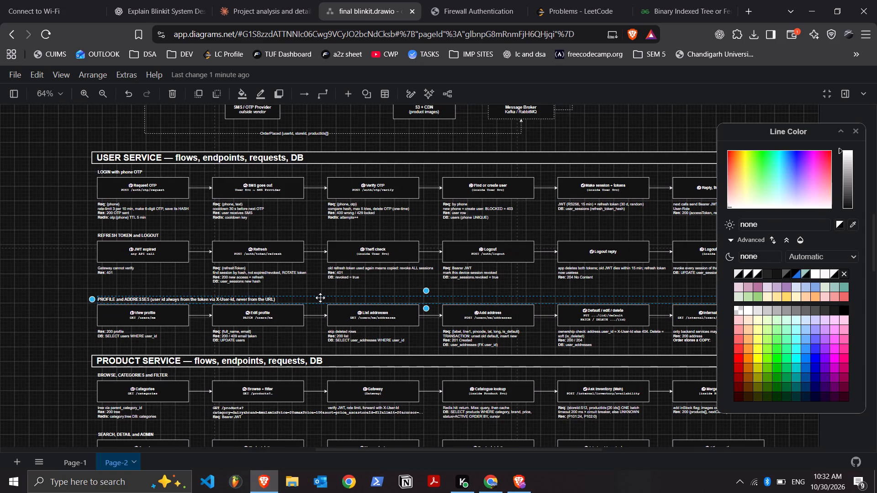
scroll(320, 298, down, 6)
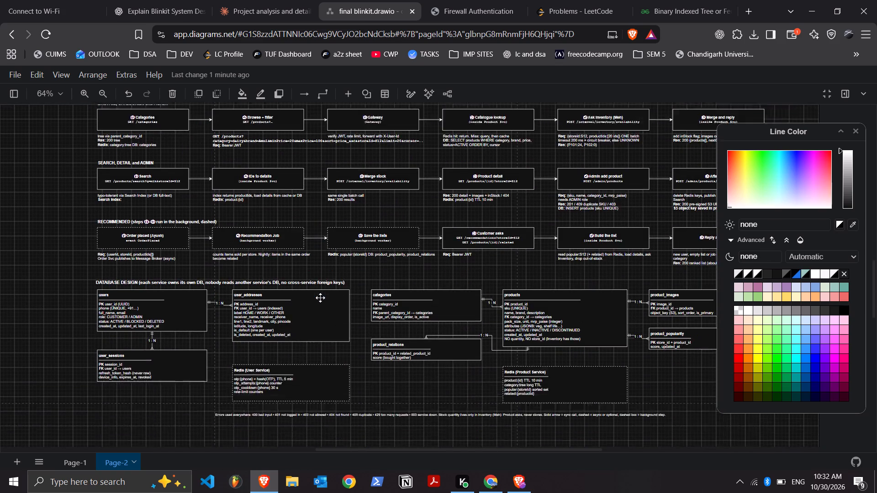
scroll(320, 298, left, 2)
scroll(320, 298, up, 1)
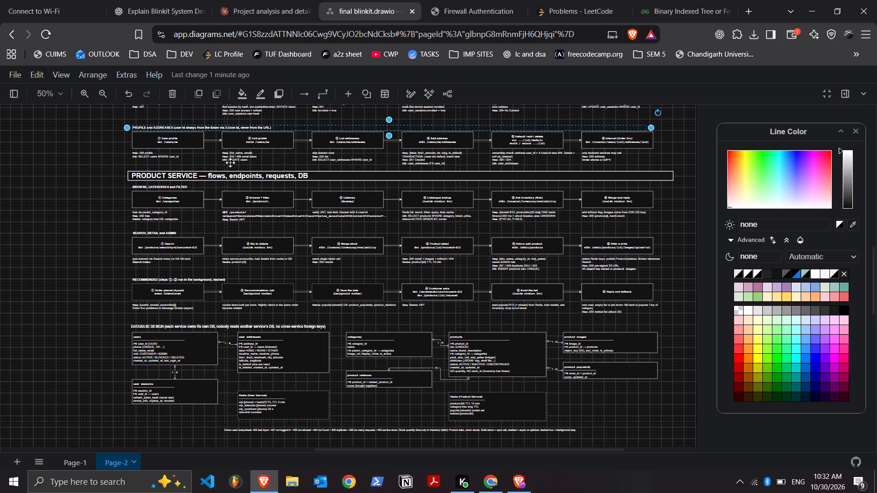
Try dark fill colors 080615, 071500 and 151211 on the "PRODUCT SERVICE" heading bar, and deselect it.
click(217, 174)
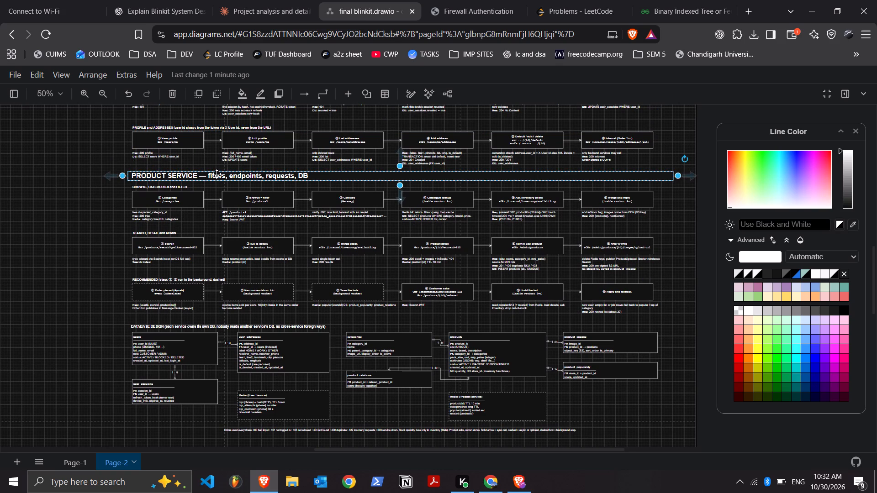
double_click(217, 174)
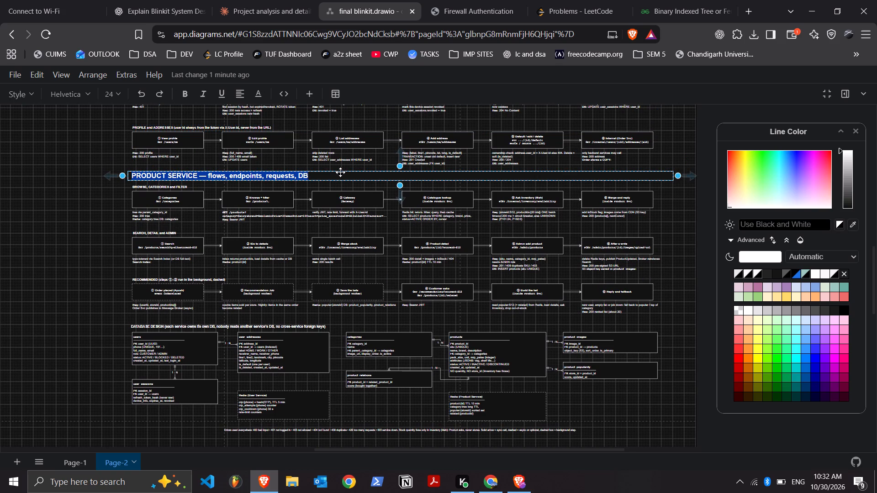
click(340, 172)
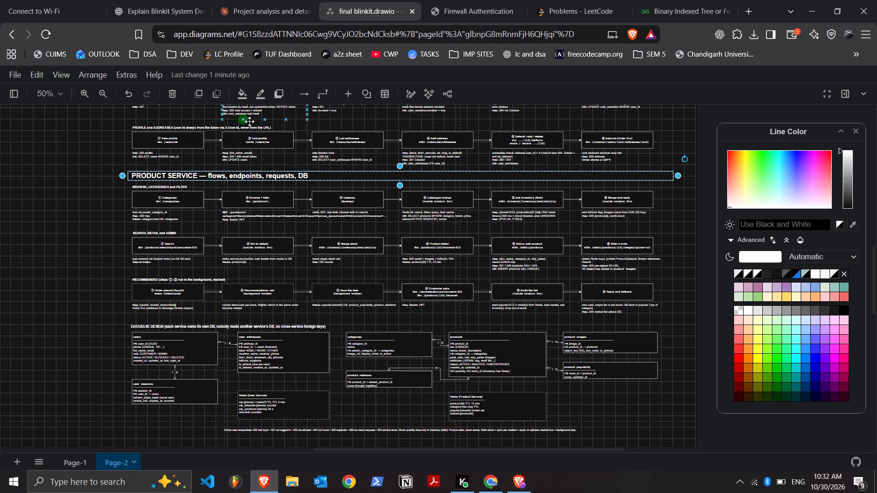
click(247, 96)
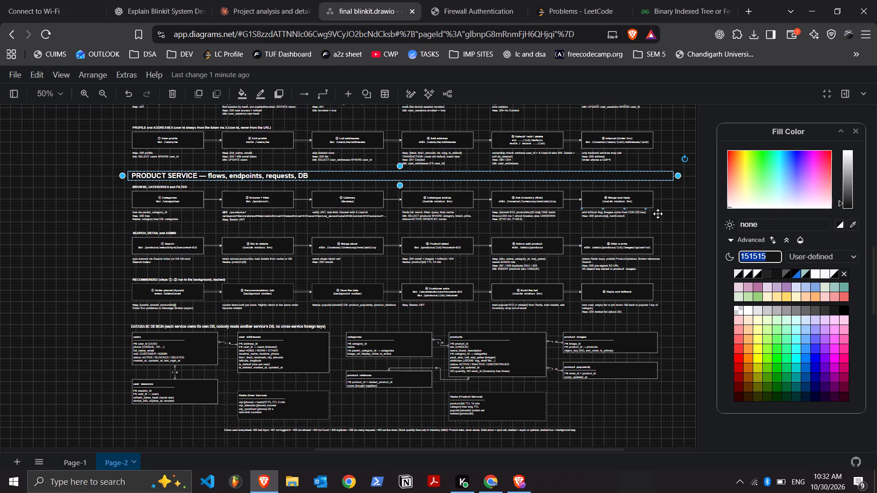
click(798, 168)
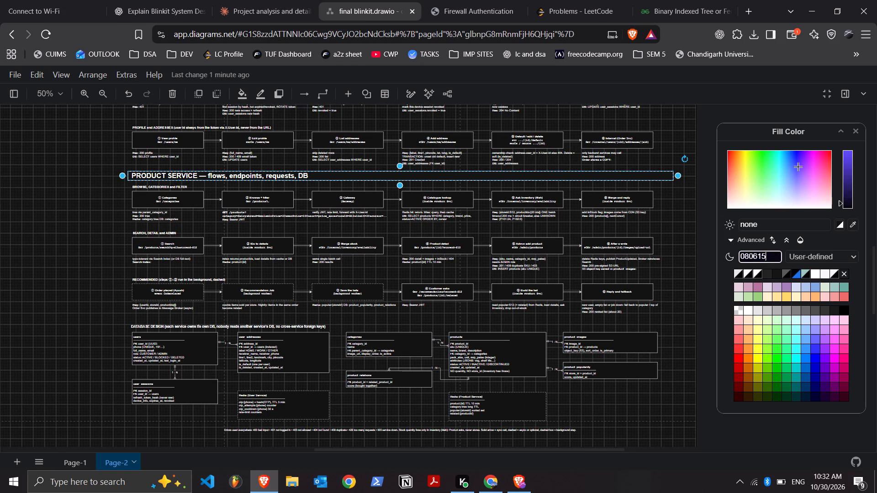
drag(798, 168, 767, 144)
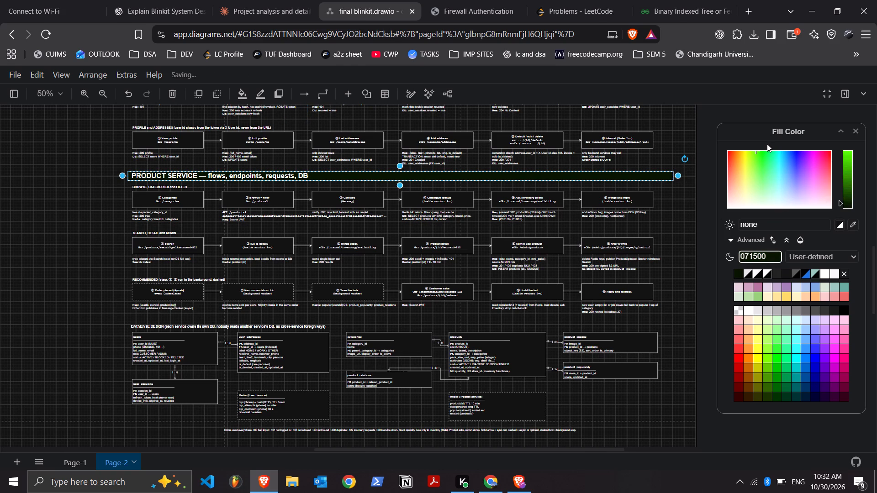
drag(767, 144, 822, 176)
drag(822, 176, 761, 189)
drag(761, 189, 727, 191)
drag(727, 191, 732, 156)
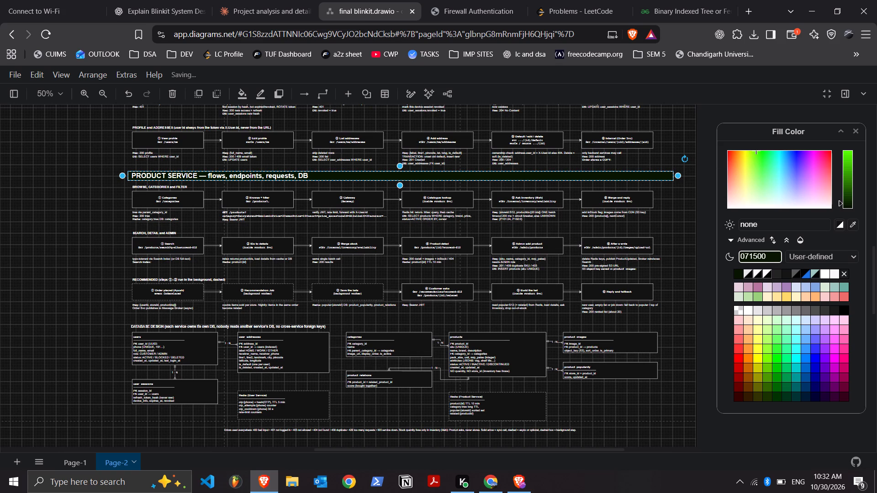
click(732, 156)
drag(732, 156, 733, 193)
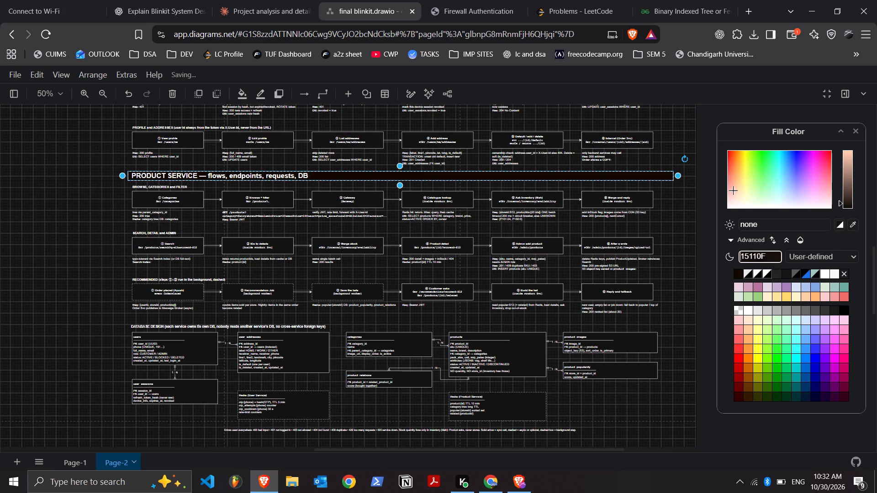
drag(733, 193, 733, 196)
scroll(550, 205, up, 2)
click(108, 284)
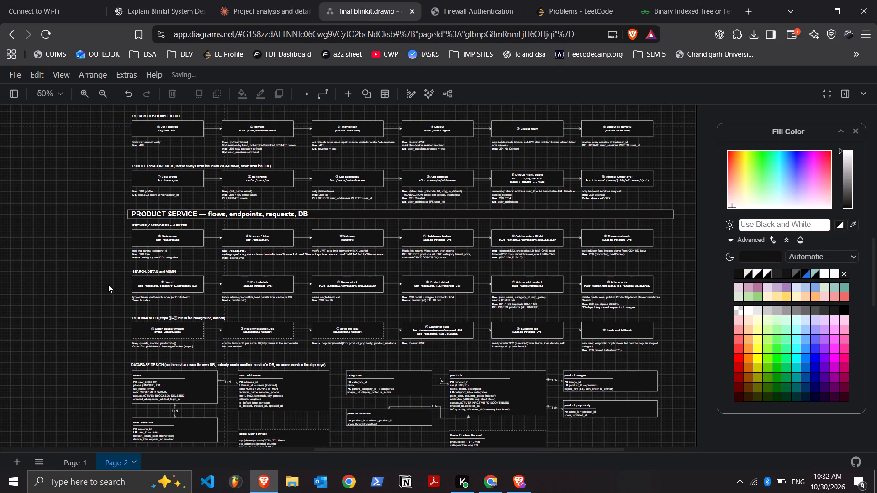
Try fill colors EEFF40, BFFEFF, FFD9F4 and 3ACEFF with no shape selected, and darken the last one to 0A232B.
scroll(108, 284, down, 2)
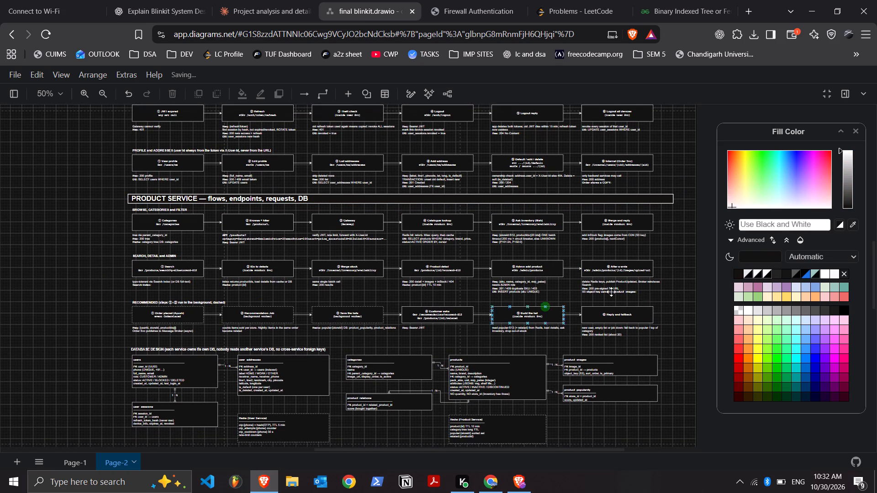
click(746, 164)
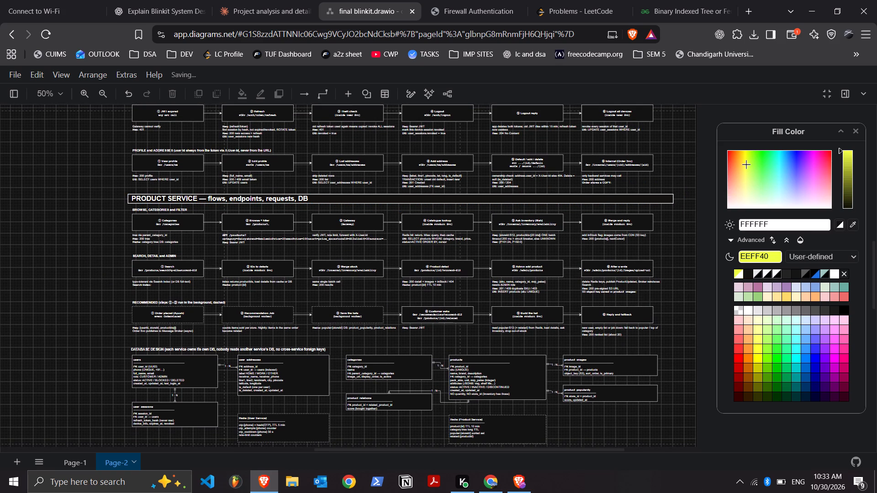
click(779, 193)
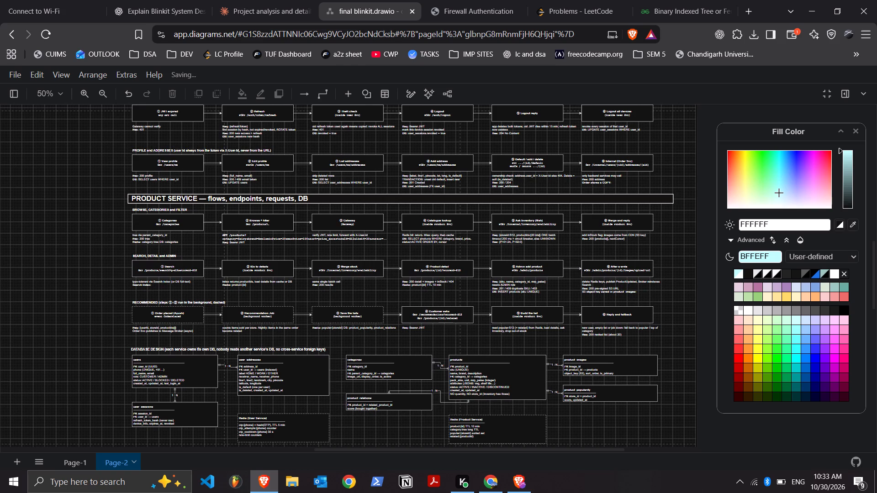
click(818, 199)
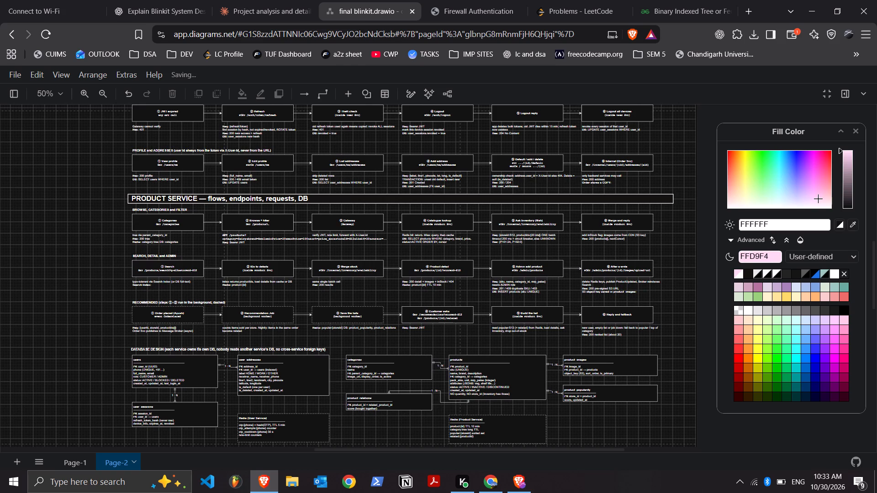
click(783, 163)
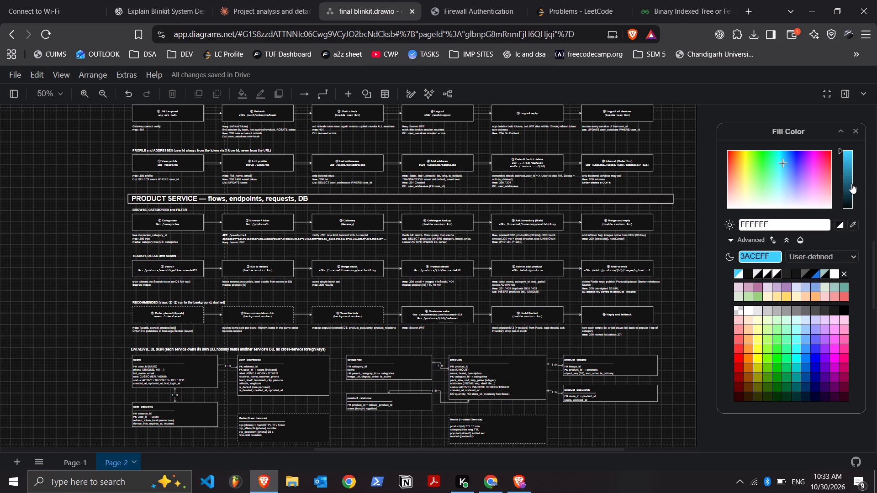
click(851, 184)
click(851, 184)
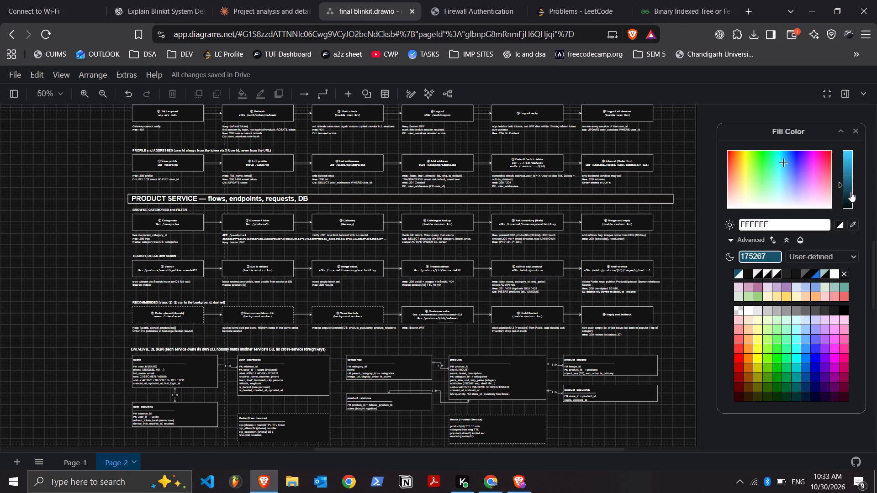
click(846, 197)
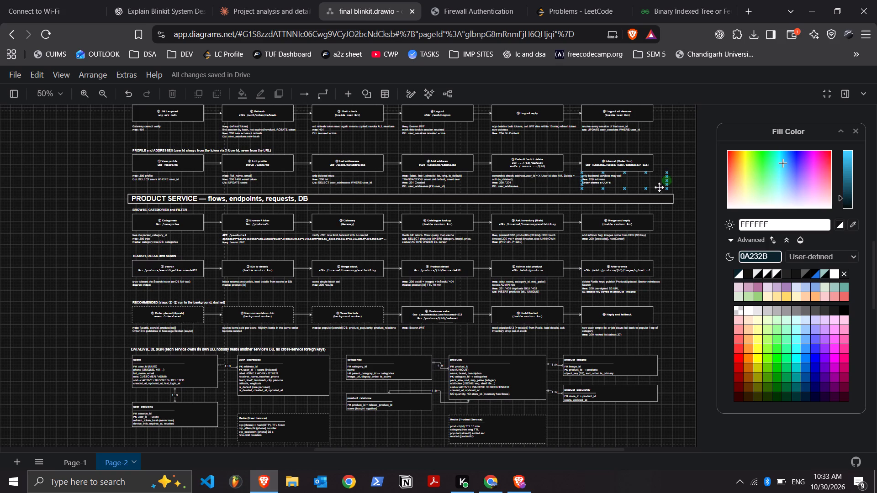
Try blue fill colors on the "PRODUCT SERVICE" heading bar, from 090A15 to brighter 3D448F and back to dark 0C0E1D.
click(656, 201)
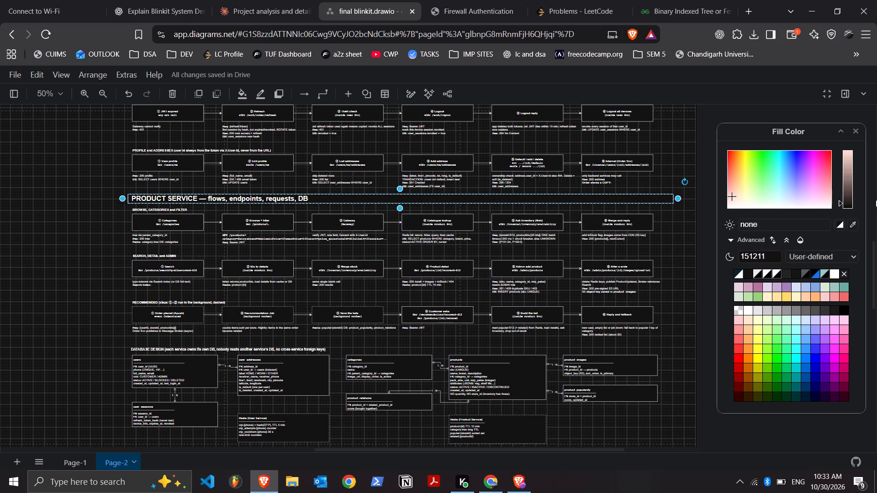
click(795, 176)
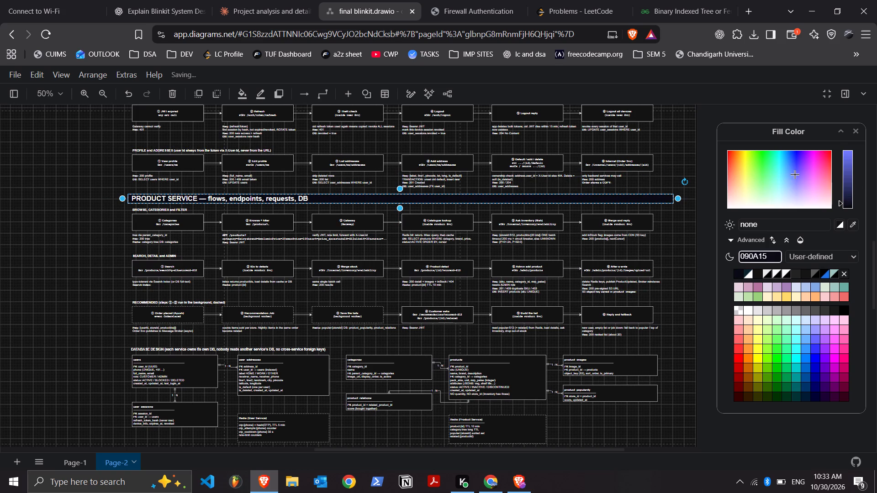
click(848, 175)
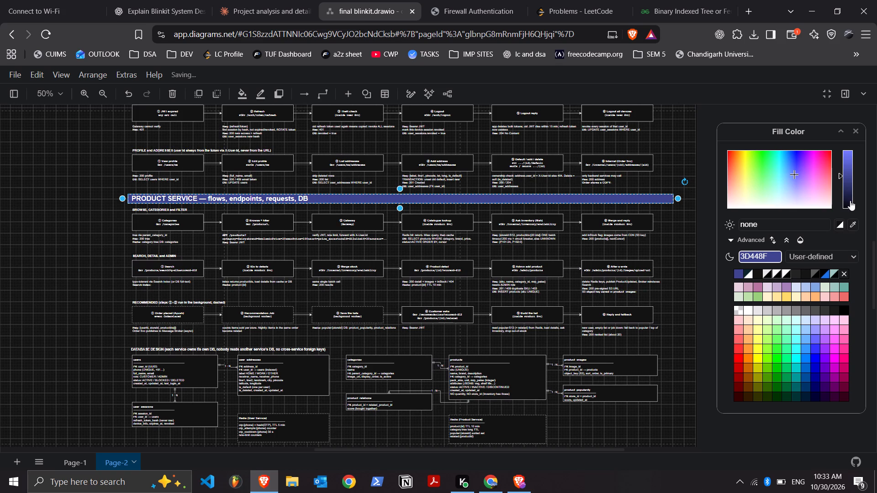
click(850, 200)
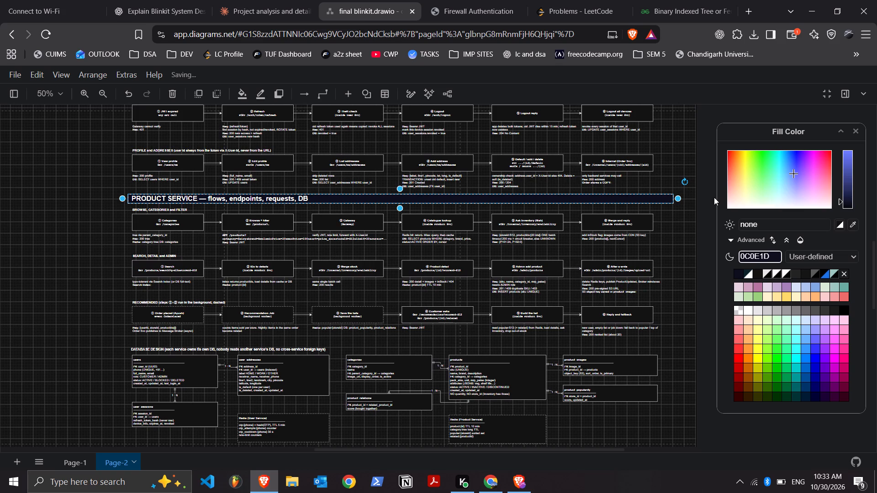
Undo the "PRODUCT SERVICE" bar's fill color changes and the "SYSTEM MAP" bar's last line color change, and clear the selection.
key(ctrl+z)
key(ctrl+z)
key(ctrl+z)
key(ctrl+z)
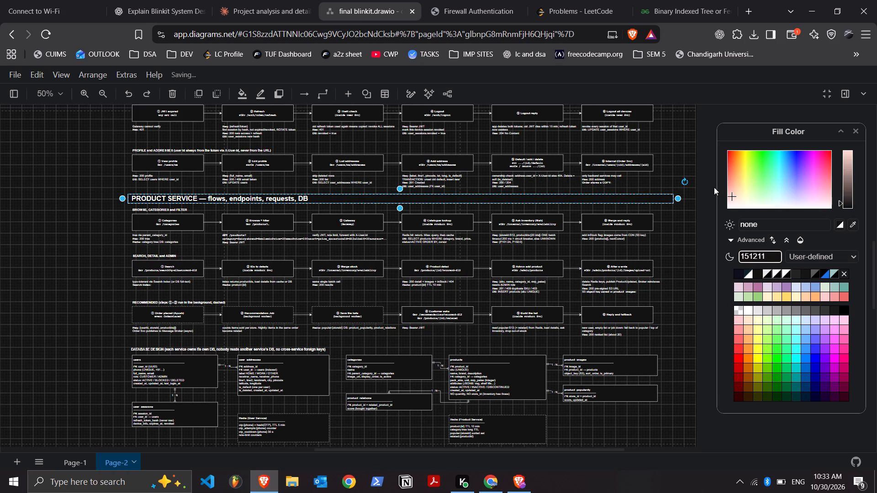
key(ctrl+z)
key(ctrl+z)
key(ctrl+z)
key(ctrl+z)
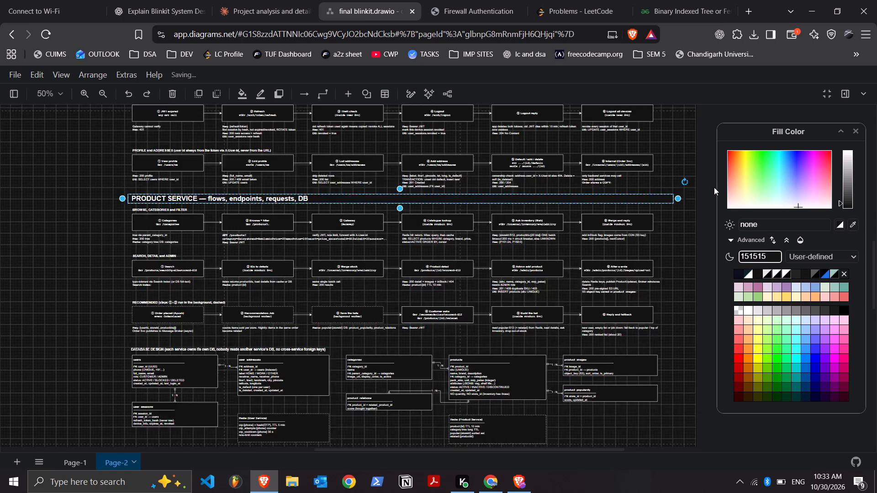
scroll(714, 187, up, 2)
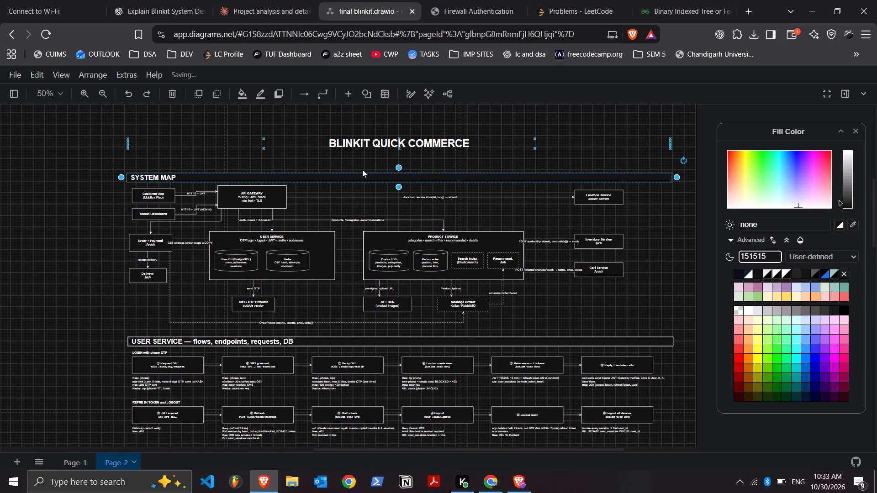
click(103, 294)
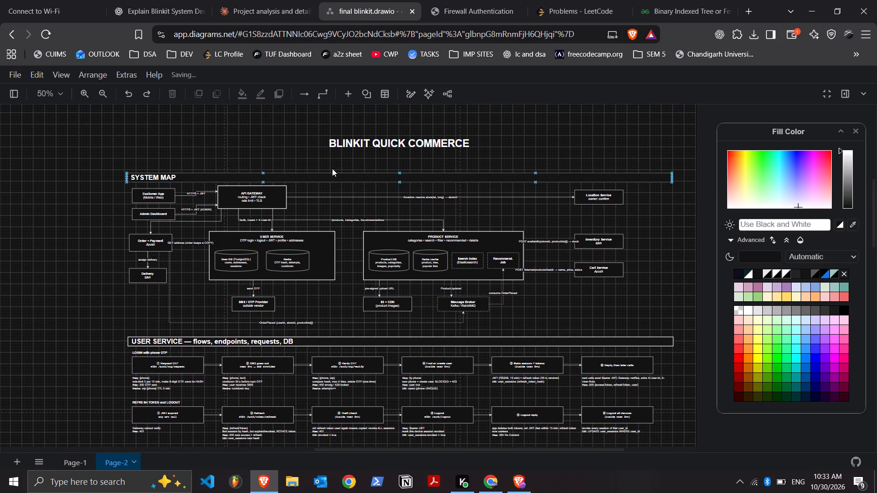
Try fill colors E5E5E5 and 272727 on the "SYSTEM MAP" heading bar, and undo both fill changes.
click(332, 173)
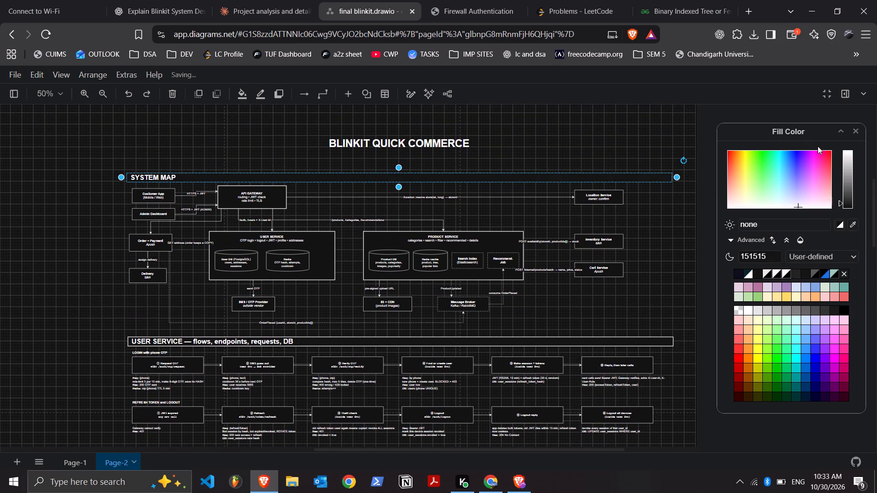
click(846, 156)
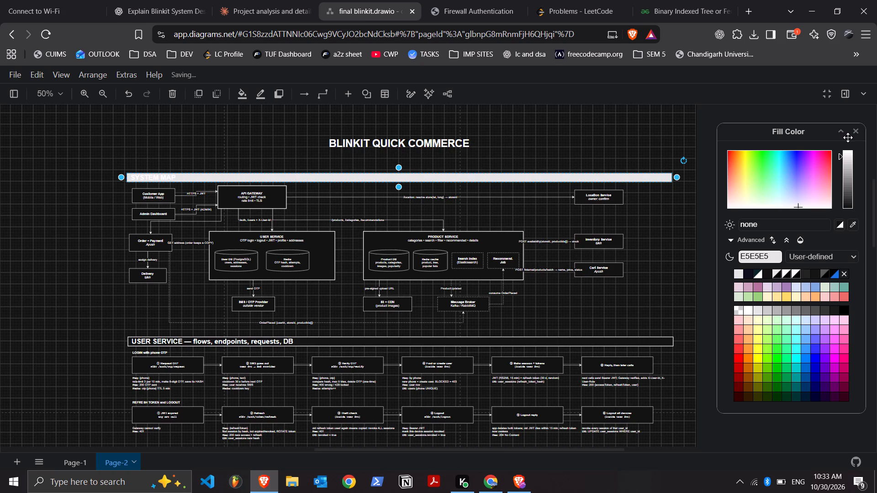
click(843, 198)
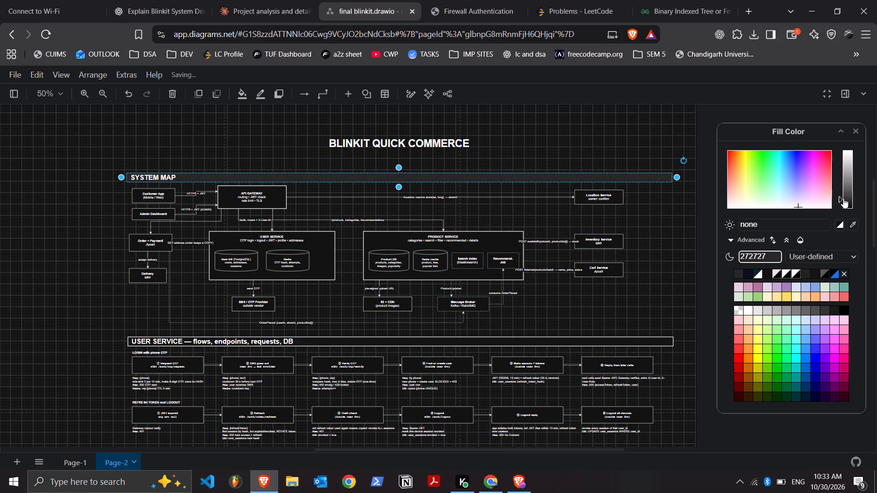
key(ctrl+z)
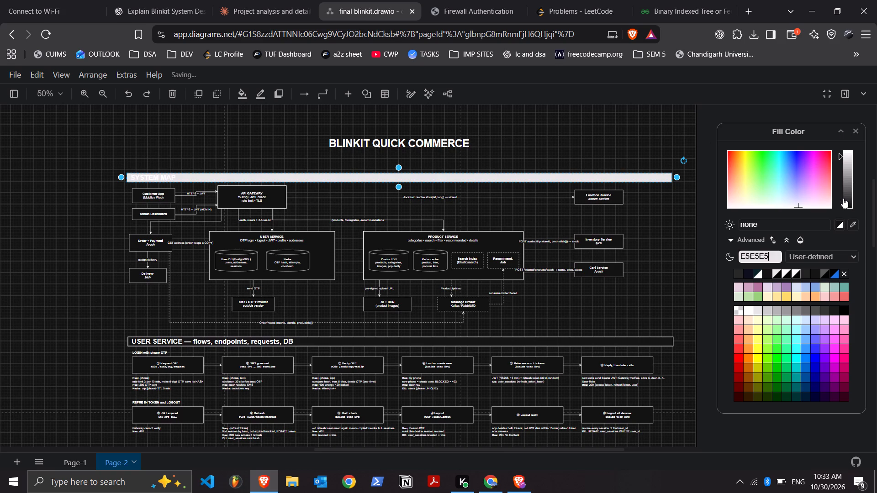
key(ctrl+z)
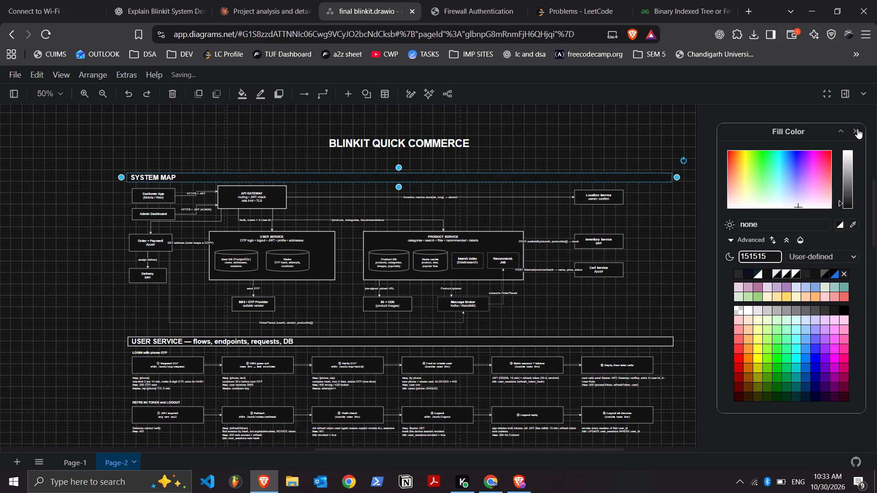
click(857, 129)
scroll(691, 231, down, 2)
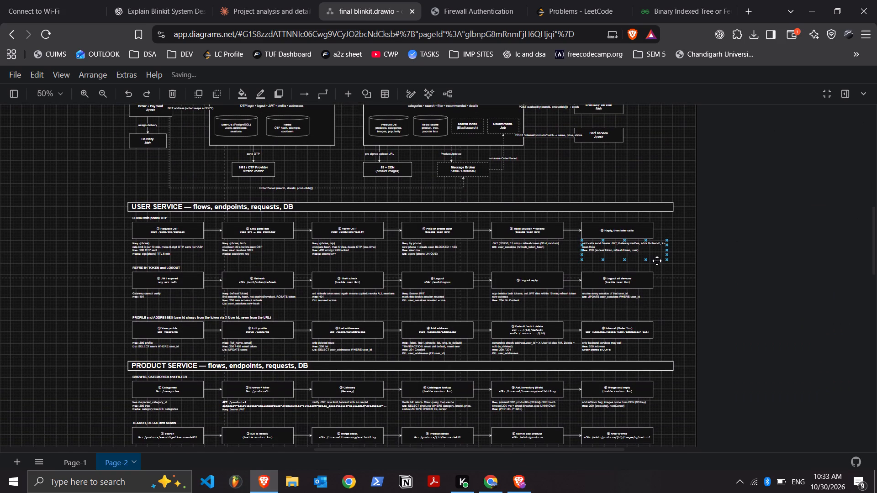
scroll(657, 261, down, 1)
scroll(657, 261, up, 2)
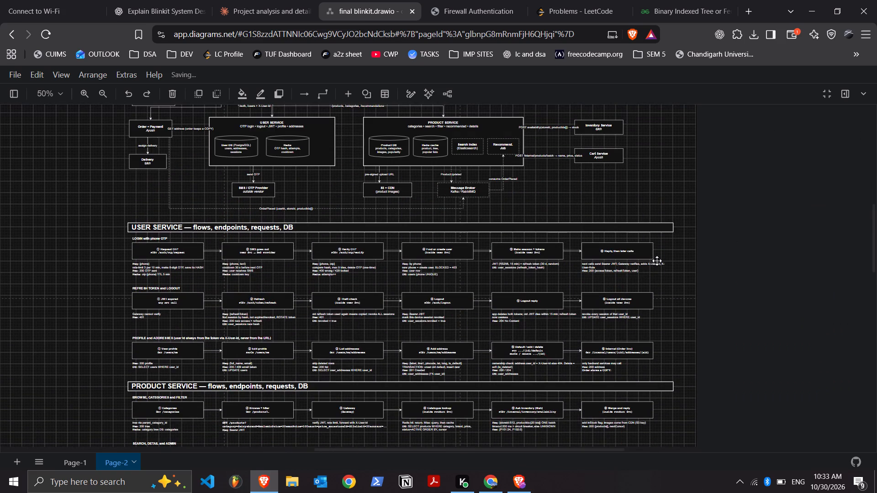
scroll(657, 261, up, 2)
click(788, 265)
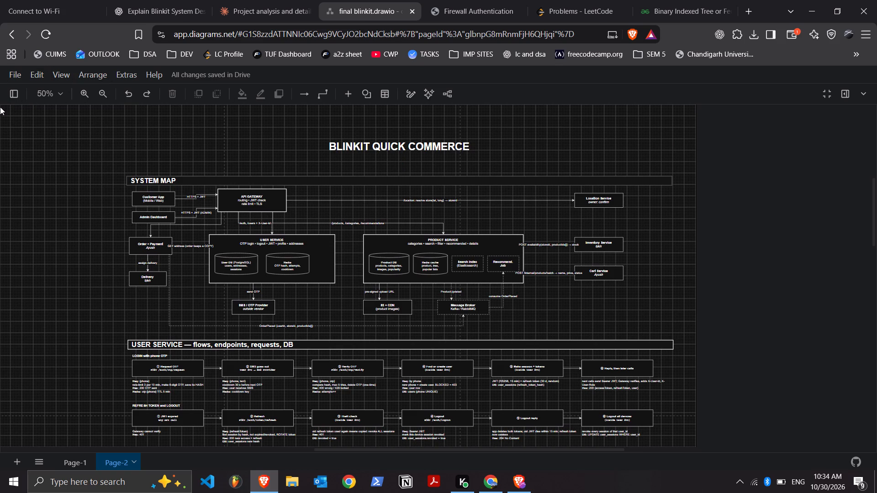
Show the Shapes library, add a rounded rectangle, and move and stretch it to span the "BLINKIT QUICK COMMERCE" title.
click(9, 98)
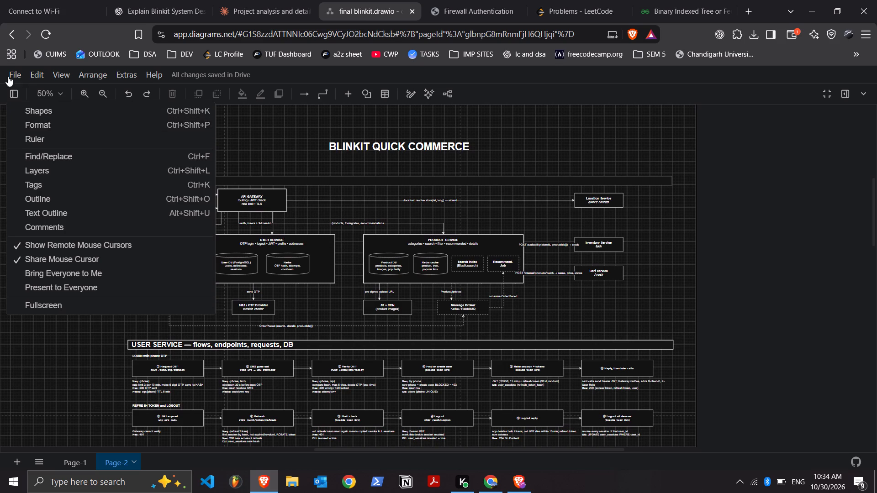
click(846, 92)
click(846, 92)
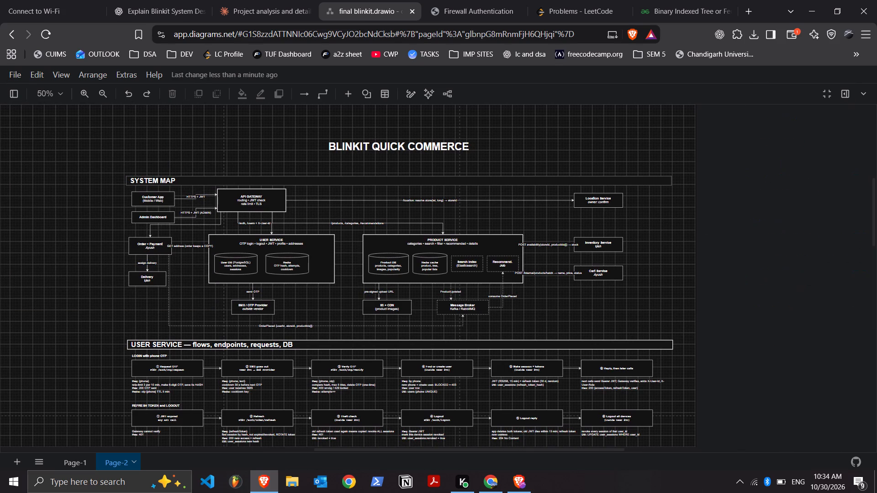
click(14, 96)
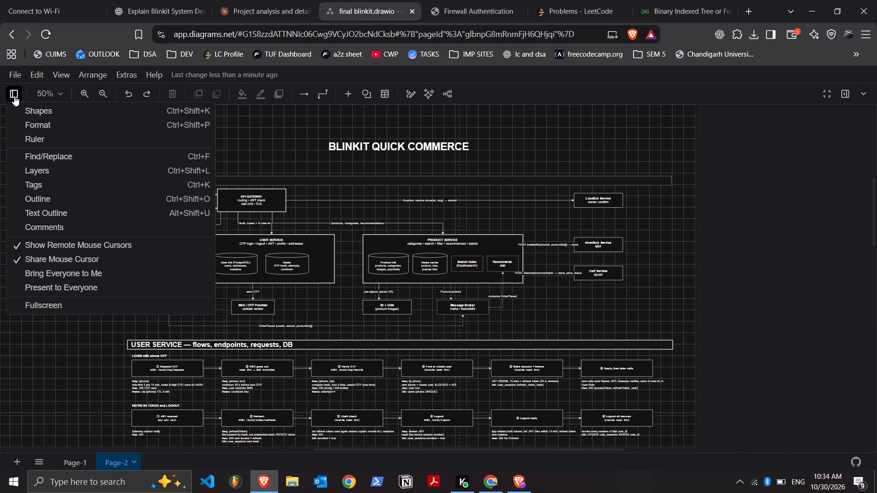
click(30, 115)
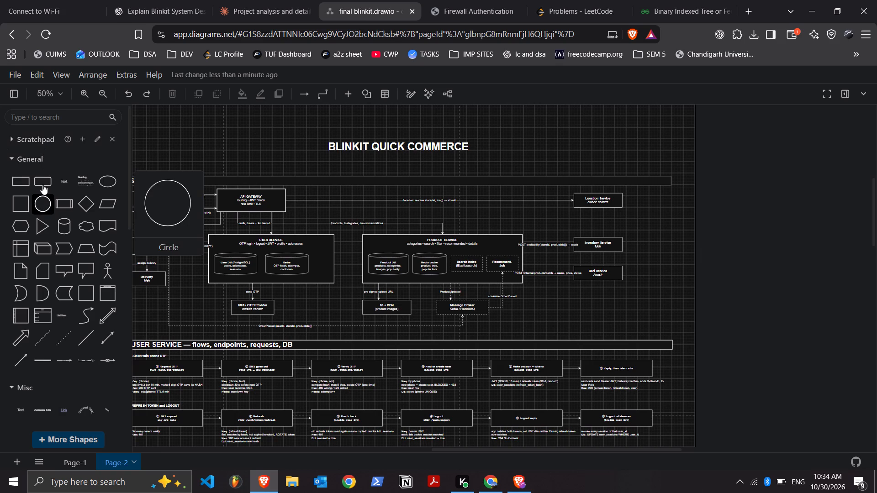
click(42, 184)
click(313, 127)
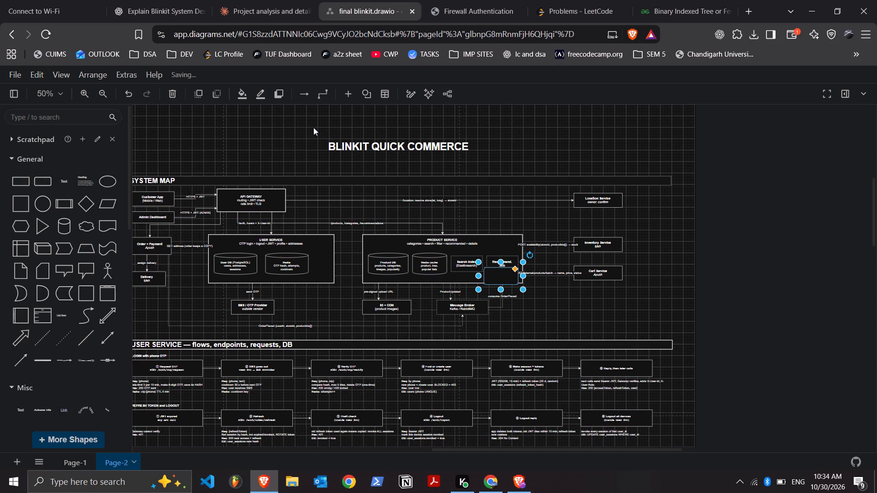
drag(507, 278, 338, 147)
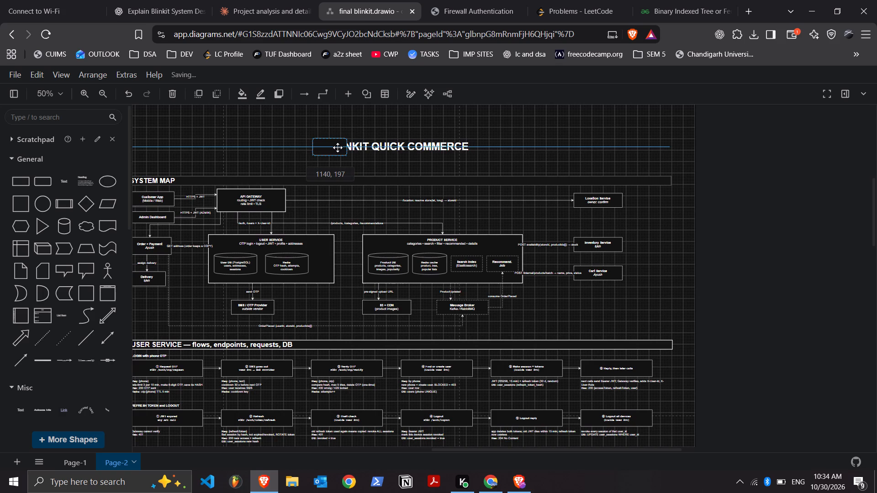
drag(338, 147, 338, 146)
drag(350, 157, 430, 161)
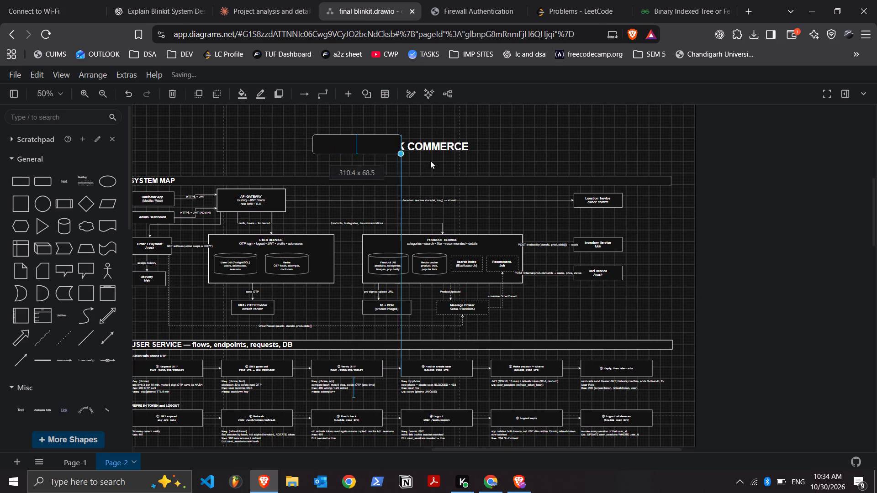
drag(430, 161, 487, 163)
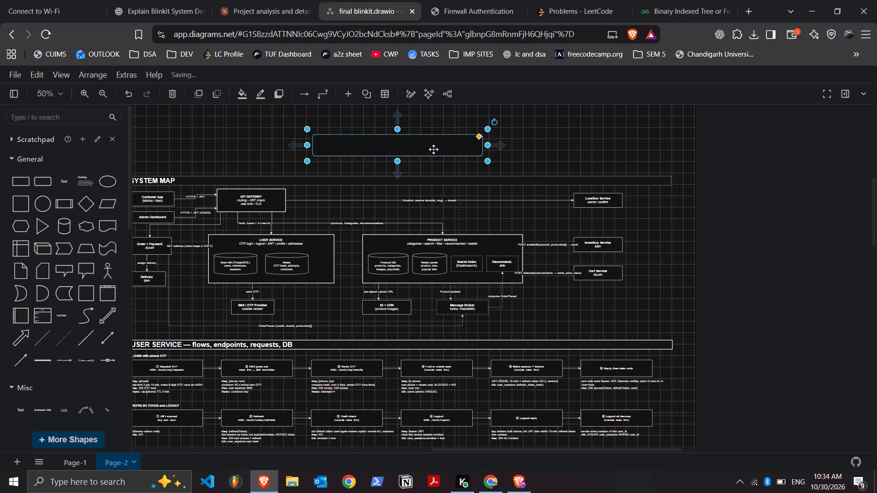
Send the new rounded rectangle backward twice in the stacking order.
click(433, 149)
right_click(433, 149)
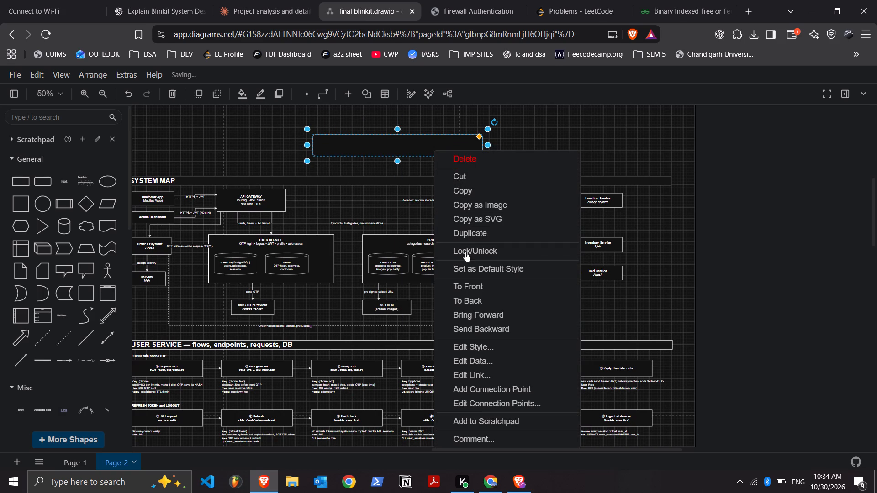
click(477, 326)
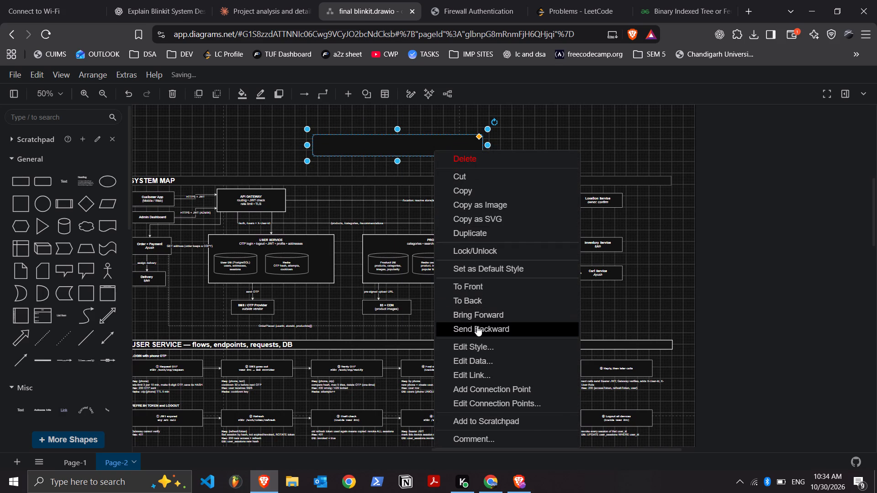
click(436, 148)
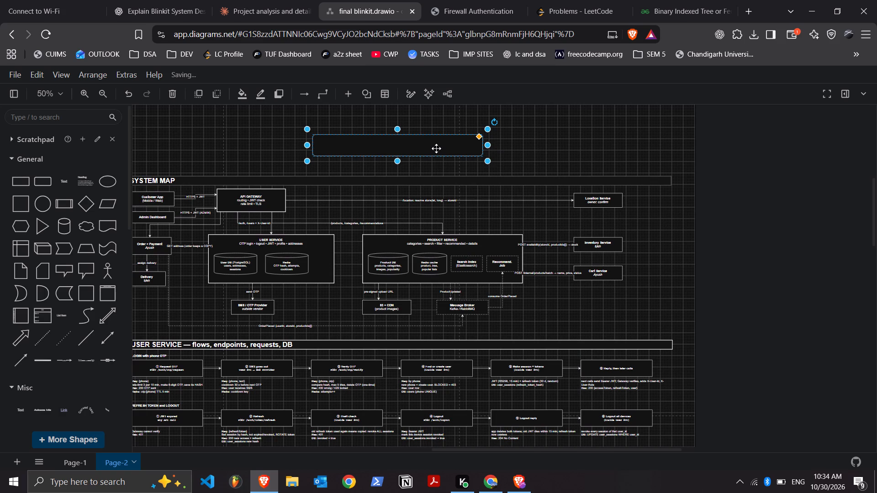
right_click(436, 148)
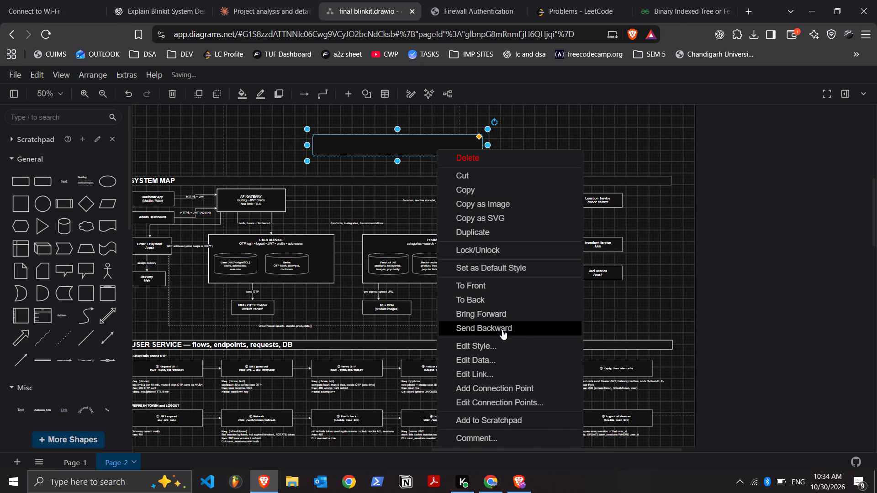
click(502, 330)
Reposition the rounded rectangle just above the "SYSTEM MAP" bar and move the "BLINKIT QUICK COMMERCE" title onto it.
drag(434, 142, 556, 156)
click(370, 149)
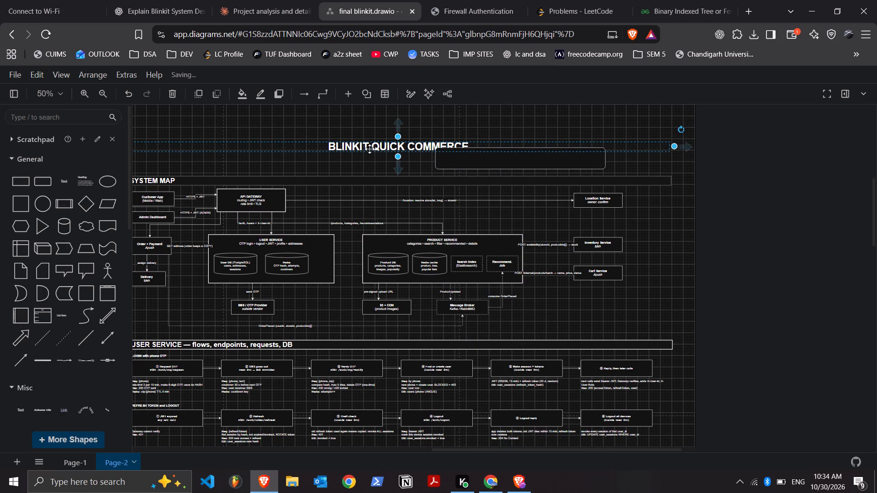
drag(370, 149, 439, 154)
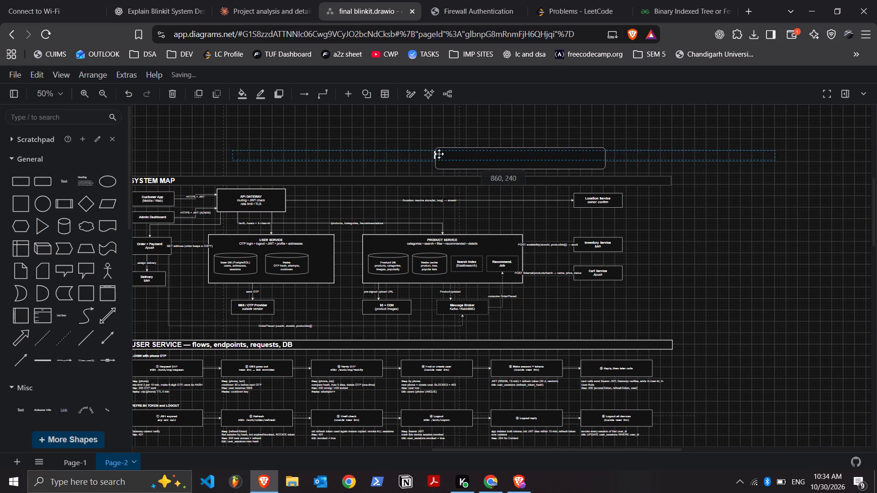
drag(439, 154, 363, 142)
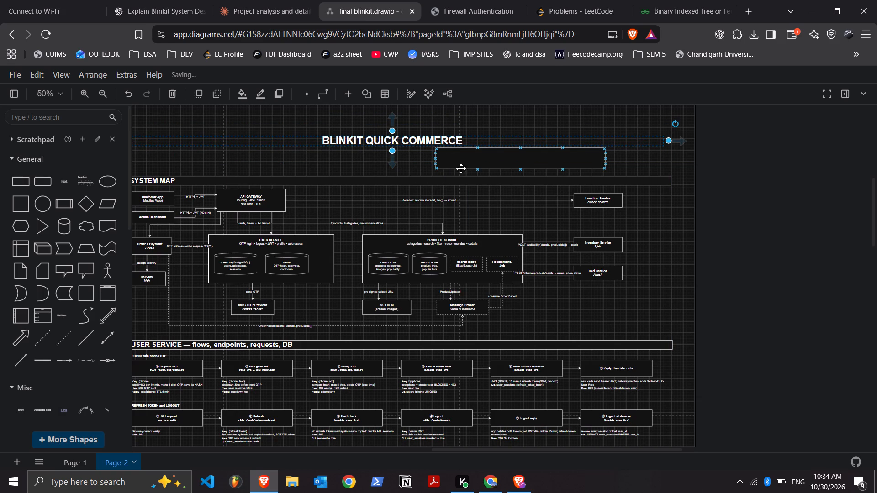
drag(470, 163, 338, 160)
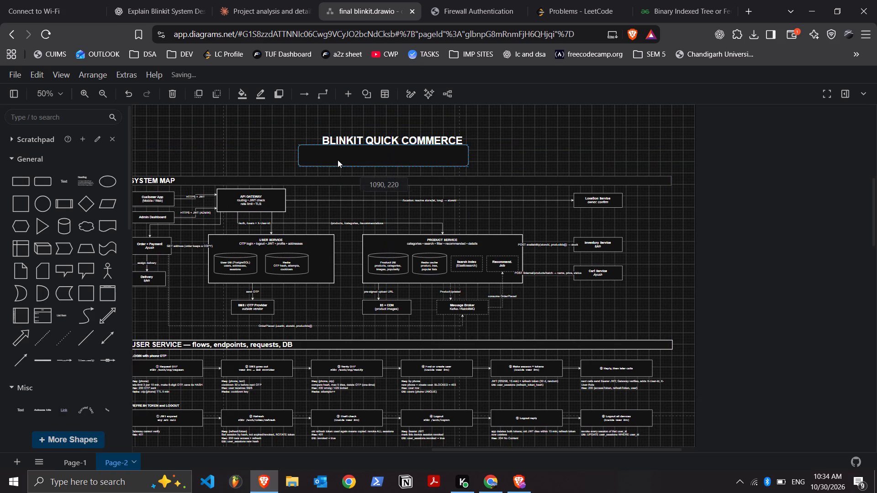
drag(338, 160, 339, 160)
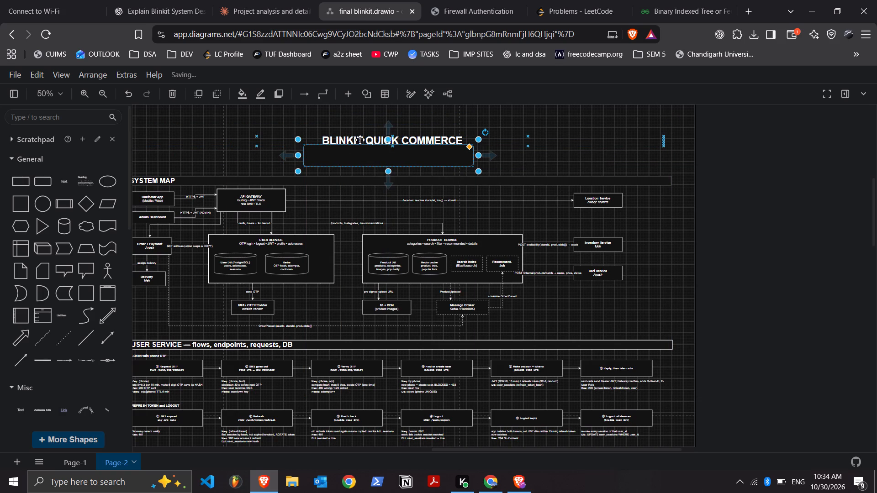
drag(360, 140, 359, 158)
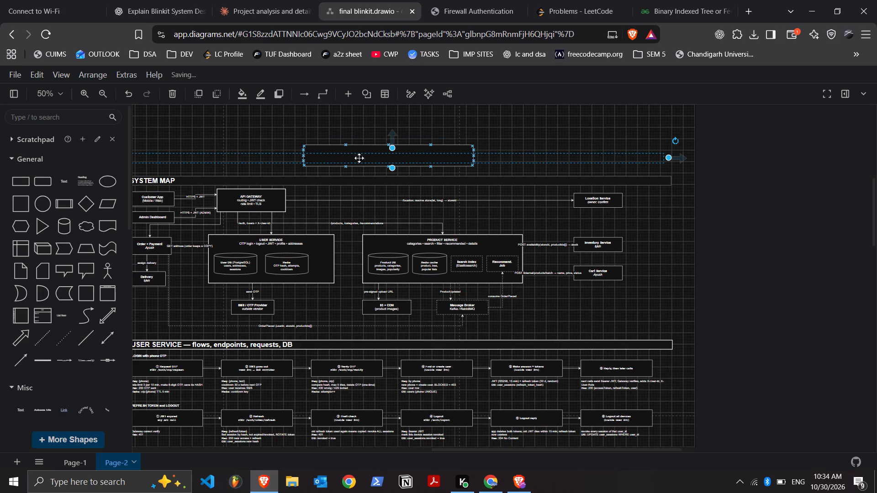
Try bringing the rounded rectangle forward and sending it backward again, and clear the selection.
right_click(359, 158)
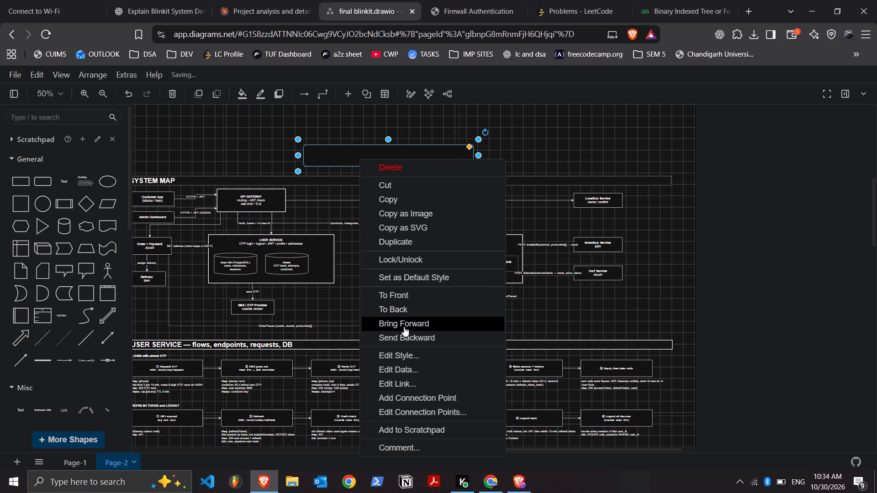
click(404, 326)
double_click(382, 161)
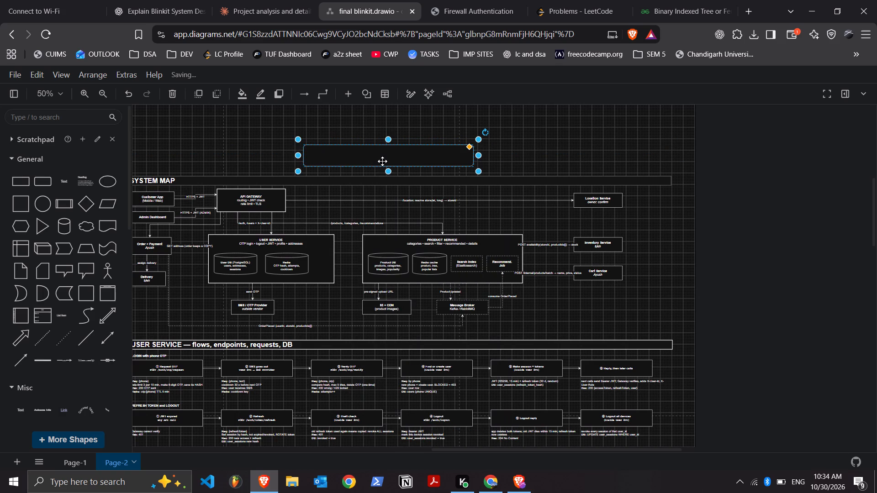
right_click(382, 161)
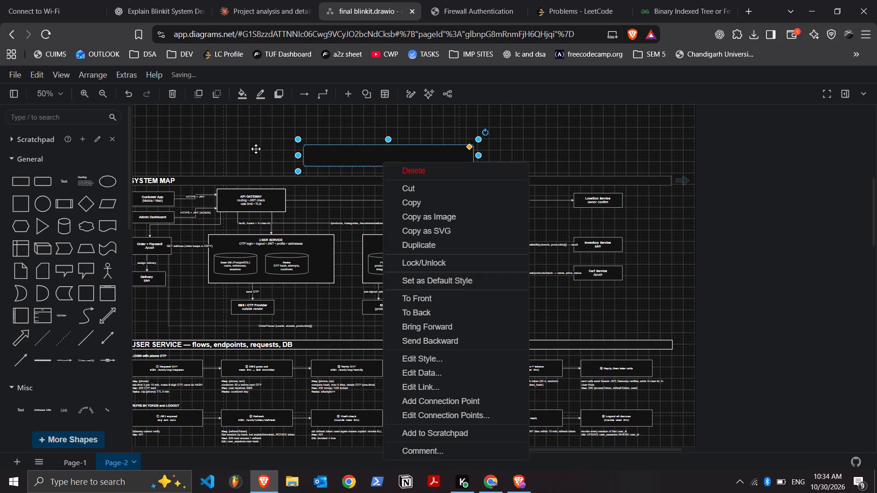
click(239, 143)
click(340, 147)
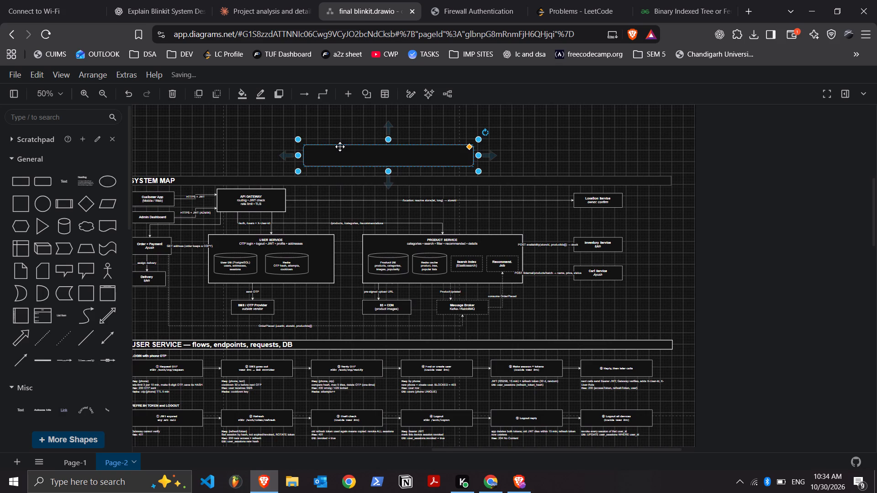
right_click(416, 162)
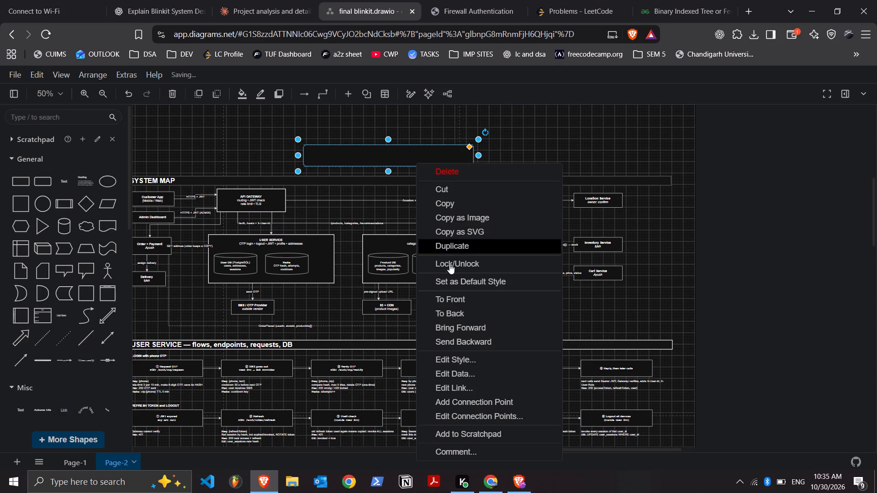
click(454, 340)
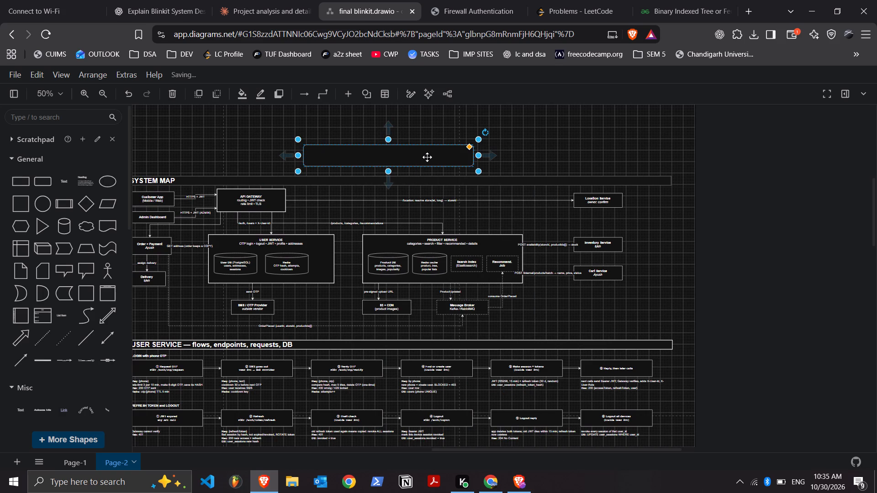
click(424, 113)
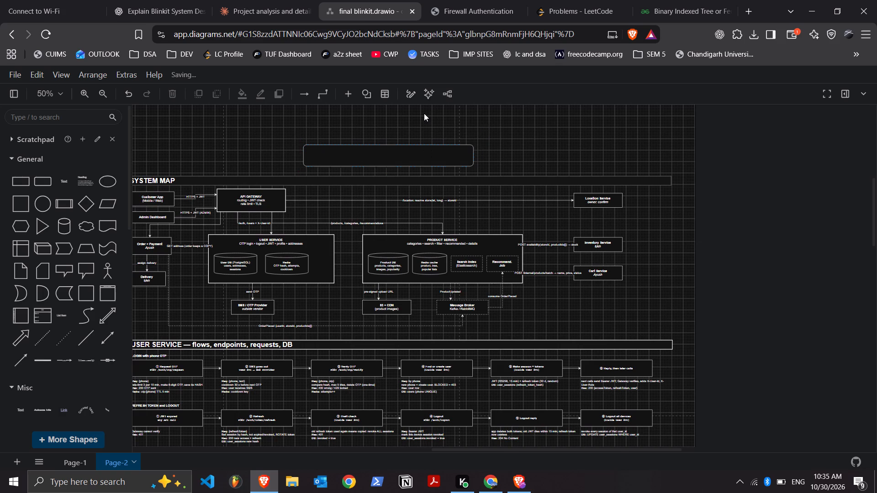
Separate the empty rounded rectangle from the "BLINKIT QUICK COMMERCE" title by moving both apart above the "SYSTEM MAP" bar.
double_click(423, 158)
drag(423, 158, 511, 158)
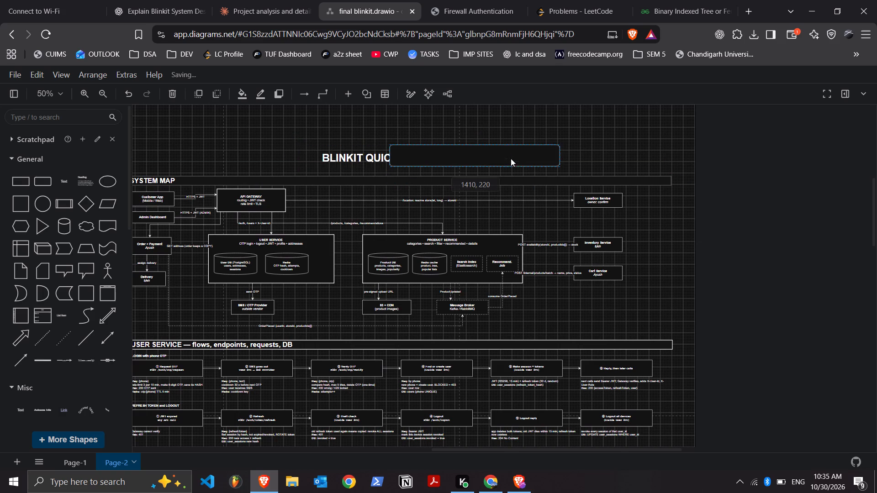
drag(511, 158, 515, 158)
triple_click(353, 156)
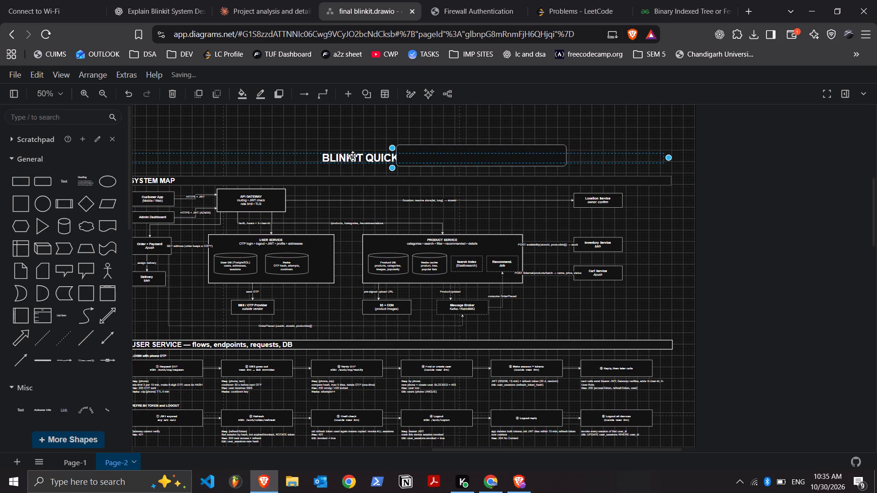
triple_click(353, 156)
triple_click(311, 156)
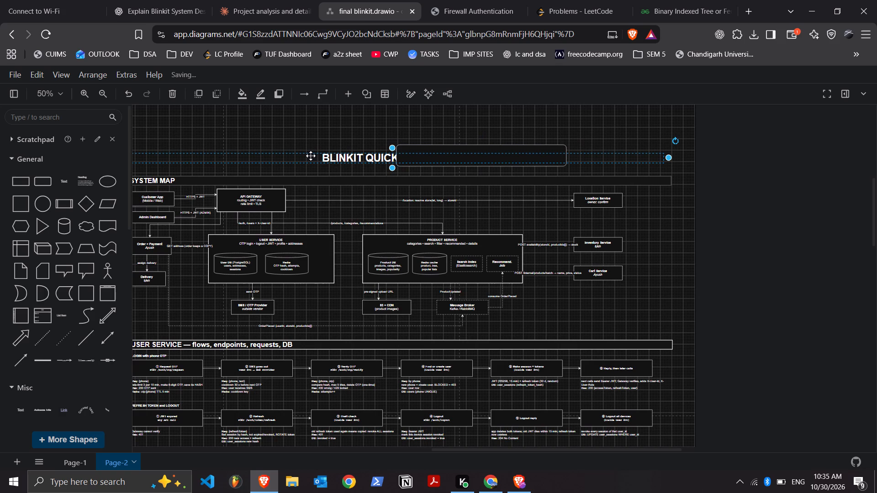
triple_click(310, 159)
click(310, 159)
triple_click(595, 156)
click(595, 156)
drag(595, 156, 548, 154)
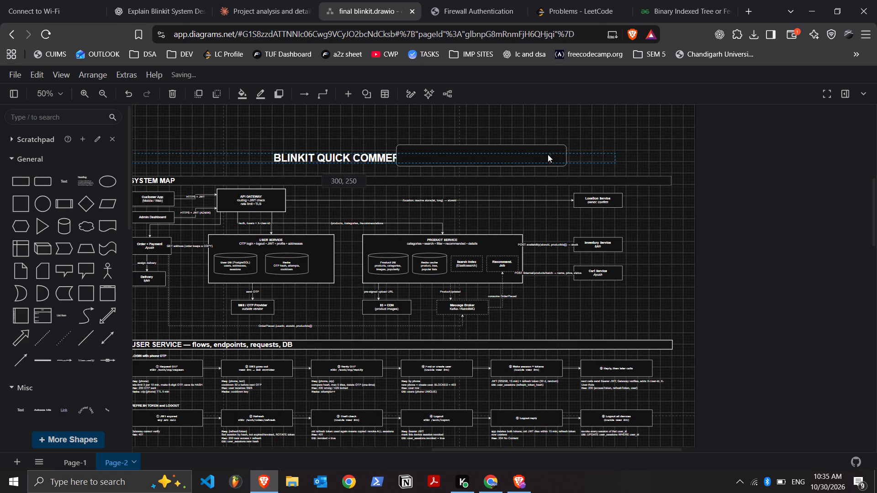
drag(548, 154, 483, 147)
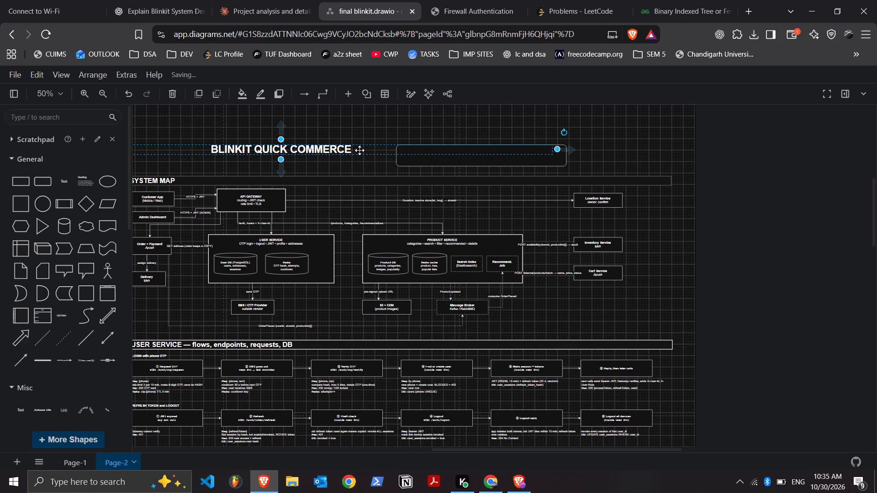
Cut the "BLINKIT QUICK COMMERCE" text out of its text box.
triple_click(359, 150)
click(359, 150)
double_click(357, 150)
key(ctrl+c)
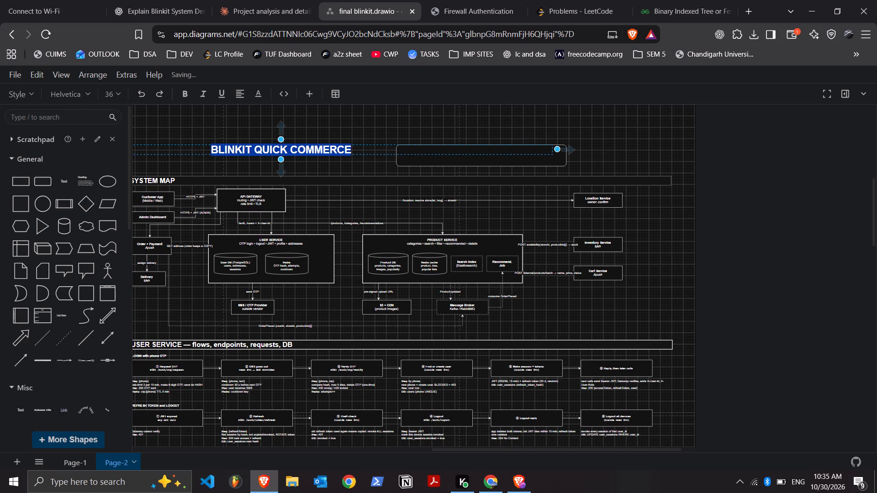
key(ctrl+c)
key(ctrl+x)
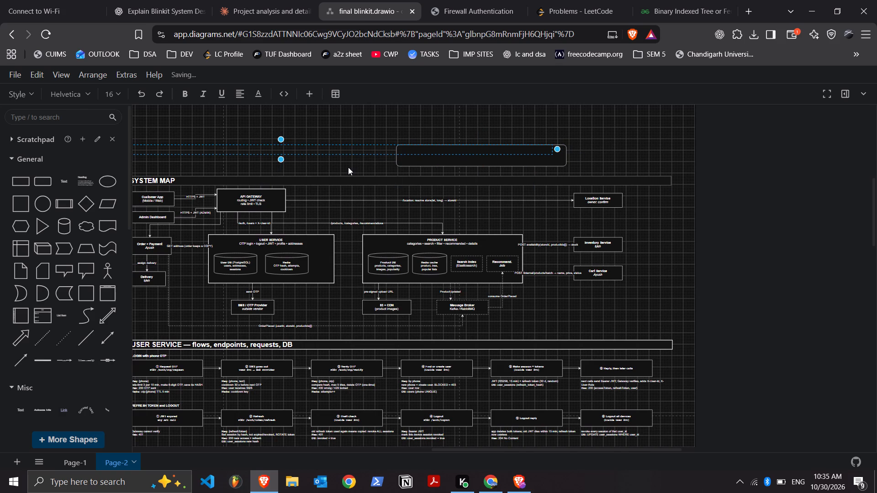
click(348, 167)
Paste the cut "BLINKIT QUICK COMMERCE" text inside the rounded rectangle as its label.
triple_click(474, 157)
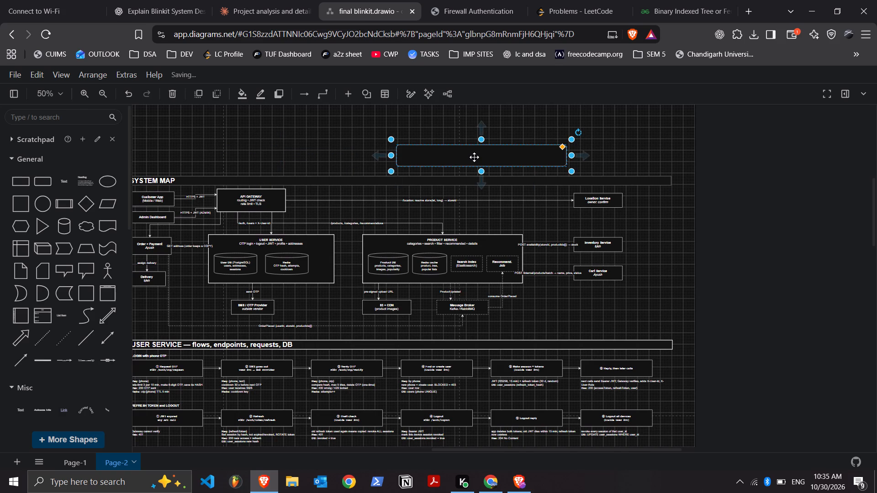
triple_click(474, 157)
double_click(474, 157)
click(647, 165)
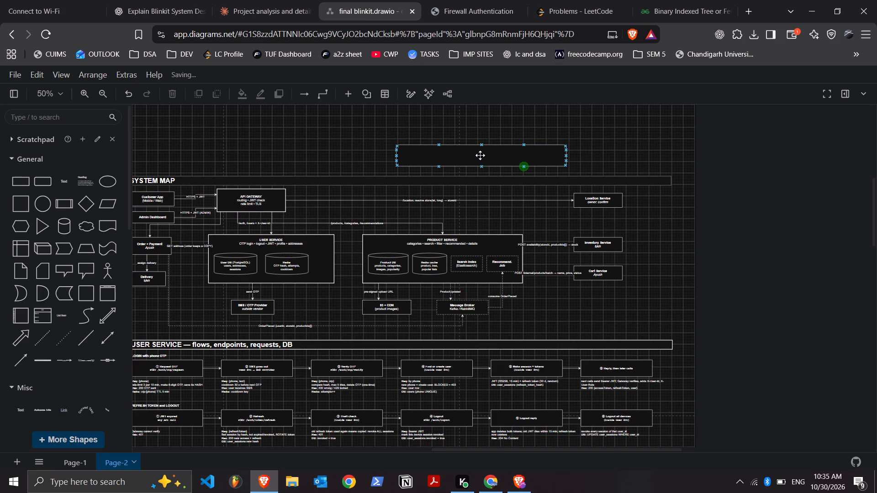
triple_click(480, 155)
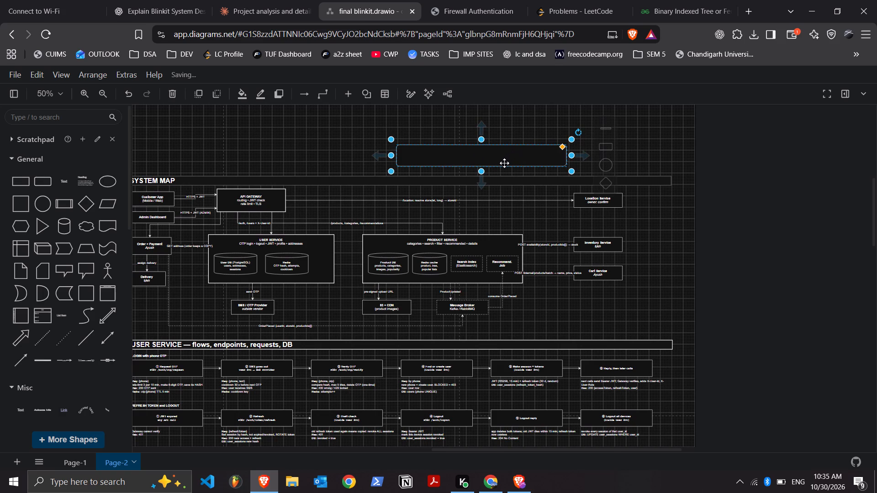
triple_click(504, 163)
triple_click(504, 163)
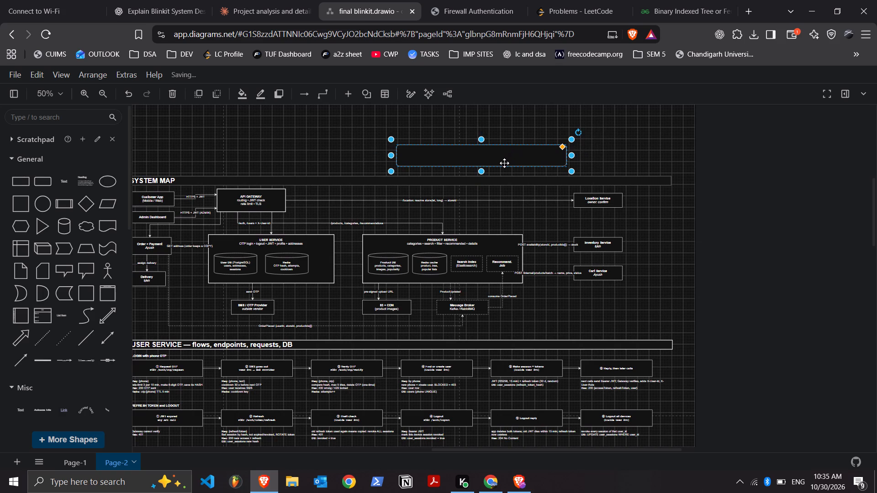
double_click(504, 163)
double_click(487, 161)
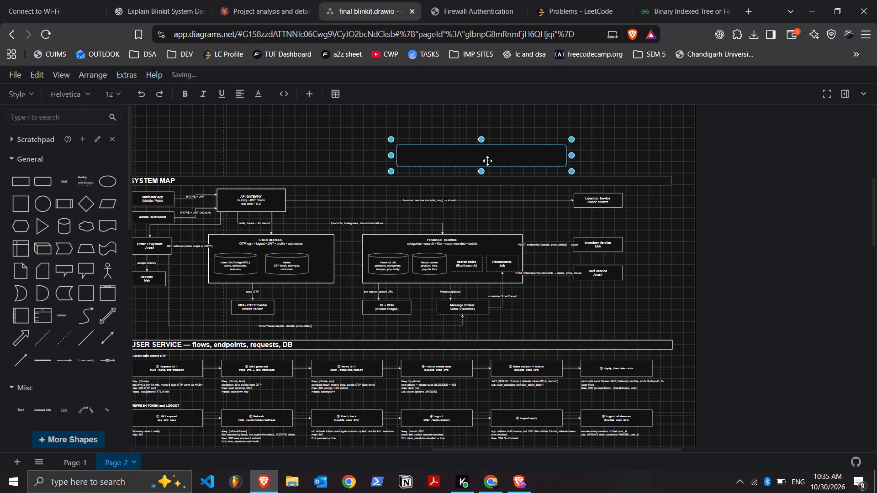
key(ctrl+v)
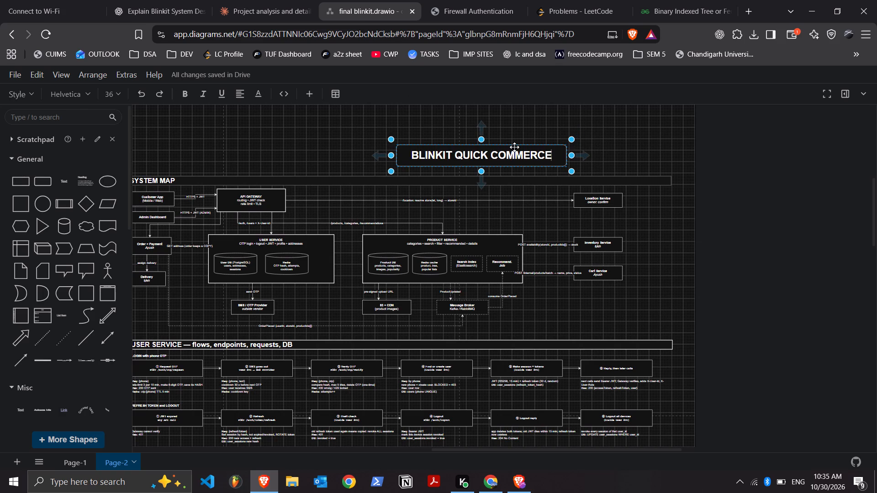
Reposition the labelled title box near the centre above the "SYSTEM MAP" bar and clear the selection.
drag(502, 148, 404, 149)
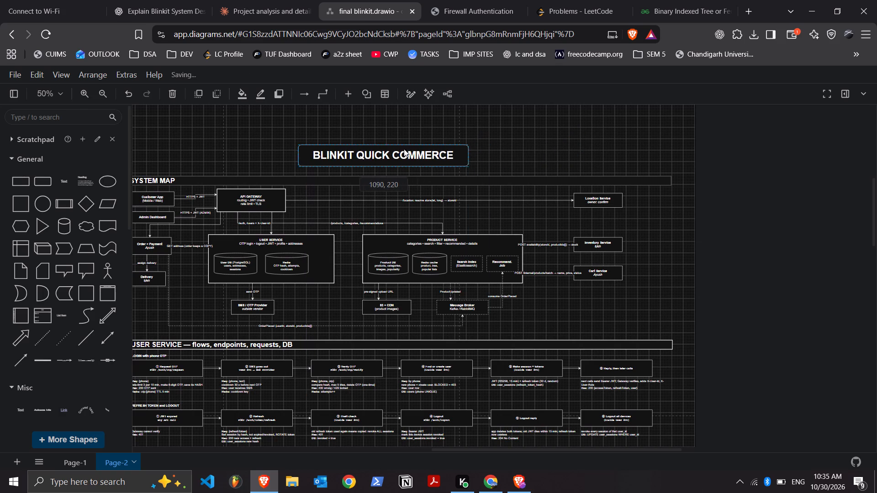
drag(404, 149, 409, 149)
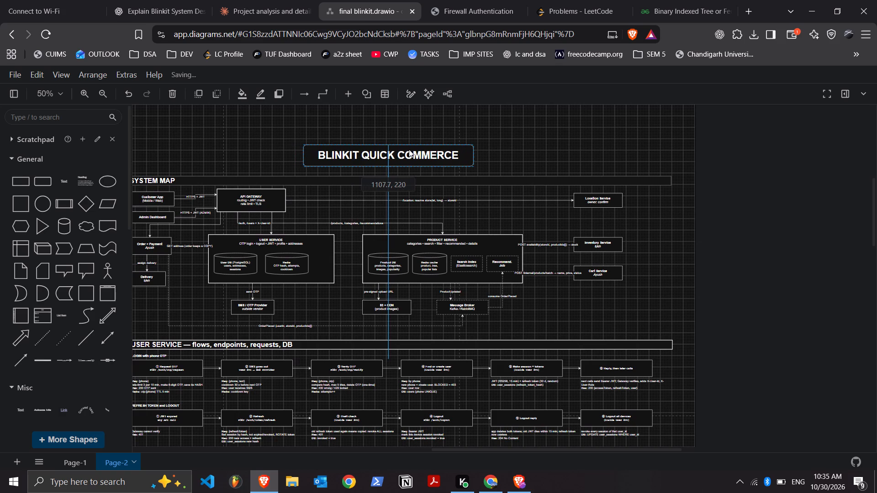
drag(409, 149, 407, 149)
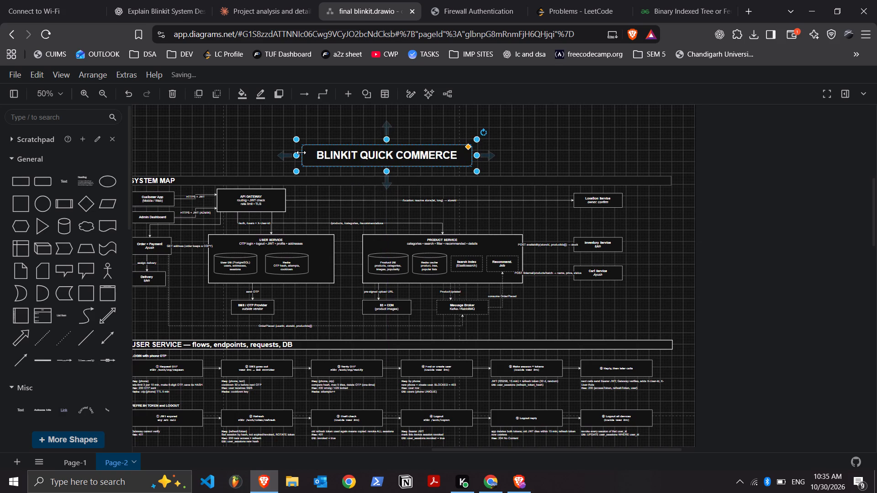
click(570, 218)
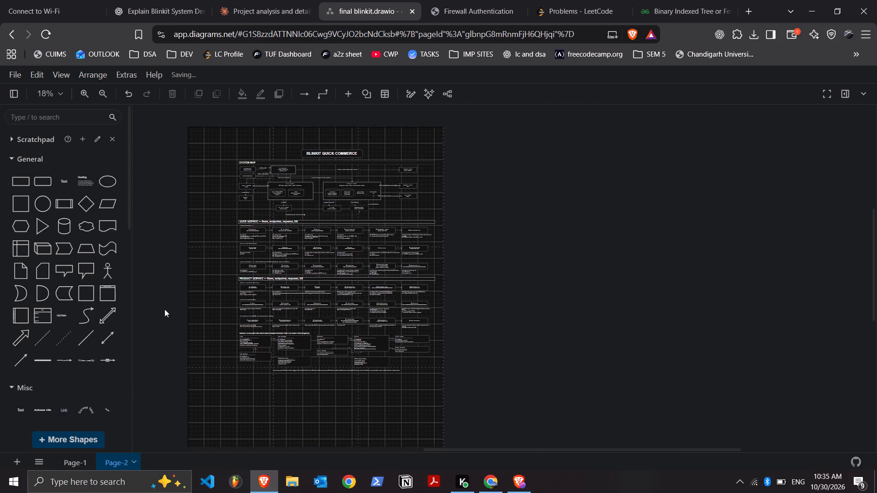
Examine the overall page layout and the system map and user service sections of the diagram.
scroll(203, 221, up, 1)
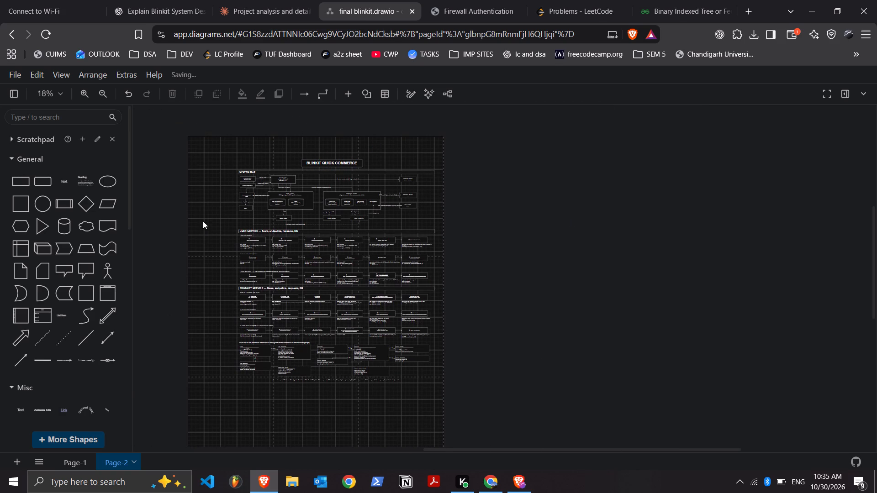
scroll(455, 174, up, 1)
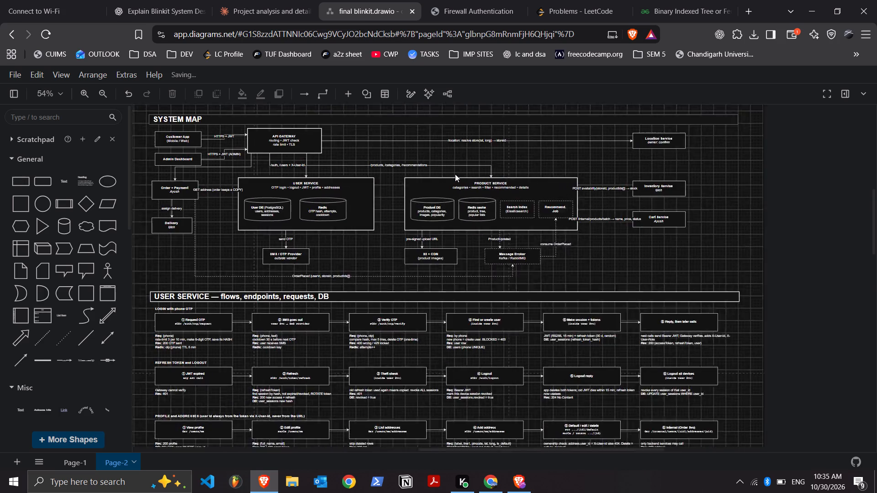
scroll(455, 174, up, 1)
scroll(455, 174, down, 1)
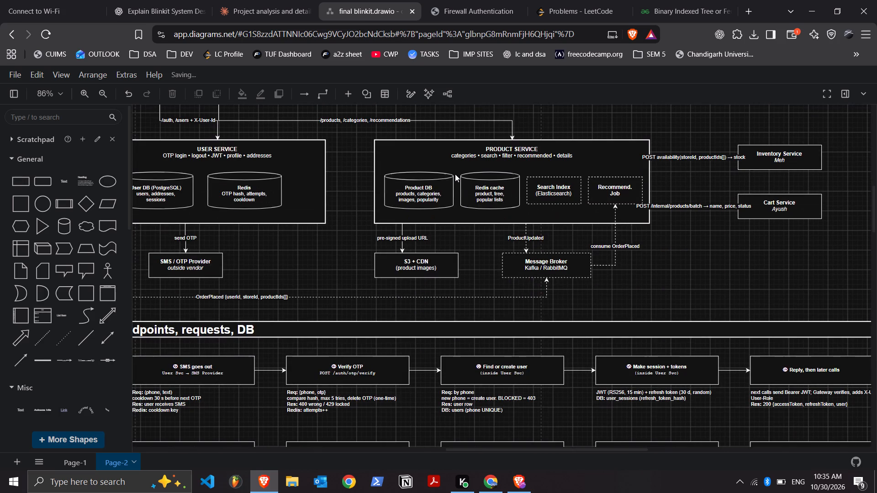
scroll(455, 174, down, 5)
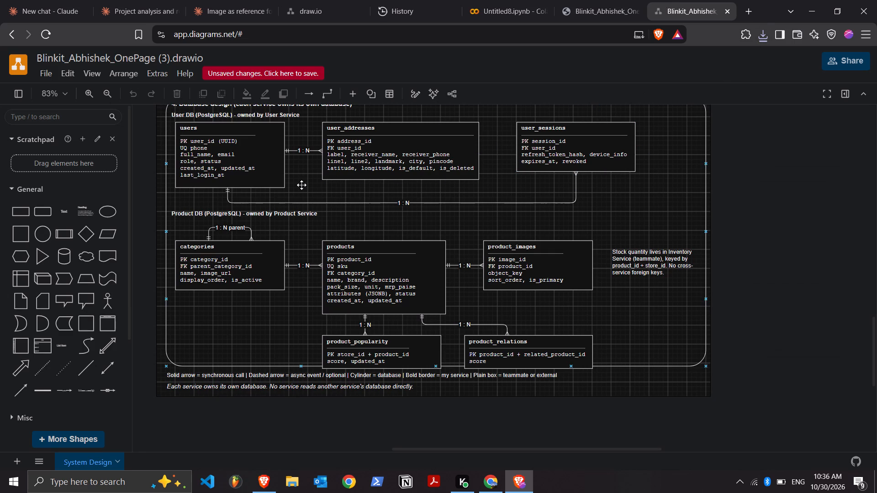
click(301, 185)
key(ctrl+a)
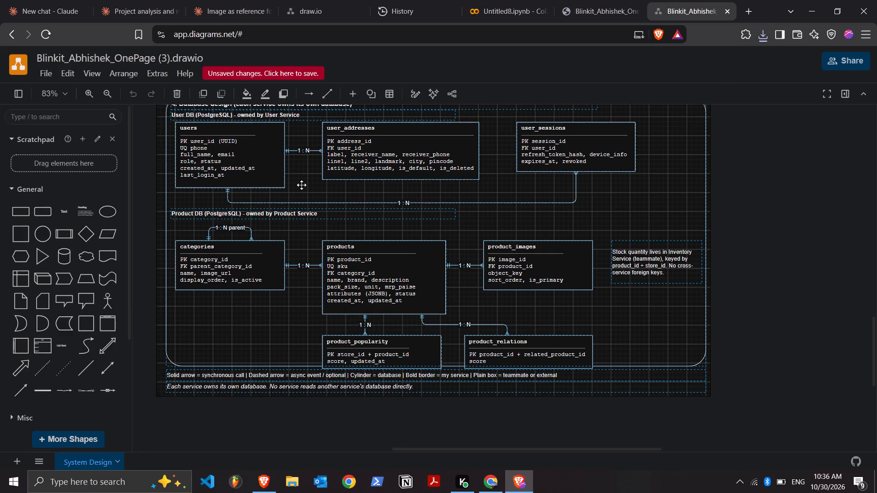
key(ctrl+Delete)
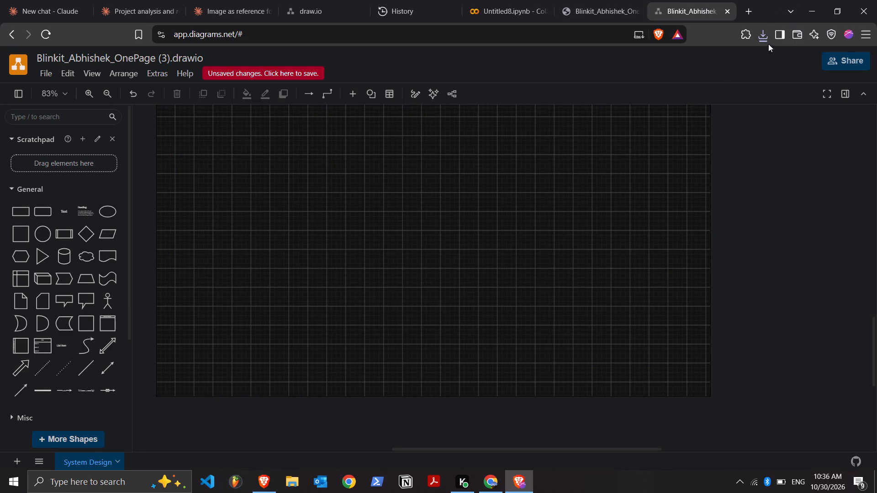
Import the downloaded DesignSheet.drawio file onto the emptied System Design page and clear the selection.
click(755, 27)
drag(678, 78, 482, 198)
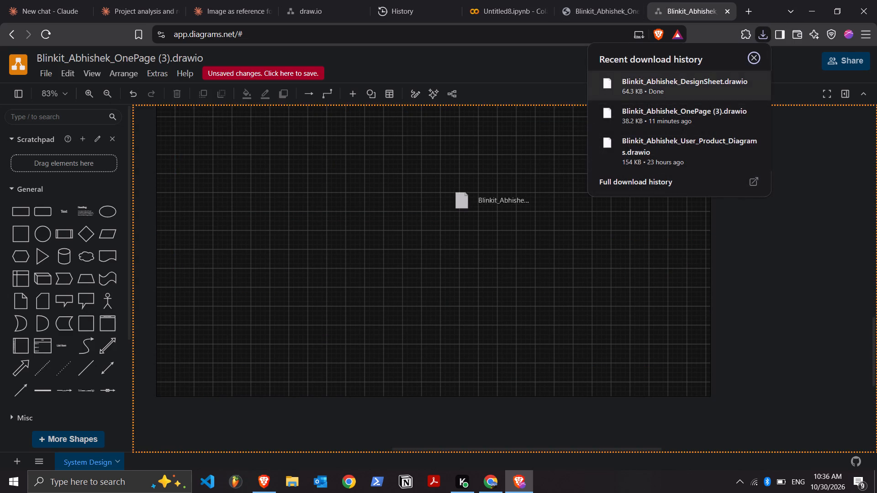
drag(482, 198, 481, 200)
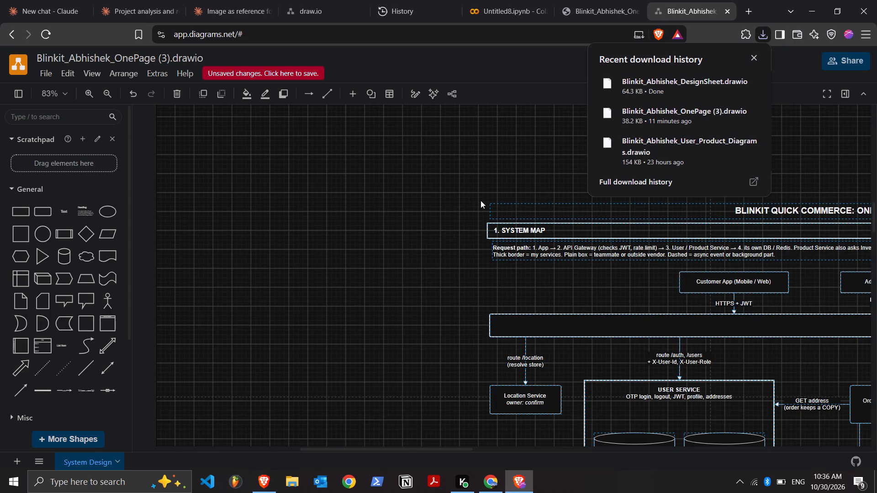
click(481, 200)
Examine the imported design sheet from the system map through the user service, product service and database design sections.
scroll(481, 200, left, 6)
scroll(481, 200, down, 3)
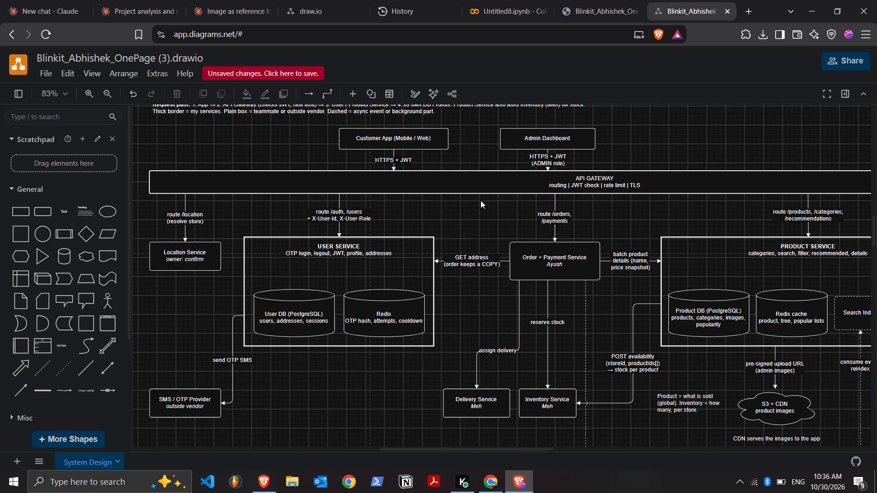
scroll(481, 200, left, 1)
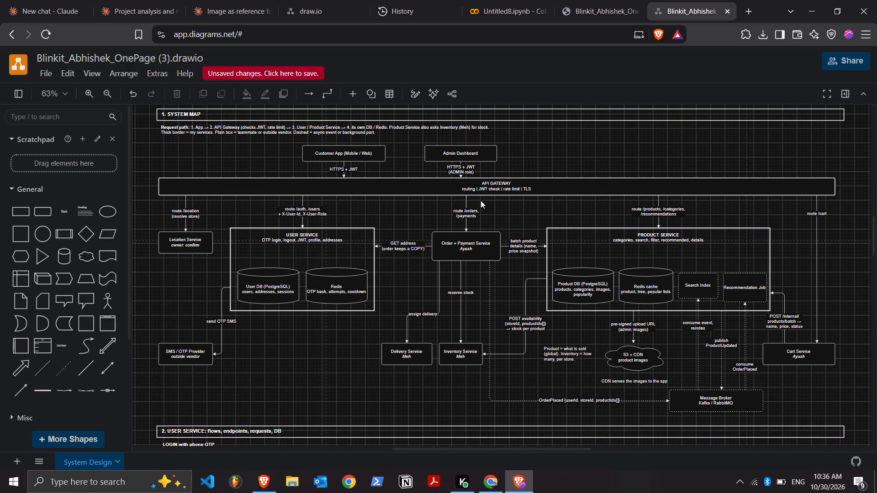
scroll(481, 200, down, 4)
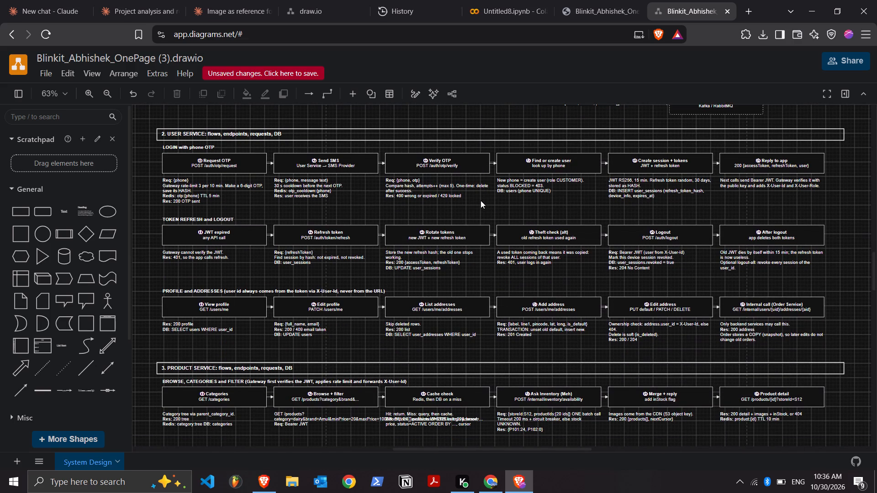
scroll(481, 200, down, 4)
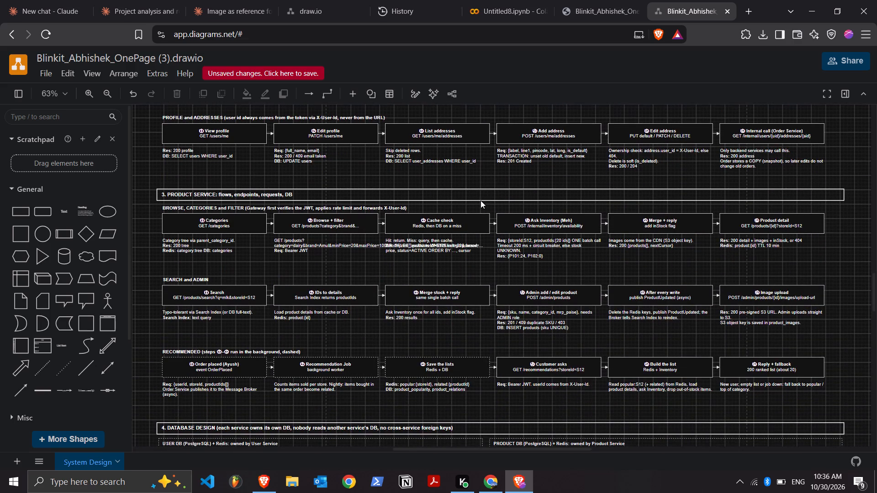
scroll(481, 191, down, 4)
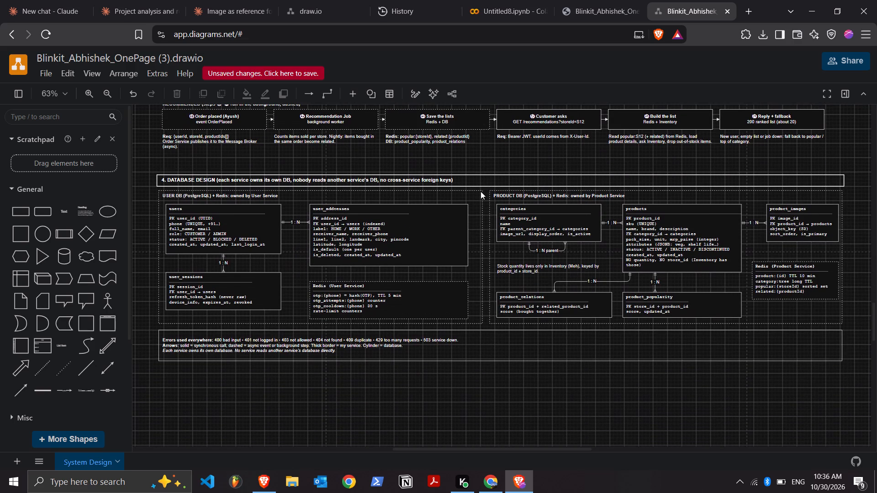
scroll(481, 191, up, 1)
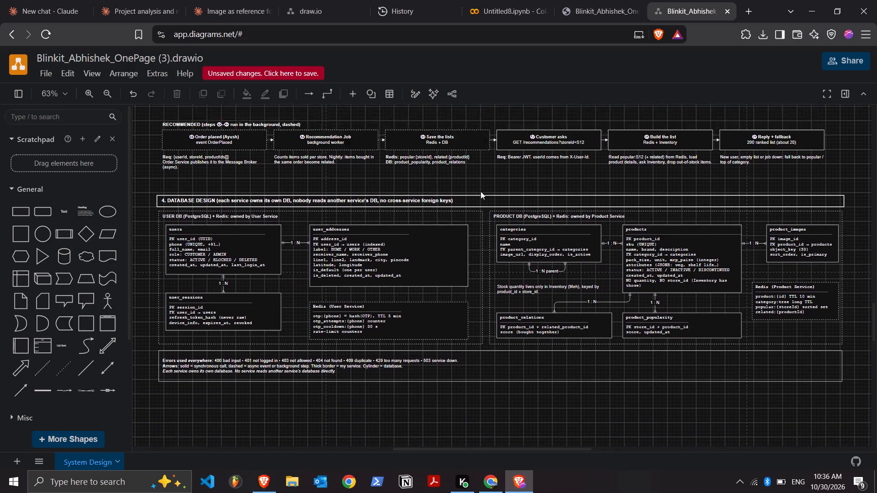
scroll(481, 191, up, 5)
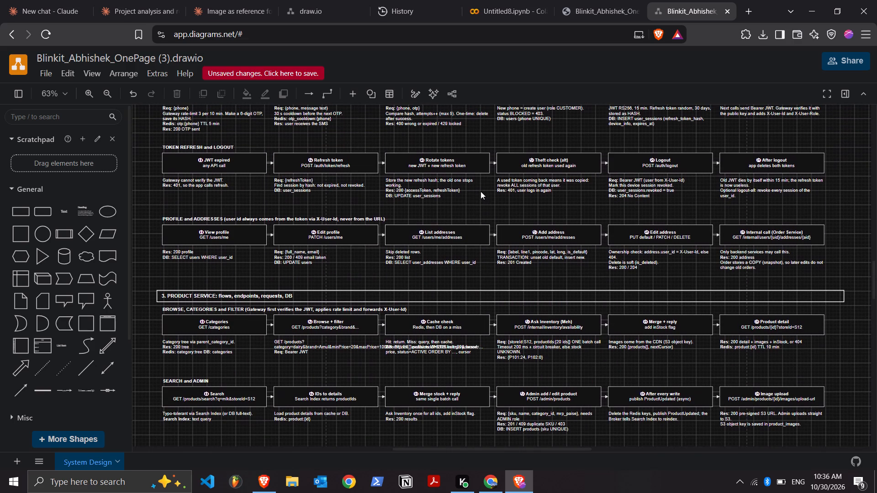
scroll(481, 191, up, 1)
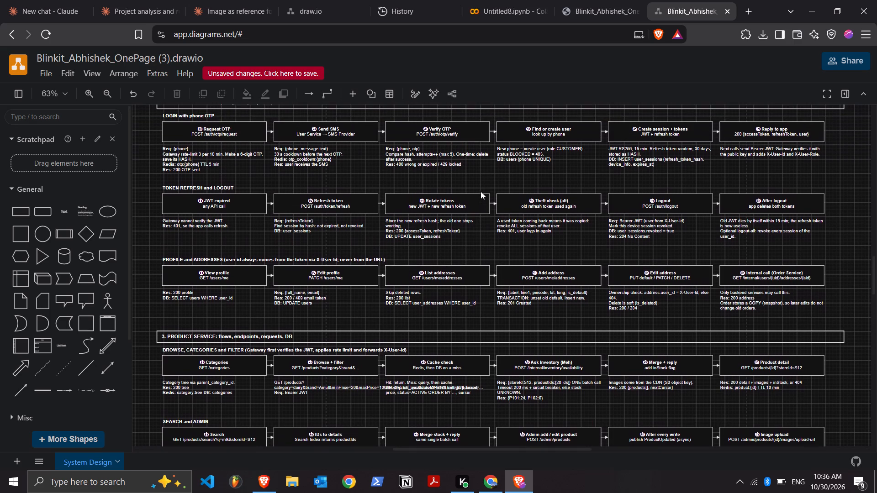
Compare the imported sheet's user service flows with those on Page-2 of the final blinkit diagram in the other browser window.
key(alt+Tab)
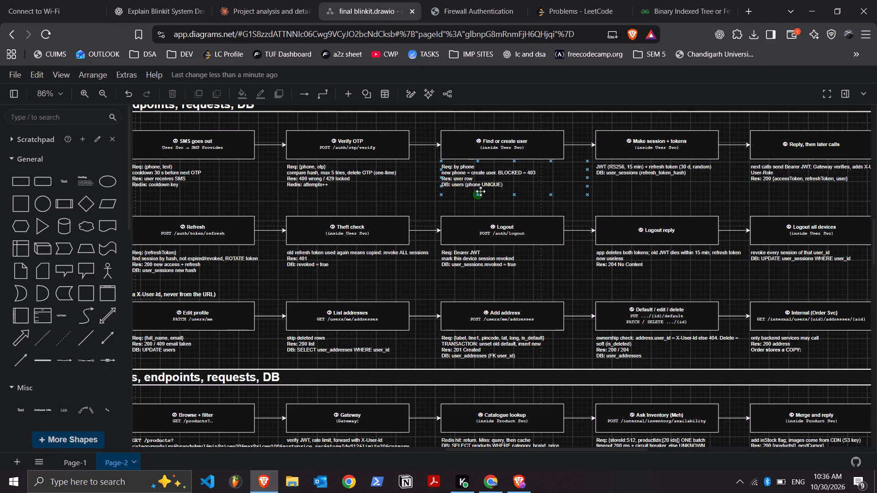
scroll(308, 288, right, 6)
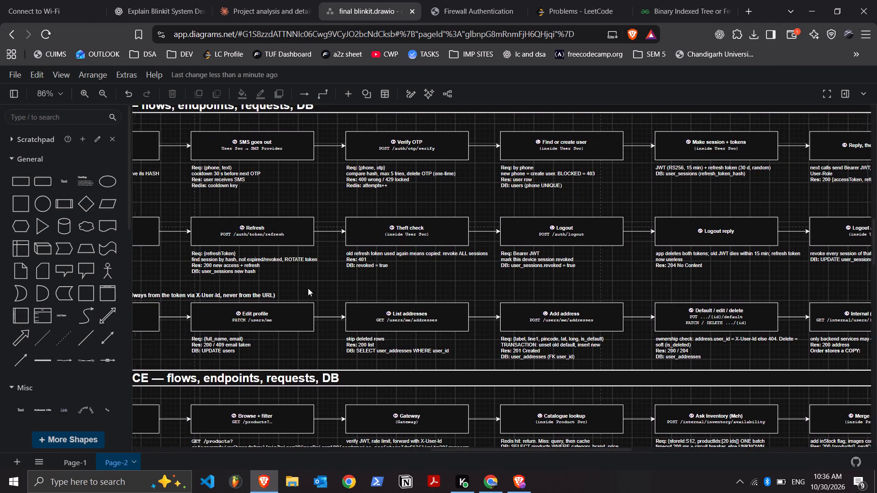
scroll(308, 288, right, 1)
key(alt+Tab)
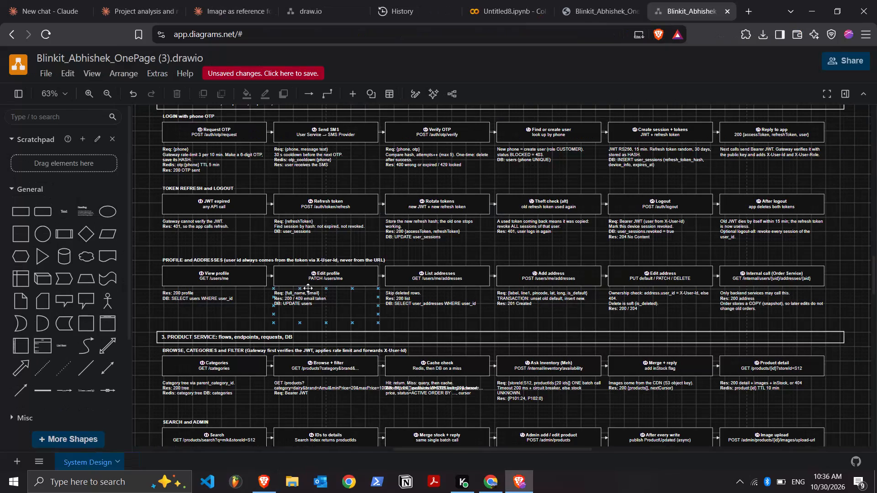
key(alt+Tab)
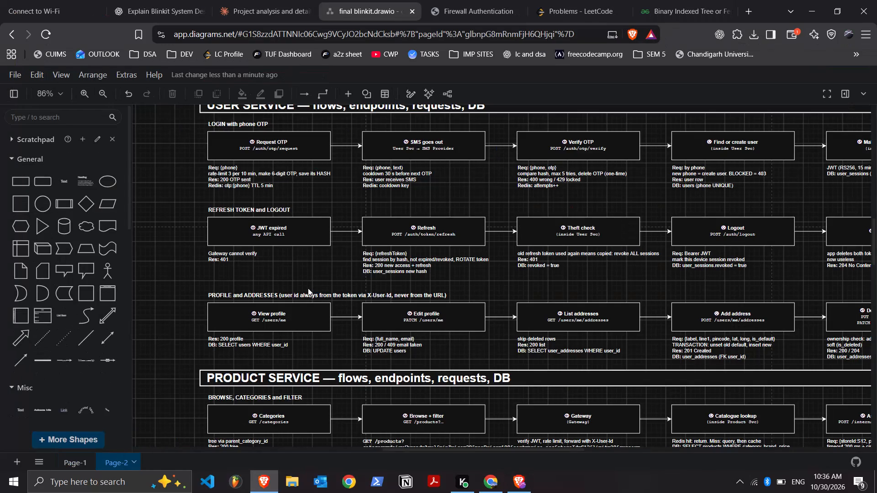
key(alt+Tab)
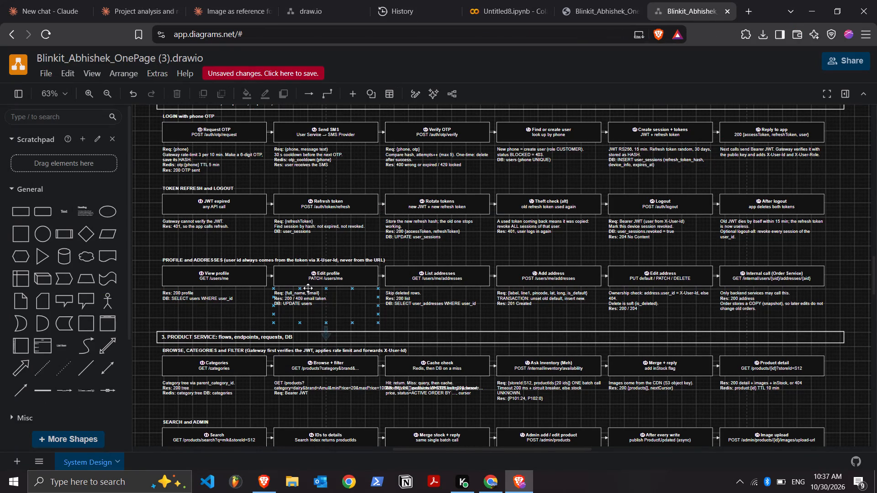
scroll(308, 288, down, 1)
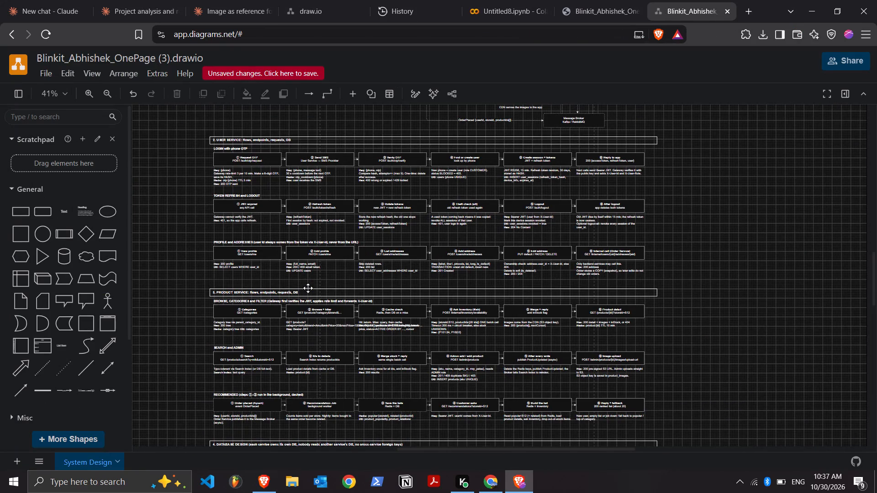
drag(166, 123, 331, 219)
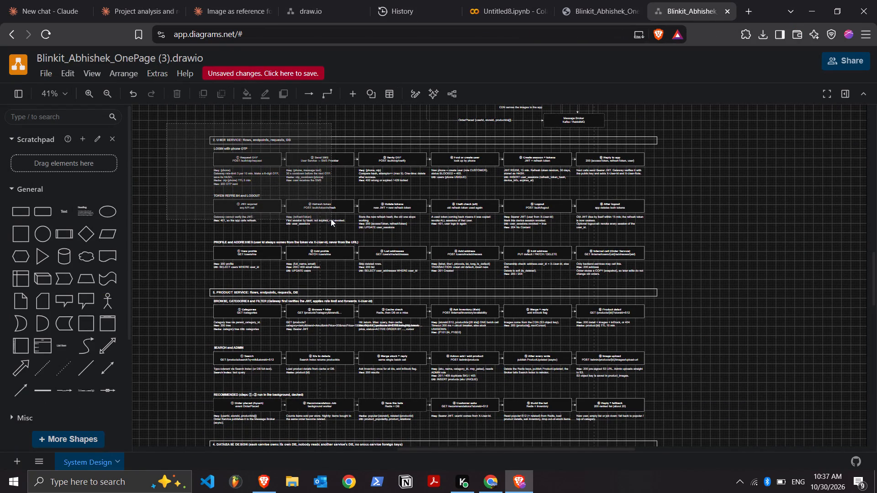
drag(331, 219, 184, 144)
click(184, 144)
Review the imported sheet's system map and user service layout against Page-2 of the final blinkit diagram.
scroll(184, 144, up, 2)
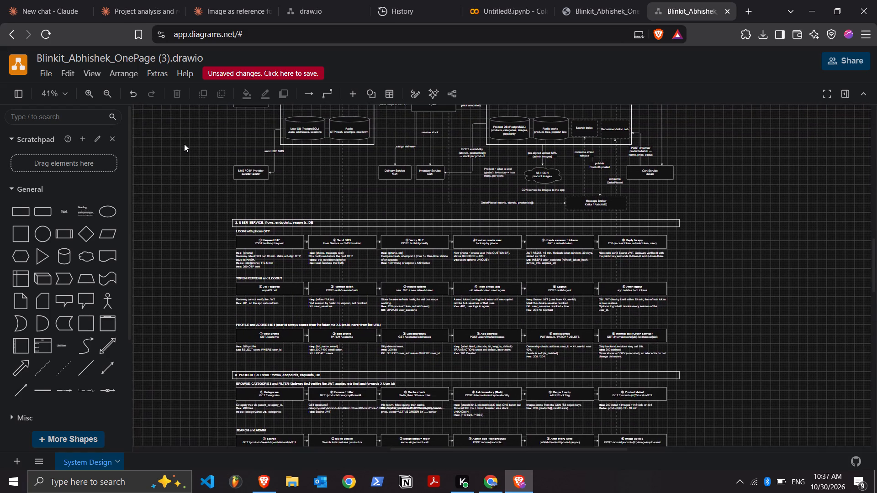
scroll(184, 144, up, 1)
scroll(184, 144, right, 3)
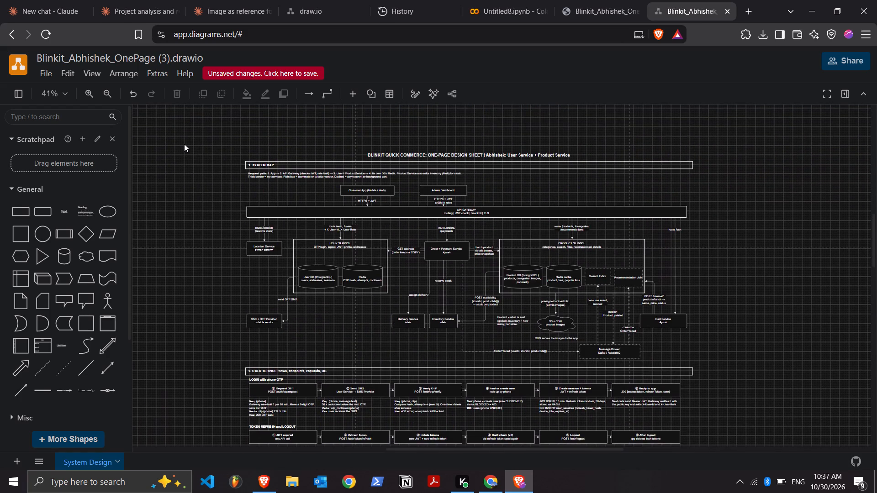
scroll(184, 144, right, 1)
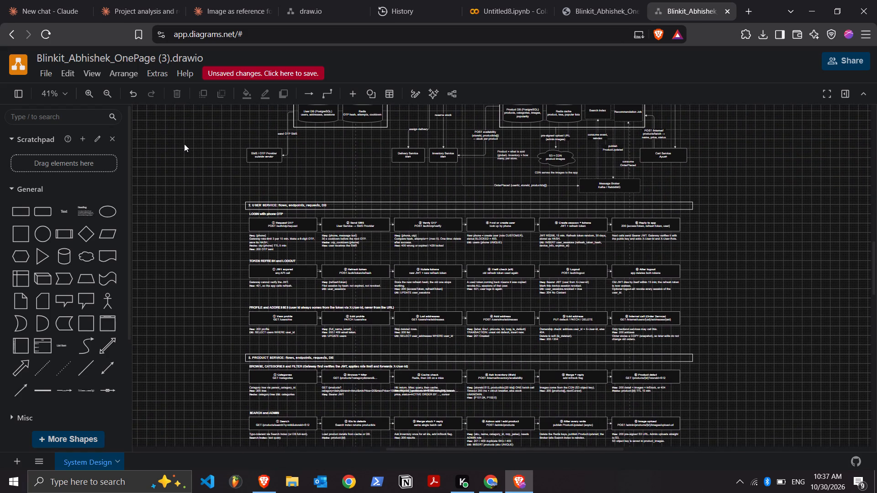
key(alt+Tab)
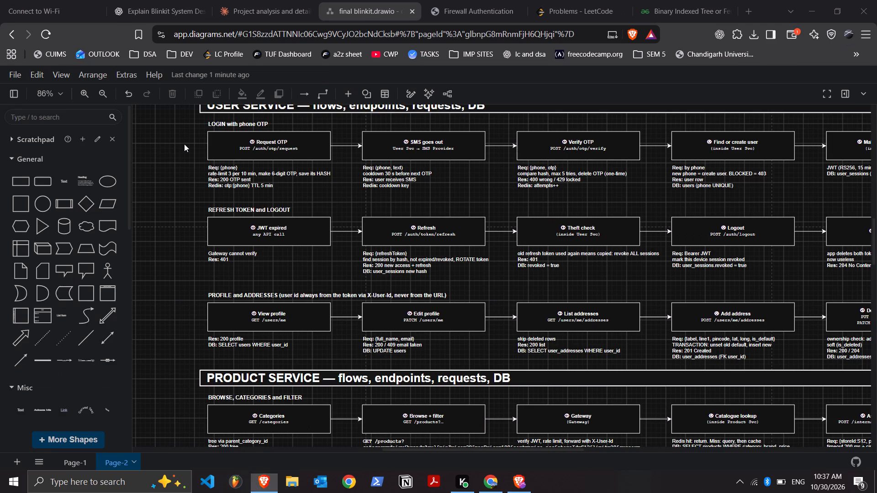
scroll(307, 243, down, 1)
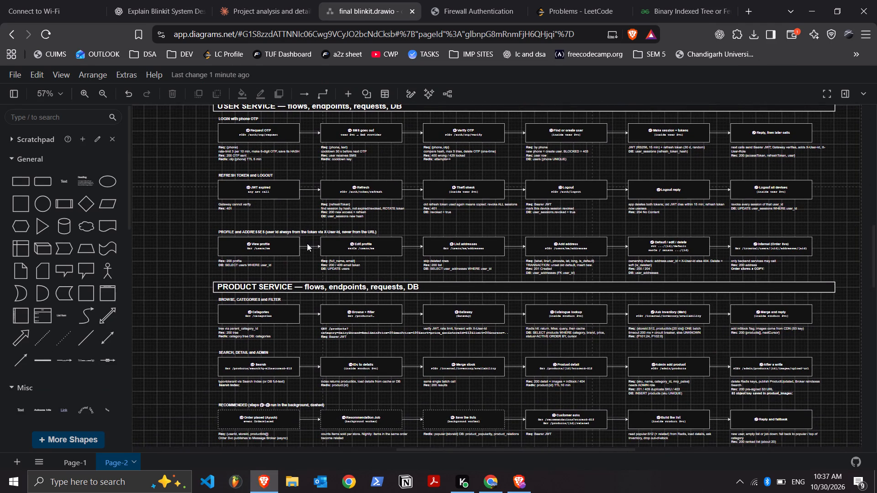
scroll(307, 243, left, 1)
key(alt+Tab)
Compare the product service flows and database design sections of the imported sheet and Page-2 of the final blinkit diagram.
scroll(394, 294, down, 1)
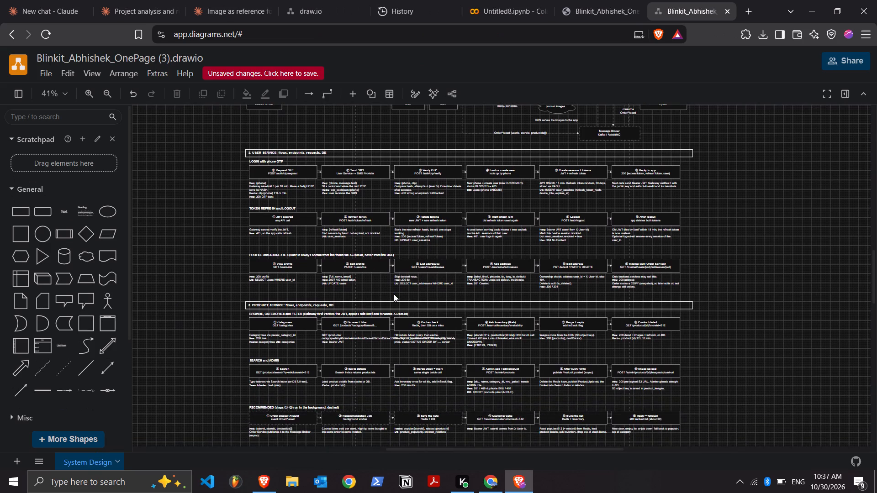
scroll(394, 294, down, 2)
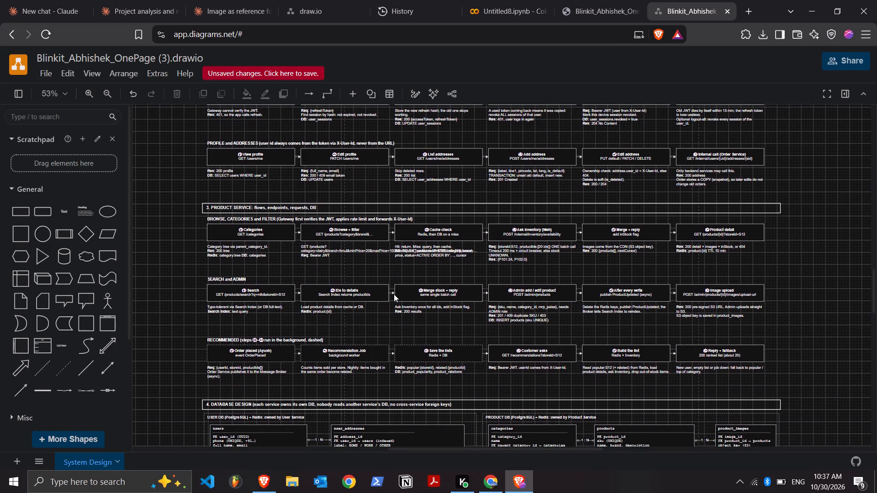
key(alt+Tab)
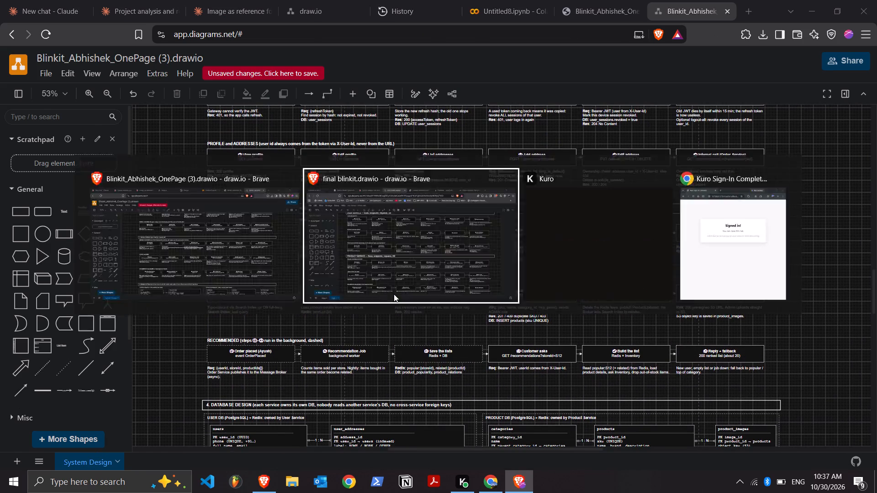
scroll(394, 294, down, 3)
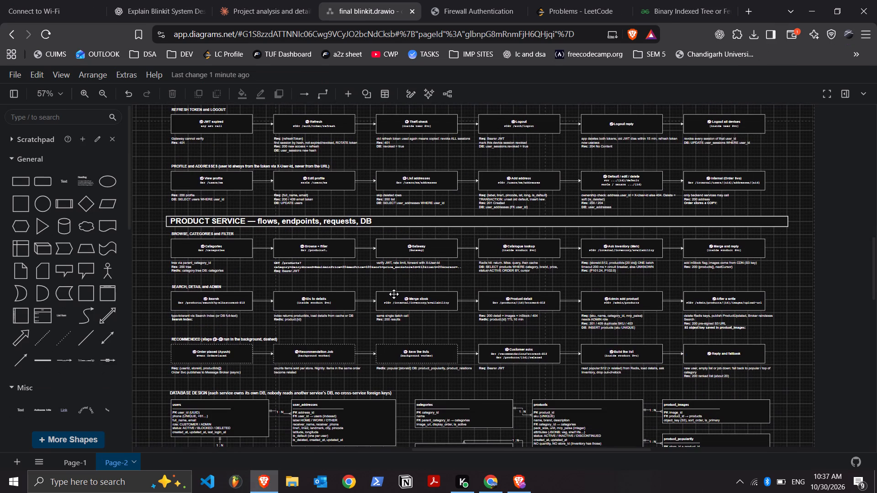
scroll(394, 294, down, 1)
key(alt+Tab)
scroll(394, 294, down, 1)
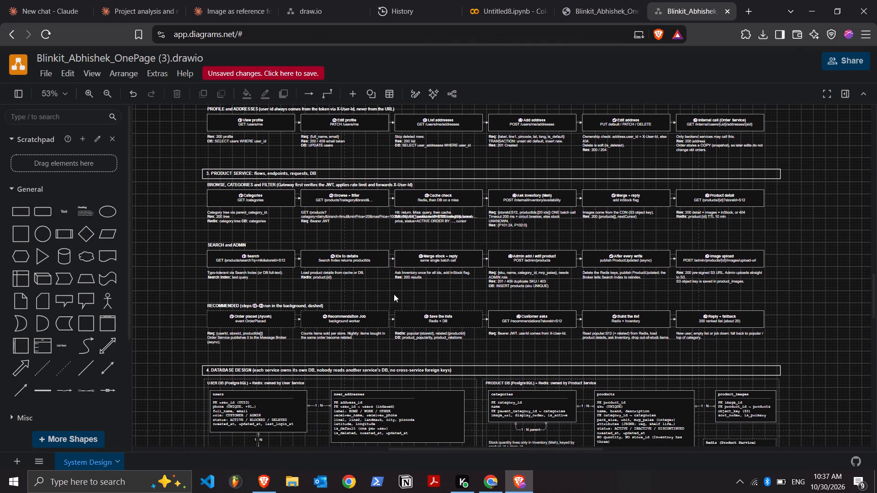
key(alt+Tab)
scroll(394, 294, down, 1)
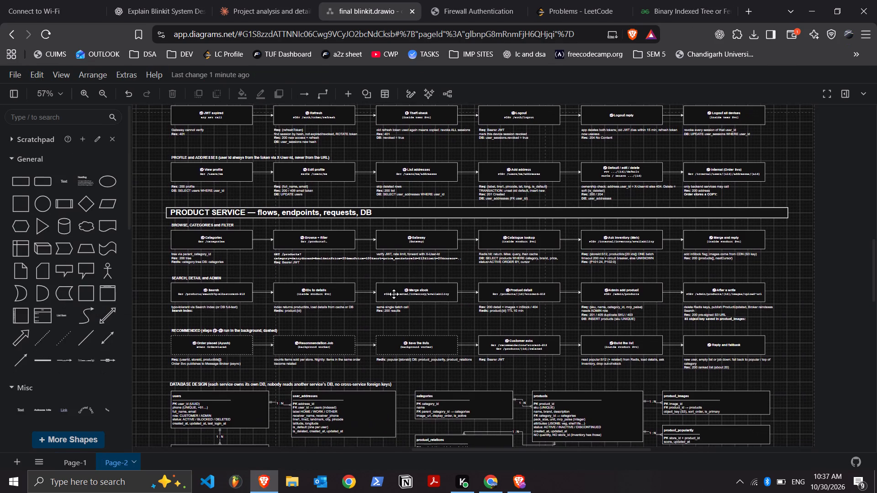
scroll(394, 294, down, 1)
key(alt+Tab)
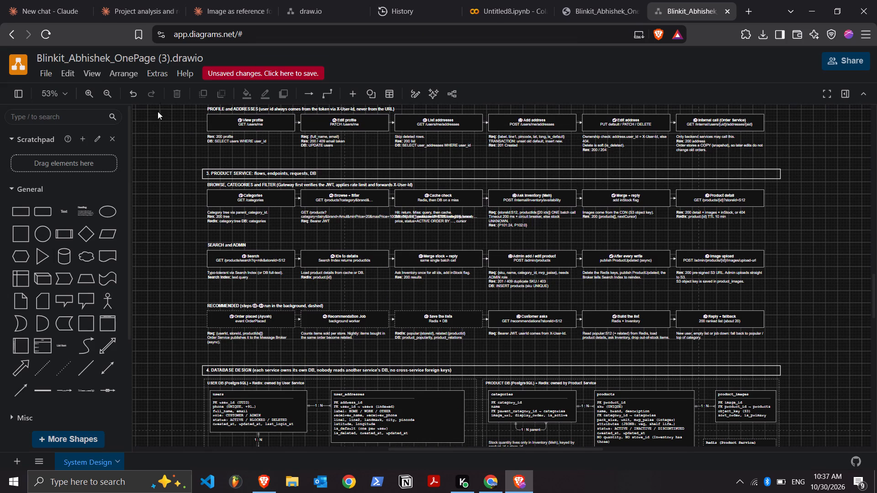
Copy the imported sheet's flow rows from LOGIN with phone OTP through SEARCH and ADMIN, including the Product Service heading.
scroll(183, 199, up, 1)
scroll(189, 131, up, 2)
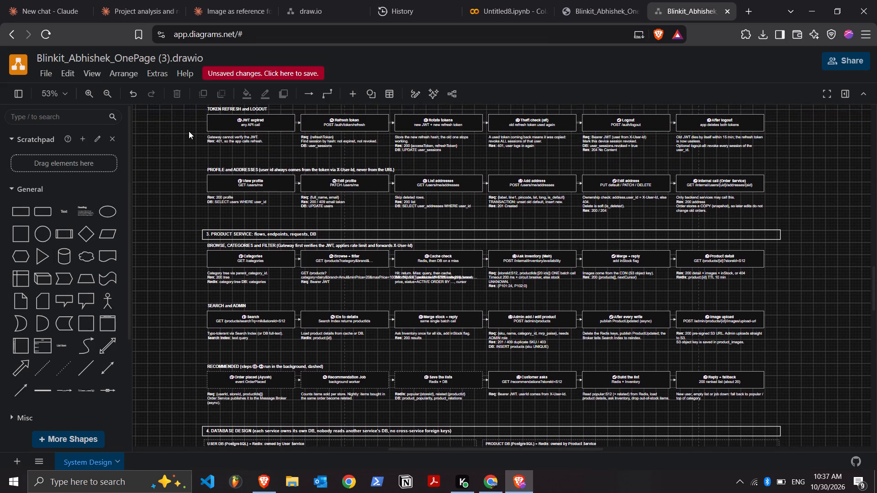
scroll(189, 131, up, 3)
scroll(189, 131, down, 1)
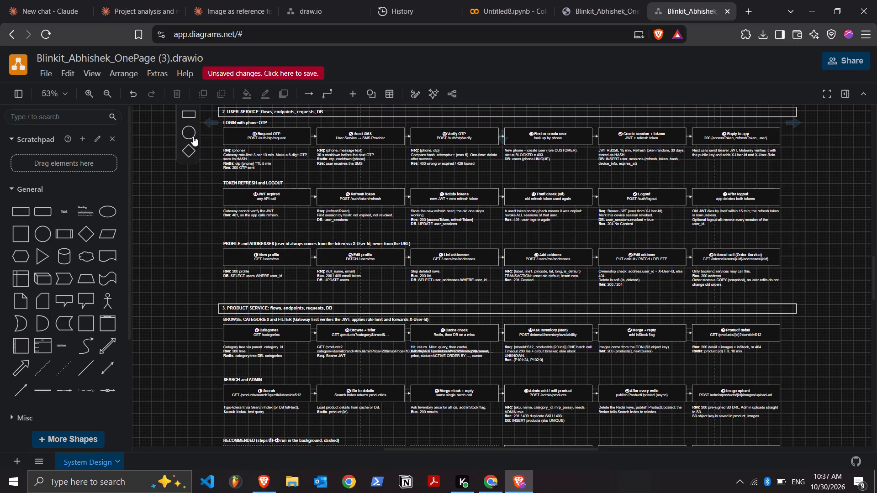
click(179, 228)
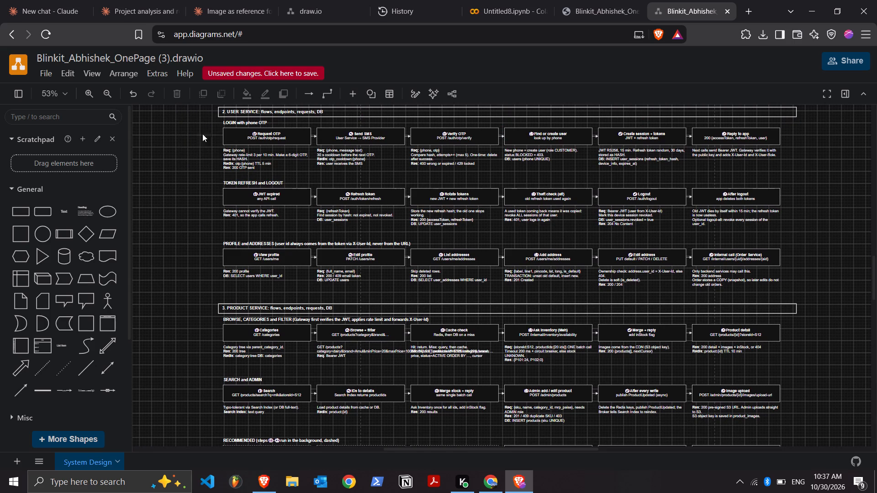
drag(207, 119, 411, 235)
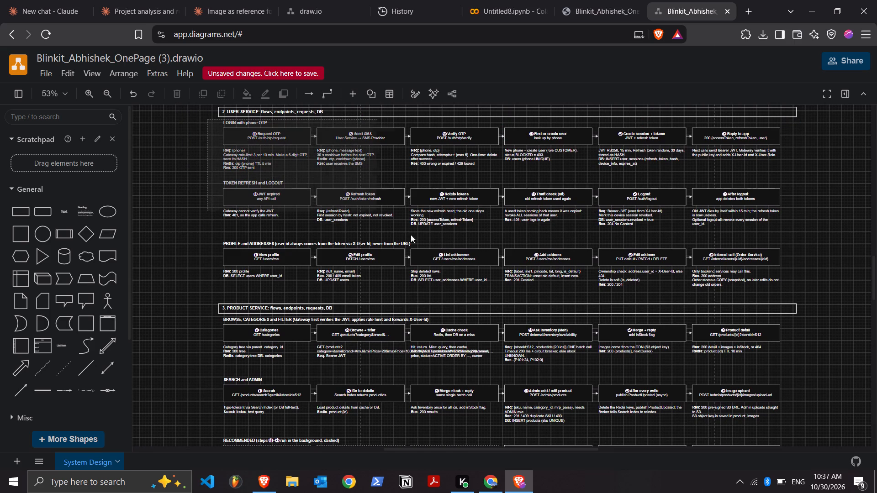
drag(411, 235, 825, 415)
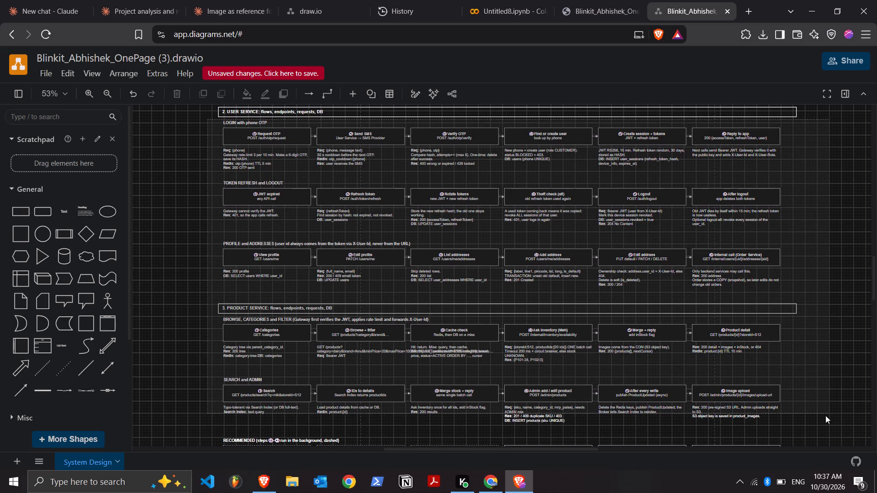
drag(825, 415, 812, 428)
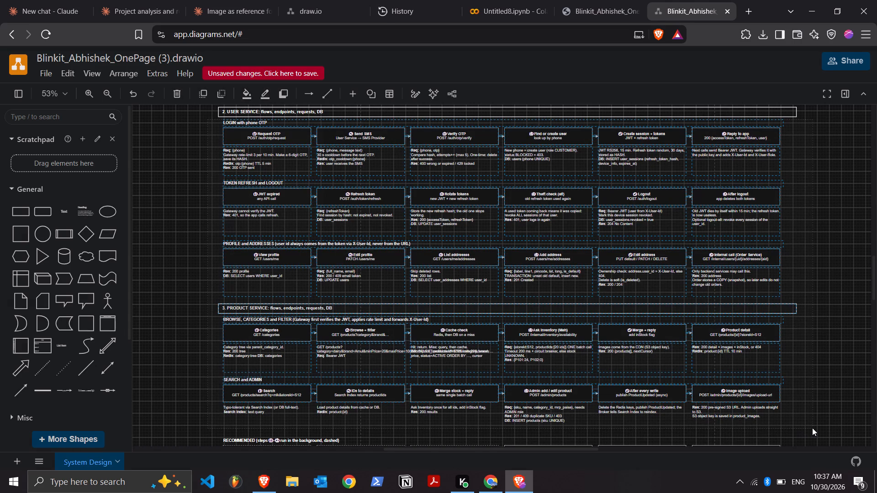
key(ctrl+c)
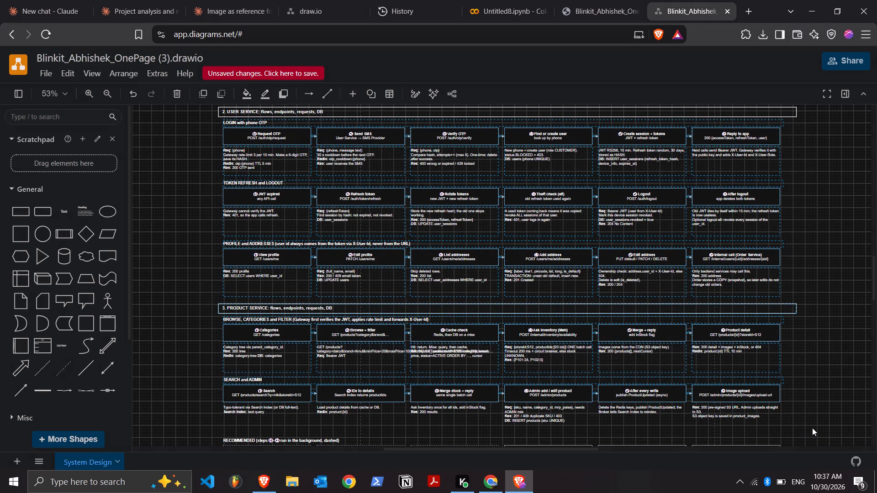
key(ctrl+c)
scroll(812, 428, down, 2)
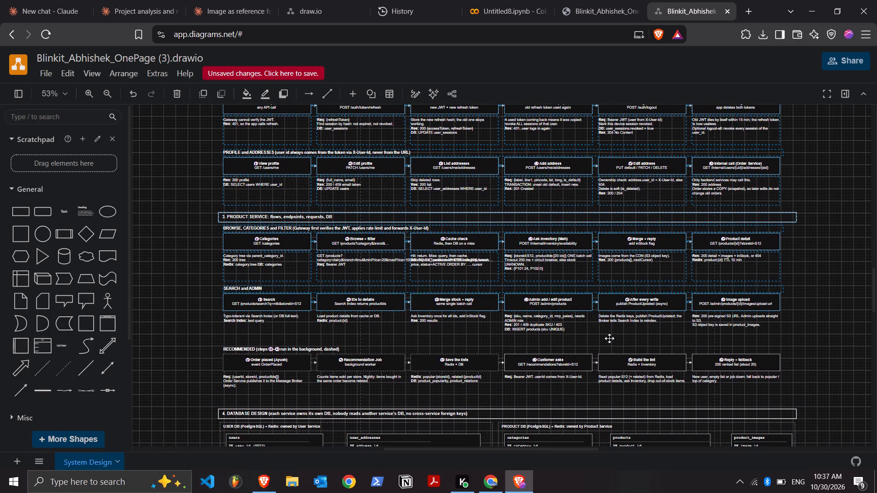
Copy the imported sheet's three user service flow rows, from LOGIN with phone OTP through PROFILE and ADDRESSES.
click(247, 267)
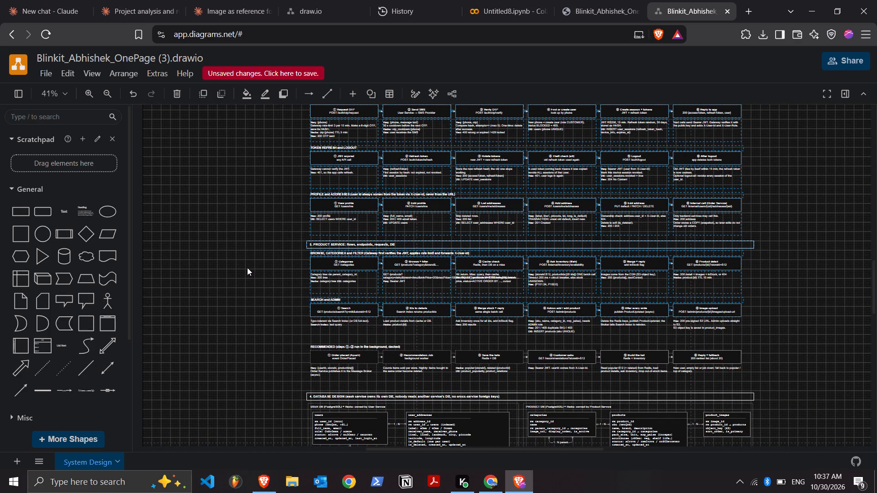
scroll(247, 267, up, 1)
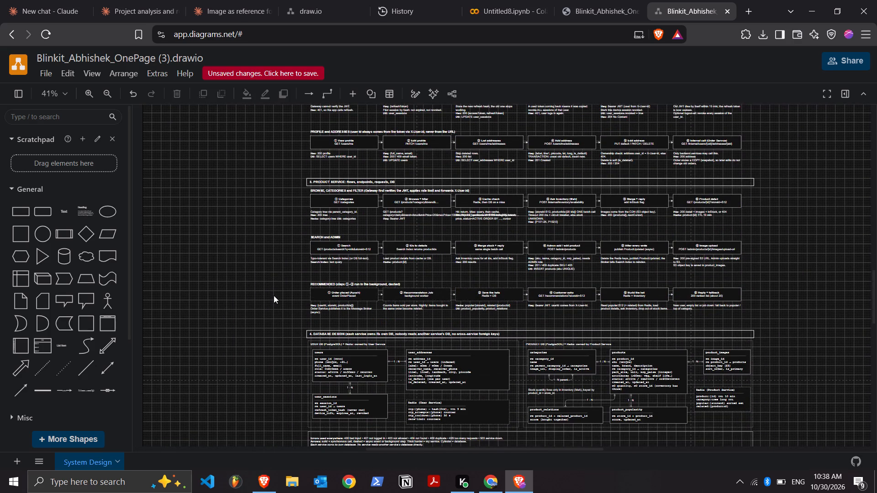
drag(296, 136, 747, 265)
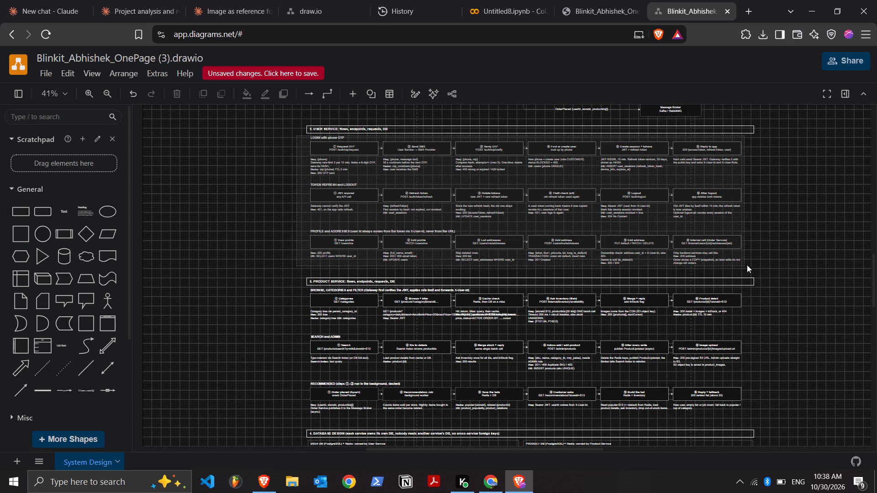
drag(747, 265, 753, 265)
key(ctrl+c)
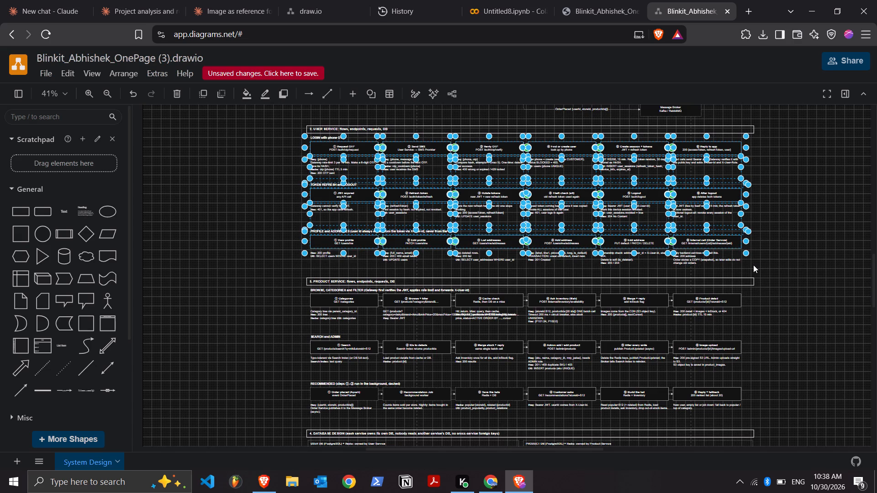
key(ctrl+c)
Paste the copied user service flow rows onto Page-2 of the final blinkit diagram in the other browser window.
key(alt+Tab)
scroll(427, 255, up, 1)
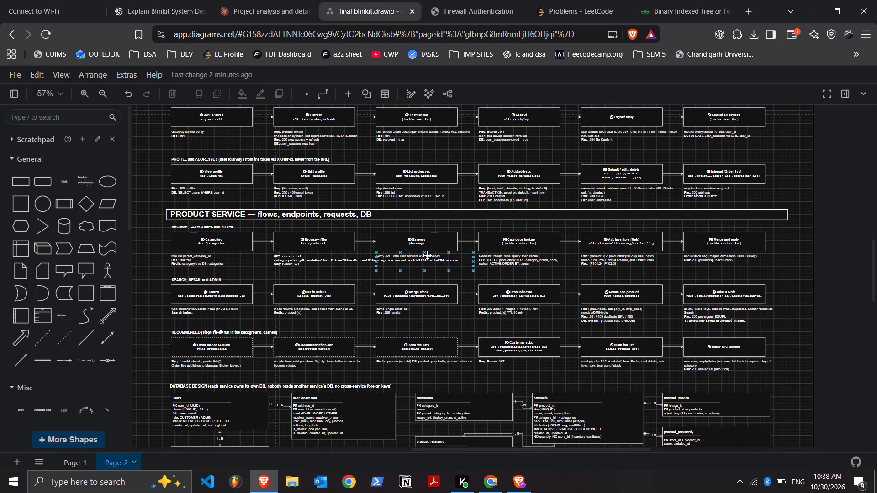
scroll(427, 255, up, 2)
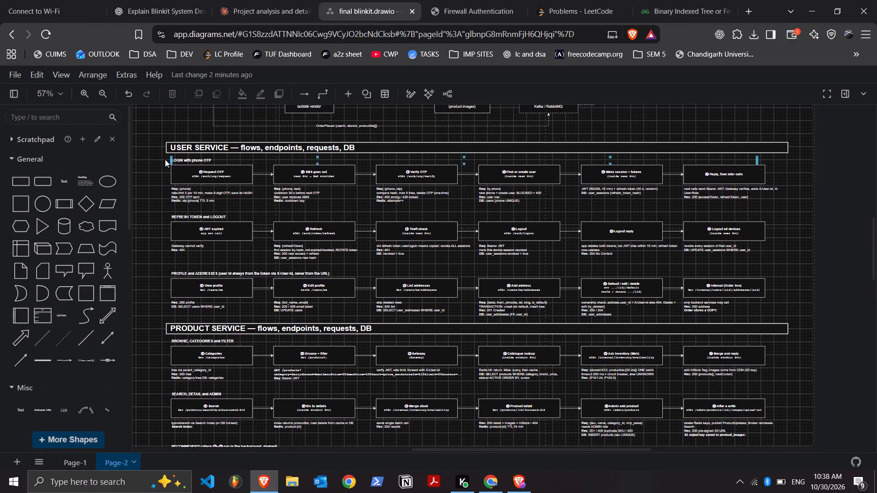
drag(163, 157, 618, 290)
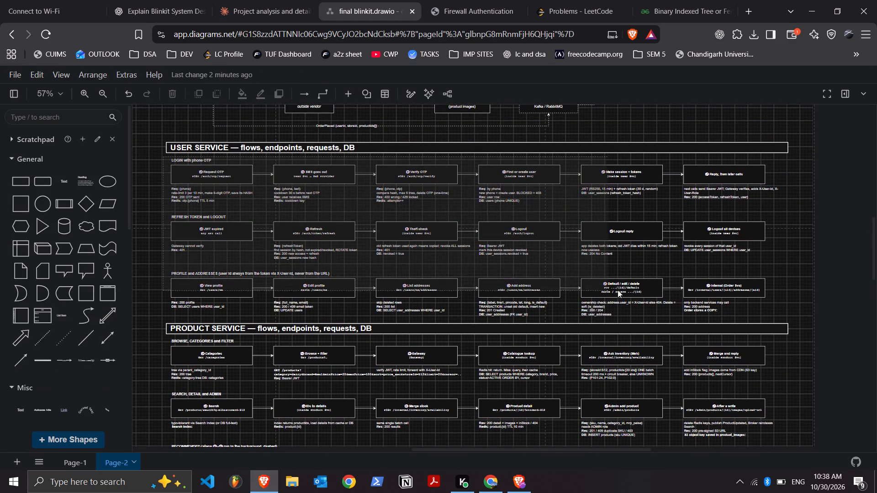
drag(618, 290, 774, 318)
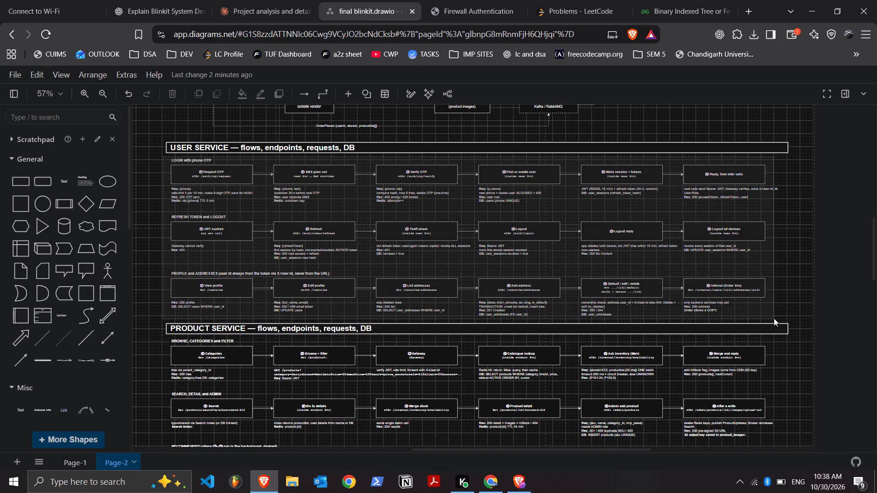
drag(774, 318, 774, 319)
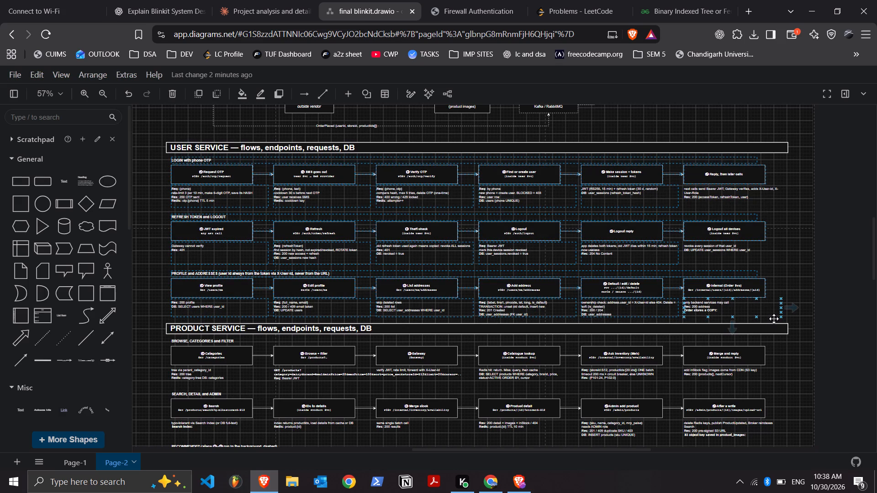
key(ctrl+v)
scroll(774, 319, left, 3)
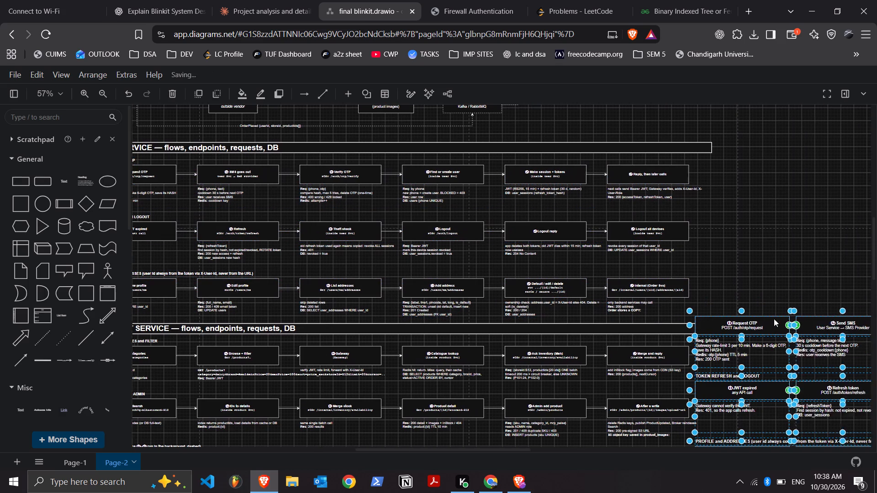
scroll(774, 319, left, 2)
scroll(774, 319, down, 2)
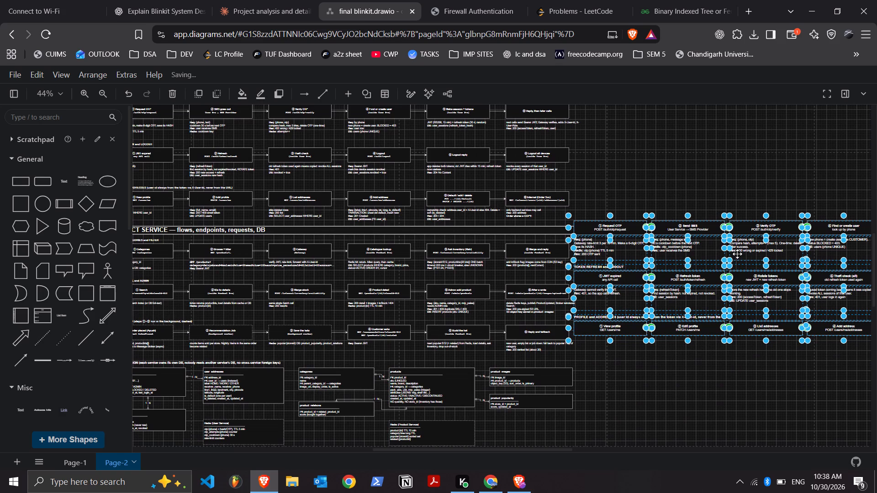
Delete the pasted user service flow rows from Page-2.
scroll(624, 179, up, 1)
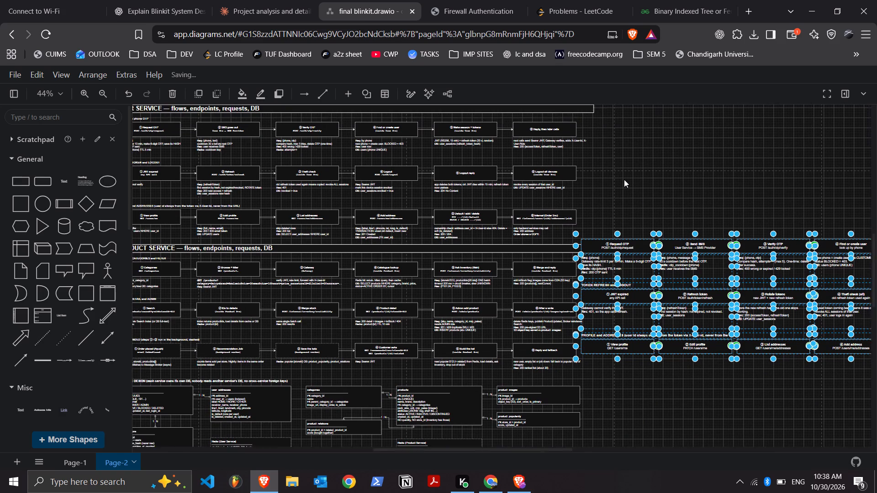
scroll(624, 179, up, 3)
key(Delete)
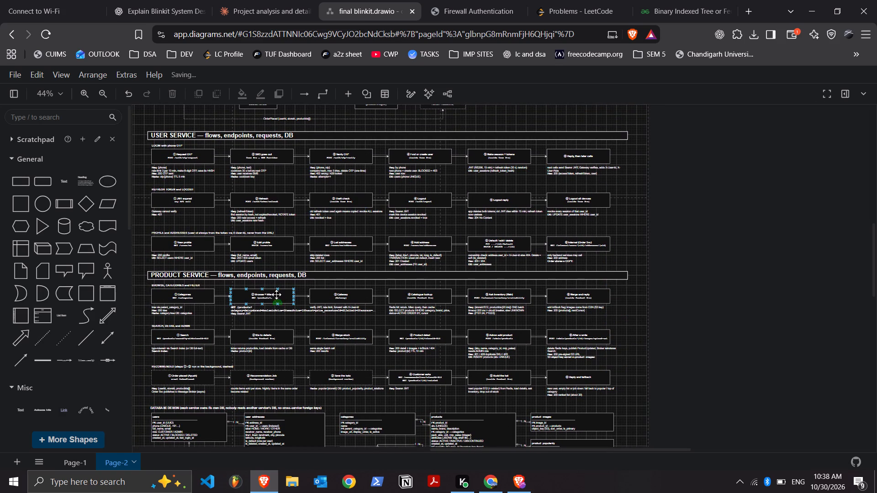
Compare the Product Service Browse + filter request text on Page-2 with the one in the imported sheet.
scroll(252, 260, down, 2)
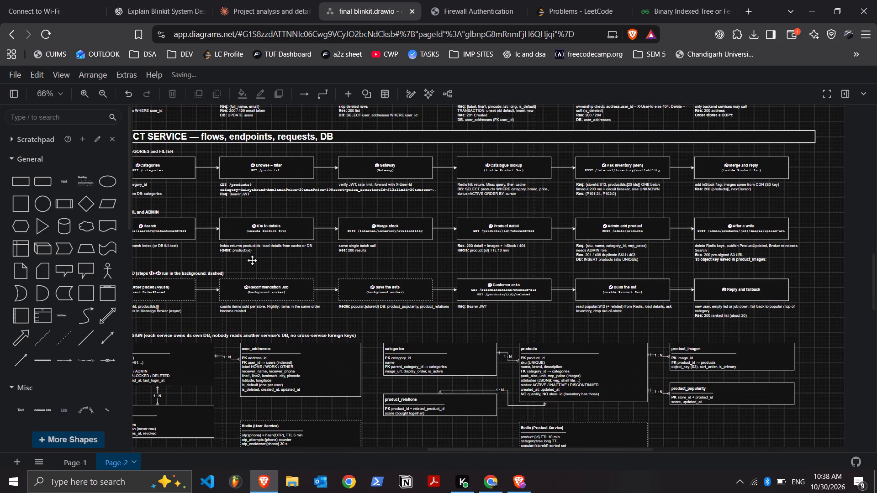
key(alt+Tab)
scroll(351, 362, down, 1)
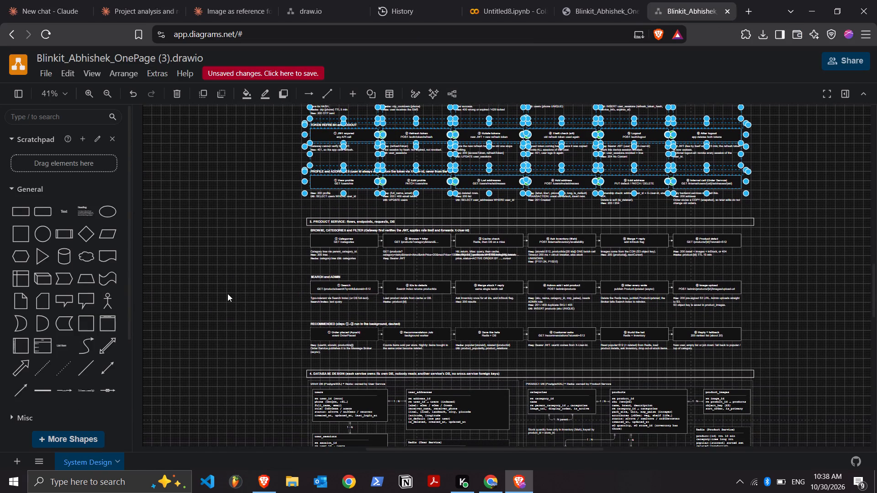
click(227, 294)
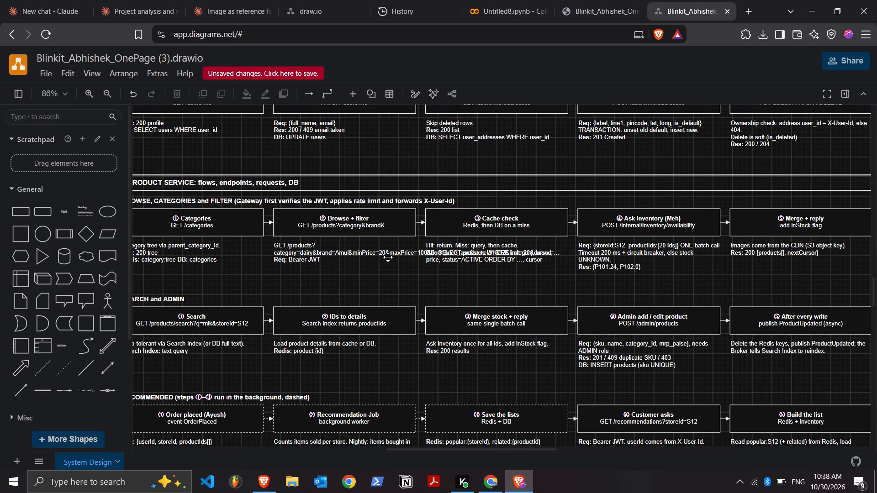
key(alt+Tab)
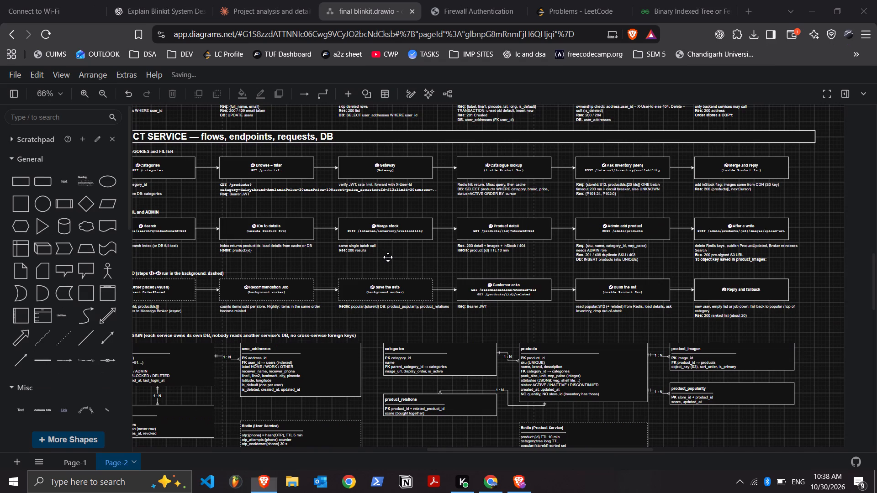
Break the Browse + filter request URL on Page-2 into separate lines before &maxPrice and before limit so it stays clear of the Gateway text.
scroll(388, 257, right, 3)
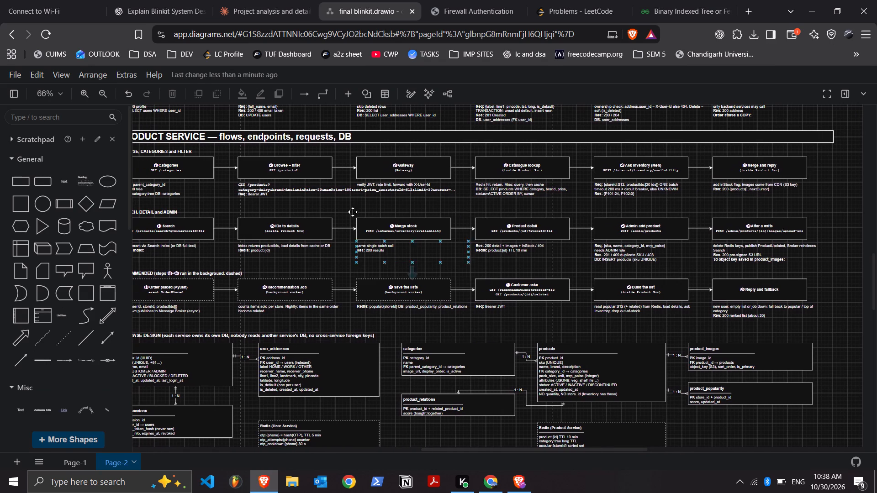
double_click(300, 190)
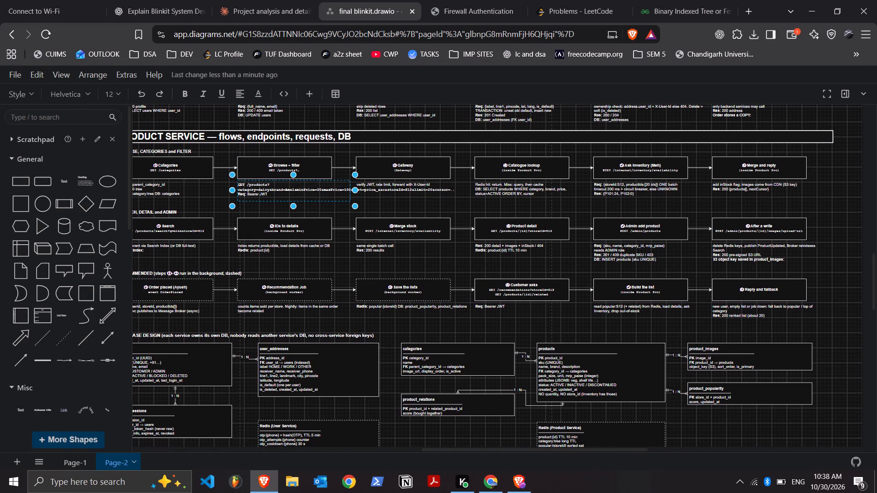
click(300, 190)
key(Return)
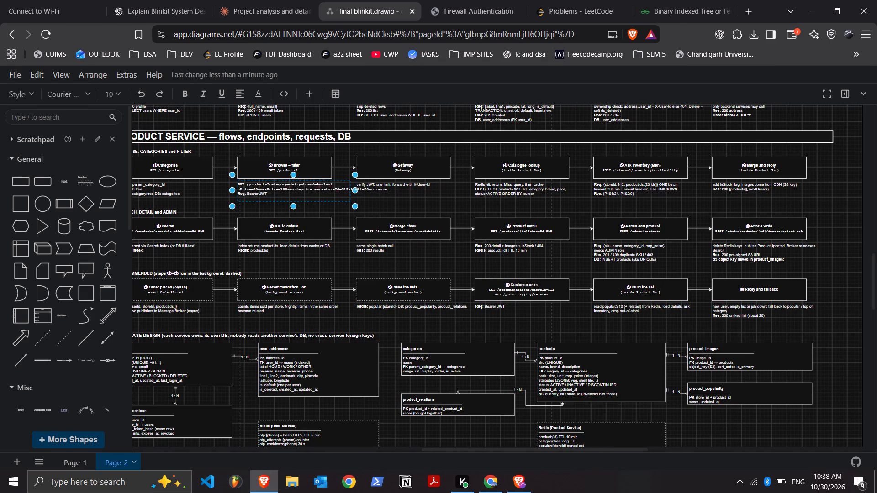
key(ctrl+z)
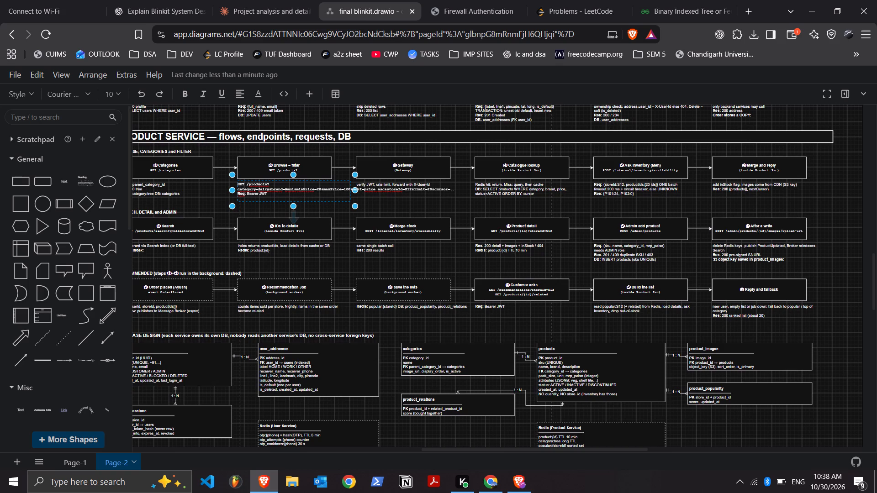
key(Up)
key(Left)
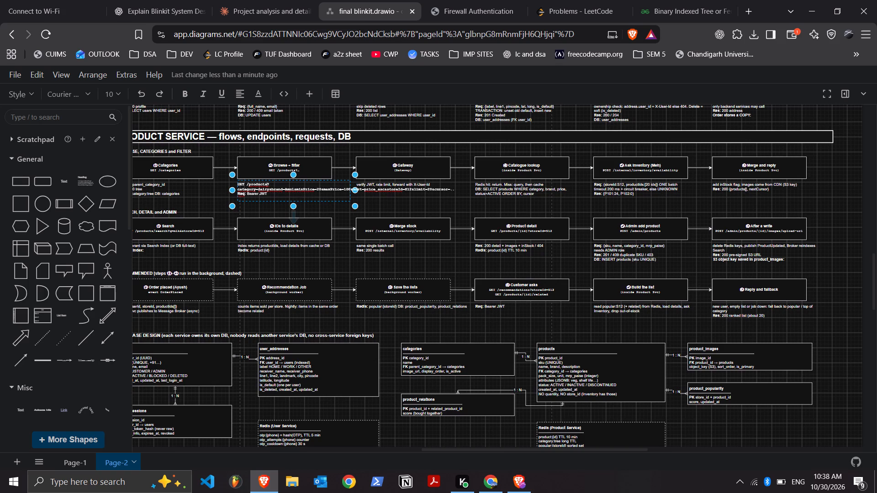
click(323, 188)
key(Left)
key(Return)
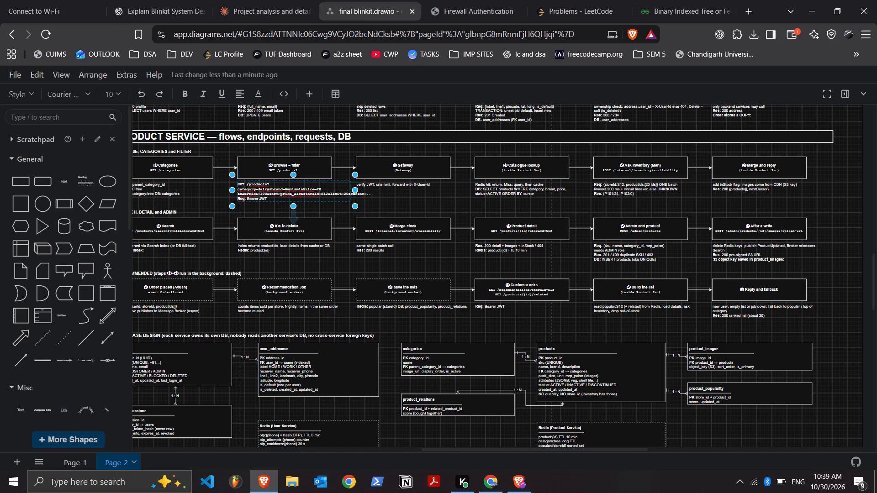
click(330, 193)
key(Return)
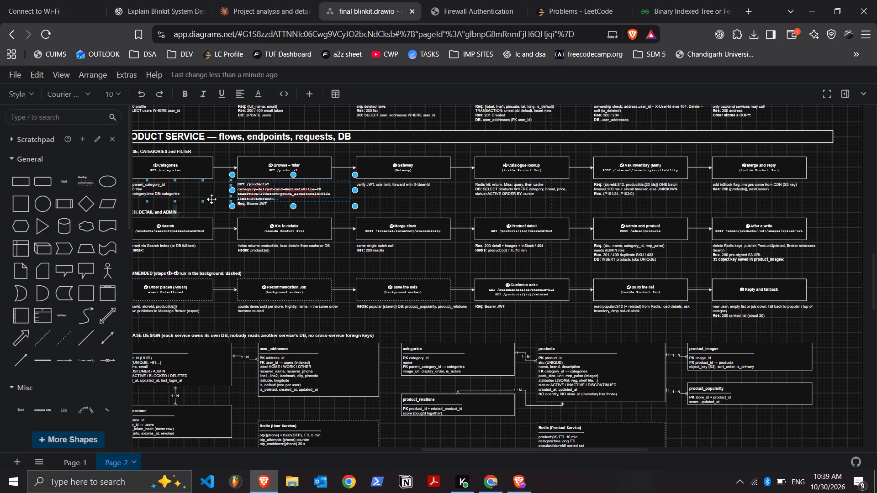
click(222, 223)
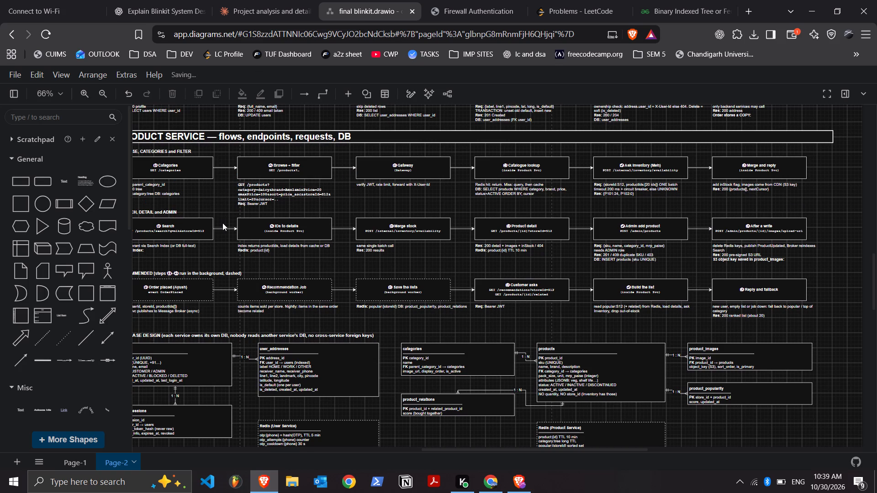
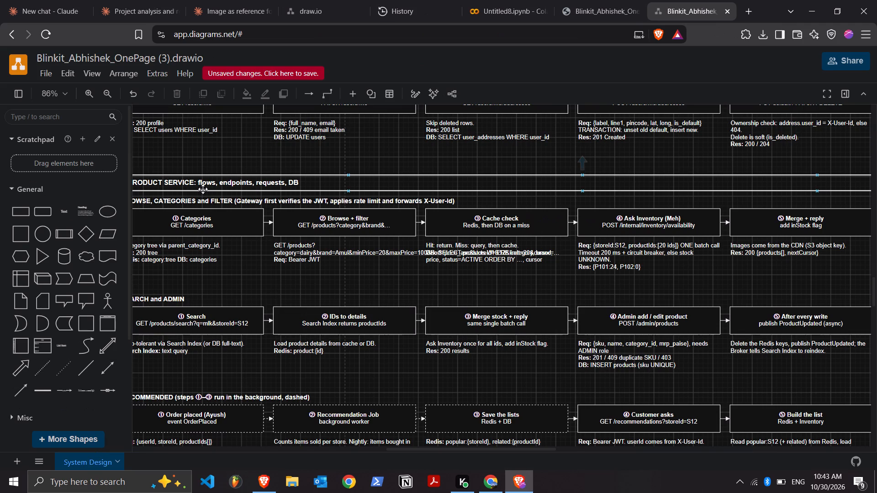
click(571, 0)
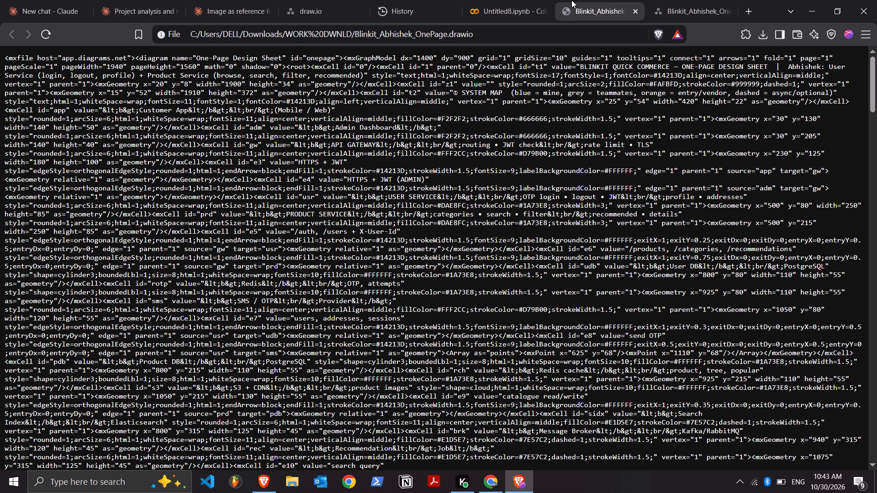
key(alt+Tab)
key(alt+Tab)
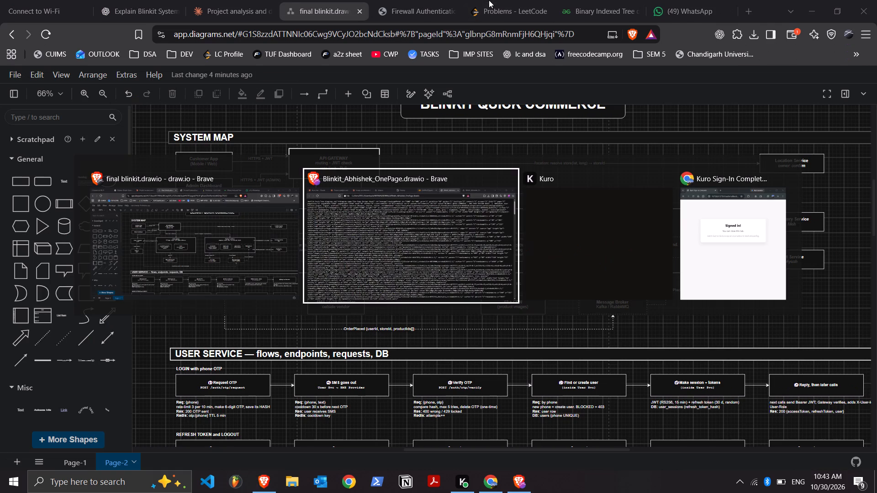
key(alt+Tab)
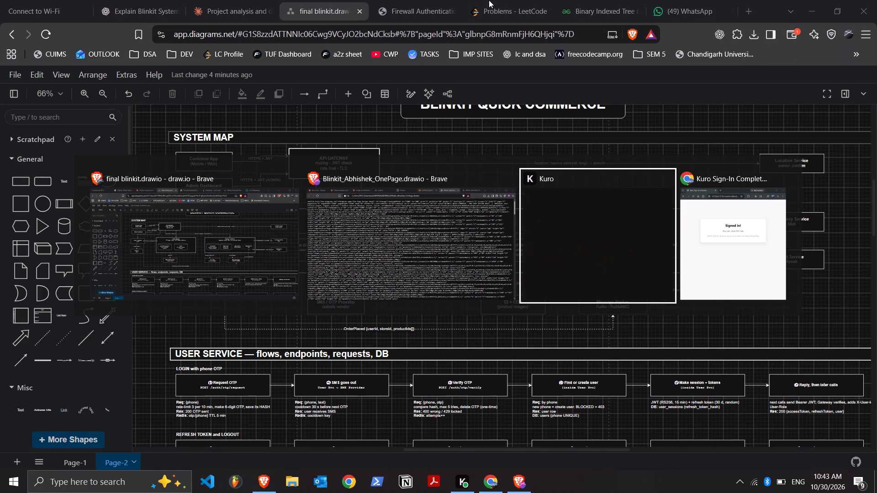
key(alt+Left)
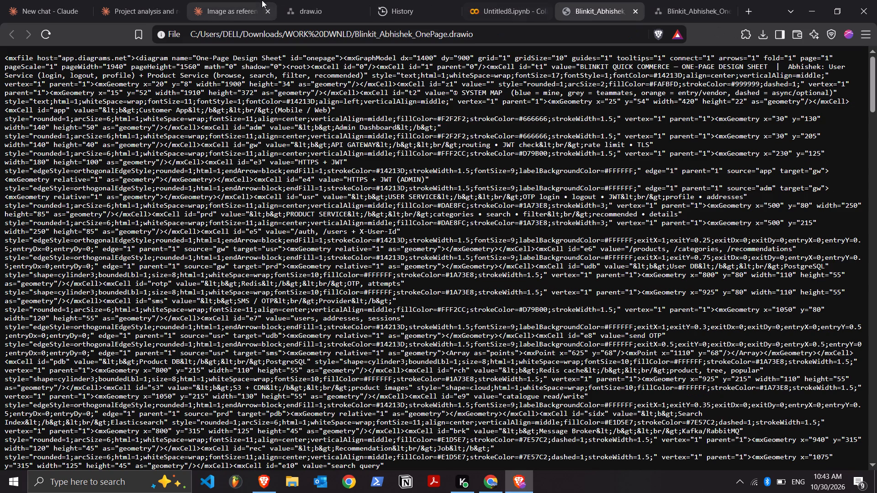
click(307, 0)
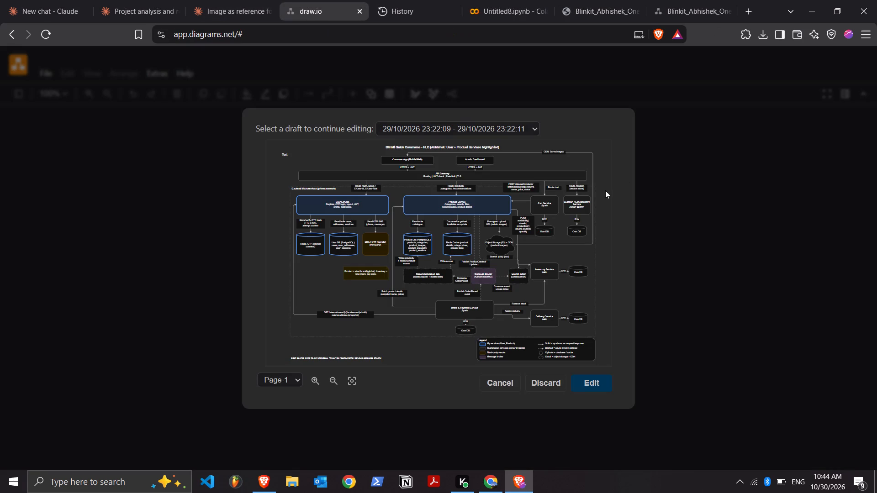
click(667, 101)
Copy the imported sheet's system map, from the Customer App and Admin Dashboard boxes to the Message Broker, with its connectors.
click(687, 0)
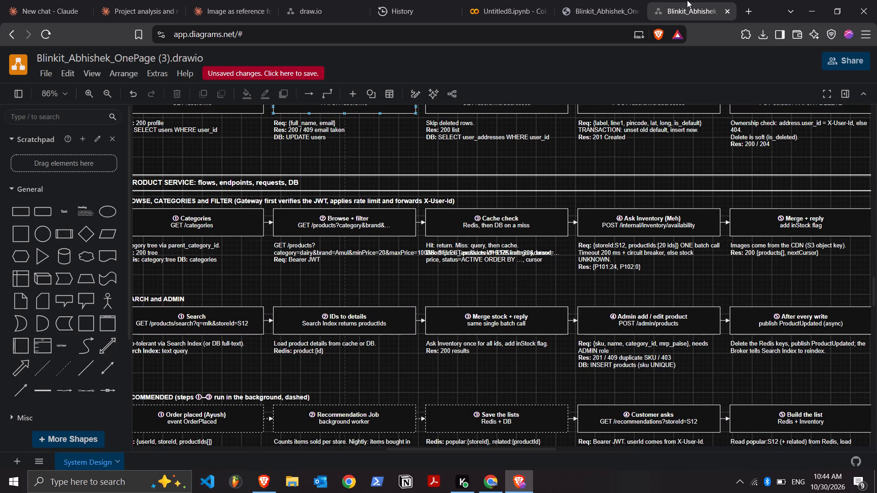
scroll(511, 205, up, 6)
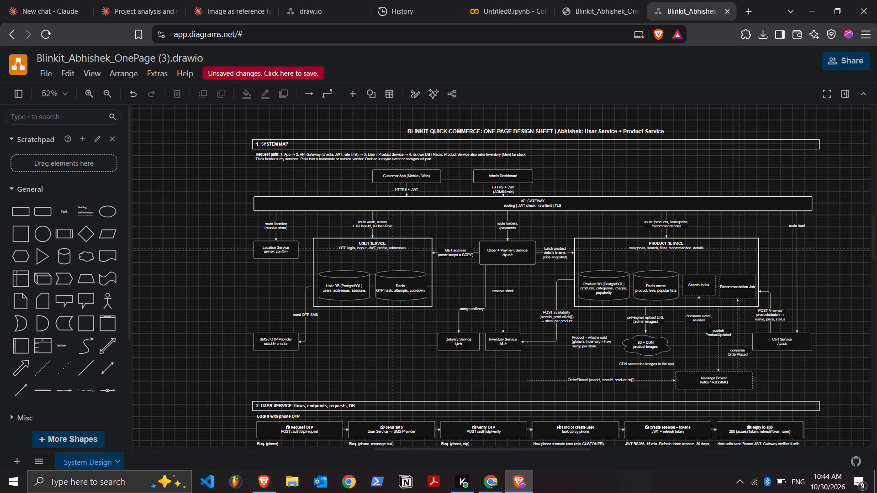
scroll(511, 205, left, 1)
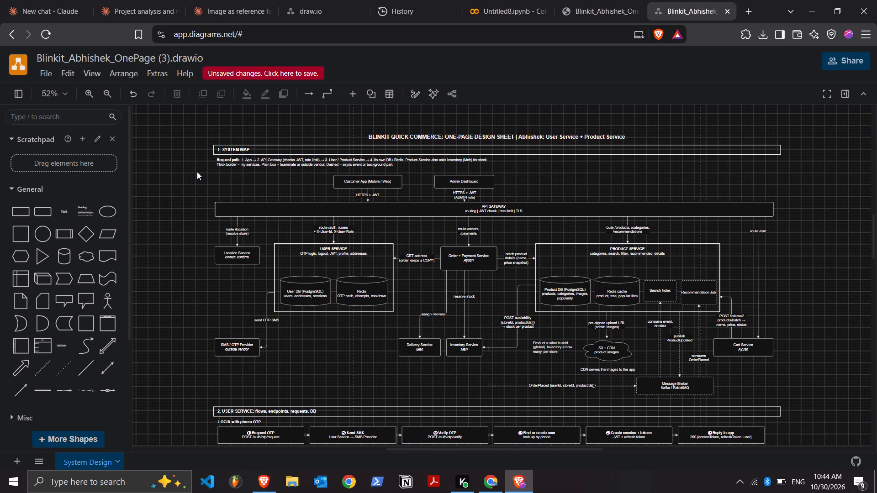
drag(197, 172, 812, 394)
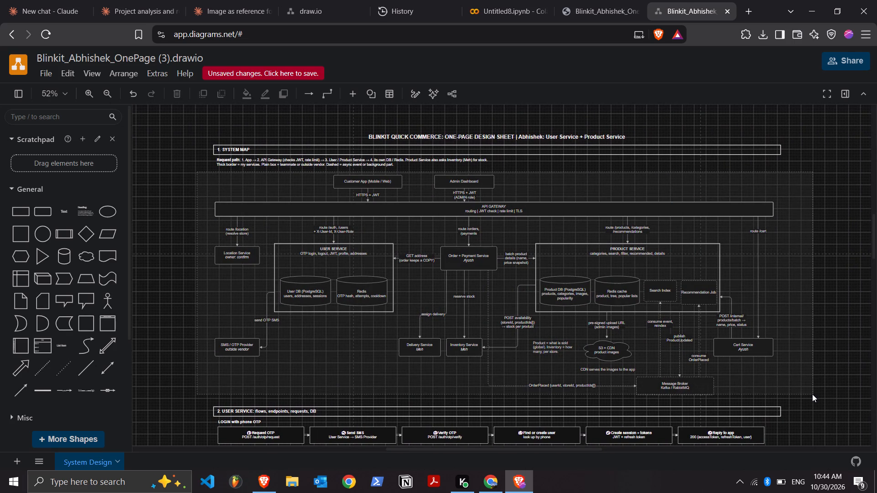
drag(812, 394, 812, 396)
key(ctrl+c)
key(ctrl+c)
Delete the old system map boxes and connectors under the SYSTEM MAP heading on Page-2 of the final blinkit diagram in the other window.
key(alt+Tab)
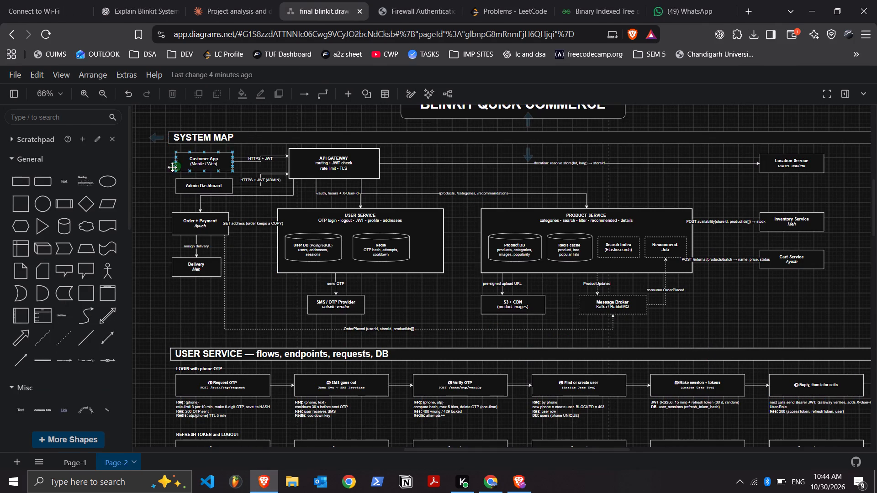
drag(164, 150, 643, 325)
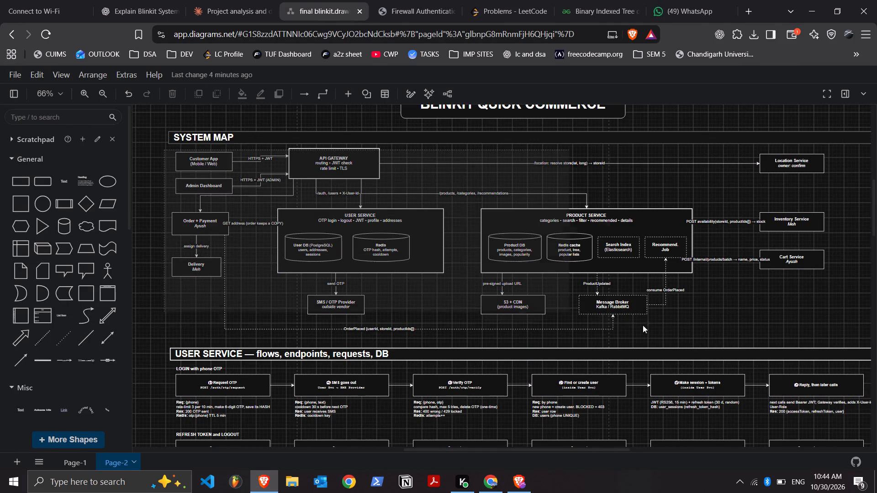
drag(643, 325, 856, 334)
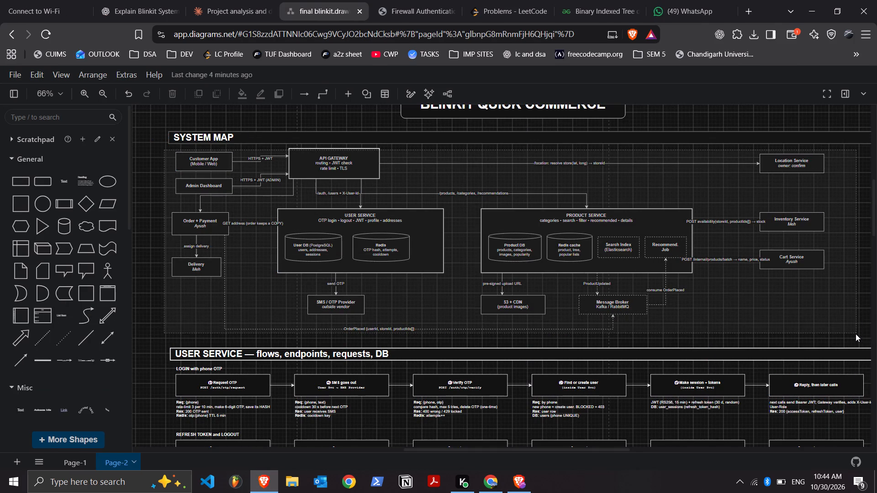
drag(856, 334, 856, 336)
key(Delete)
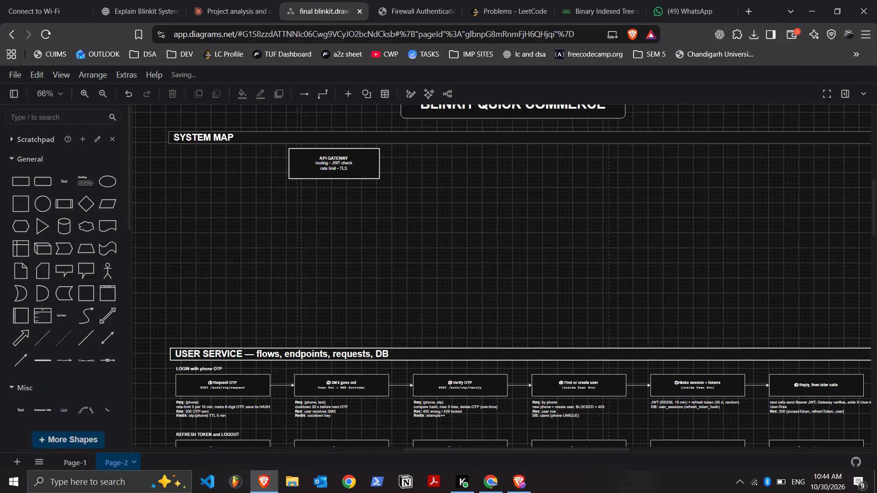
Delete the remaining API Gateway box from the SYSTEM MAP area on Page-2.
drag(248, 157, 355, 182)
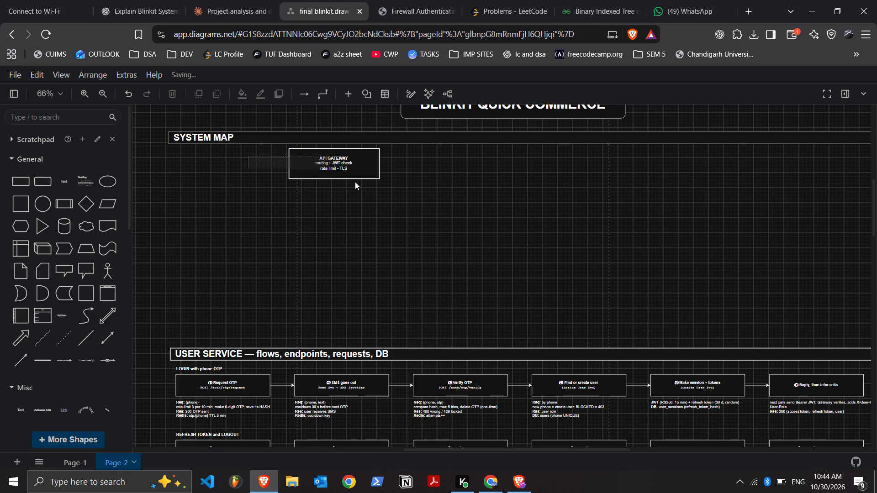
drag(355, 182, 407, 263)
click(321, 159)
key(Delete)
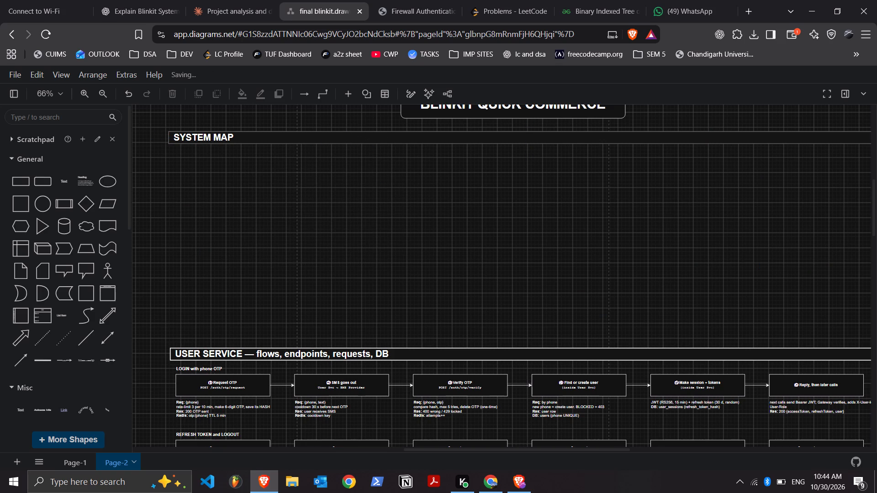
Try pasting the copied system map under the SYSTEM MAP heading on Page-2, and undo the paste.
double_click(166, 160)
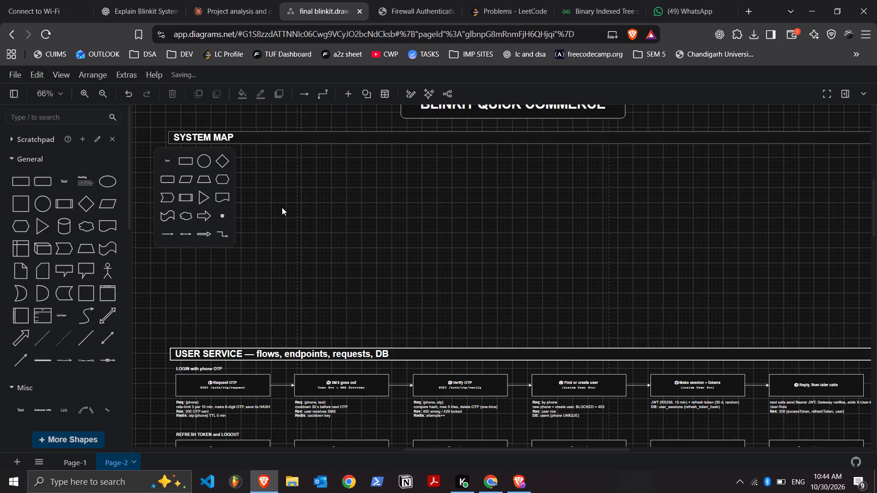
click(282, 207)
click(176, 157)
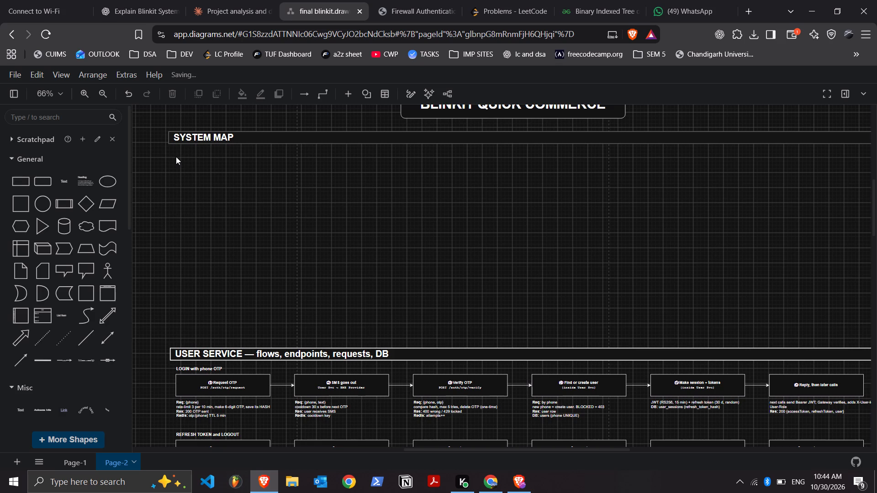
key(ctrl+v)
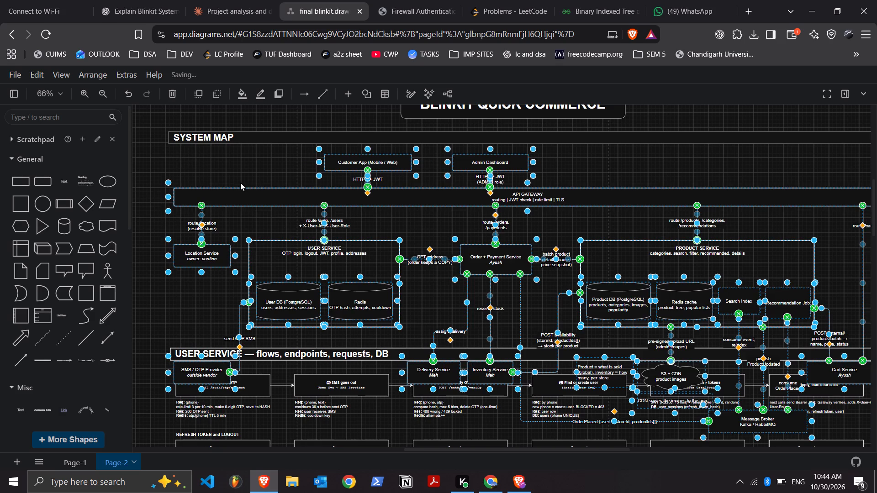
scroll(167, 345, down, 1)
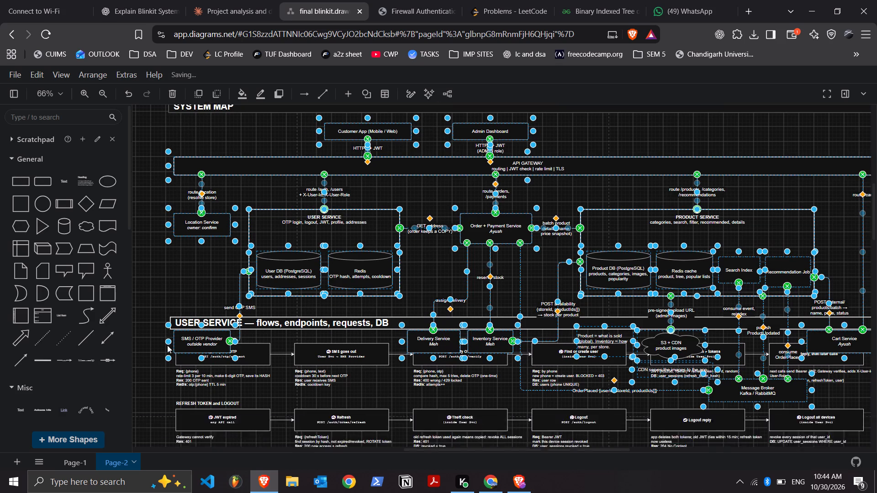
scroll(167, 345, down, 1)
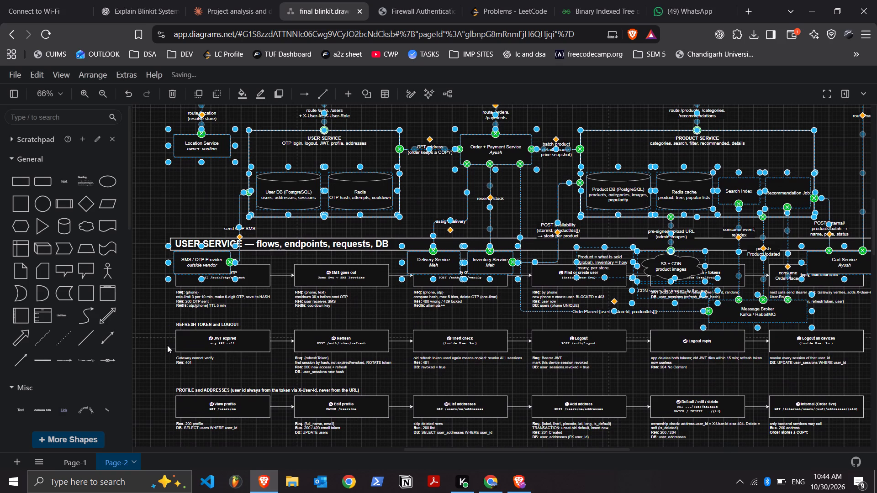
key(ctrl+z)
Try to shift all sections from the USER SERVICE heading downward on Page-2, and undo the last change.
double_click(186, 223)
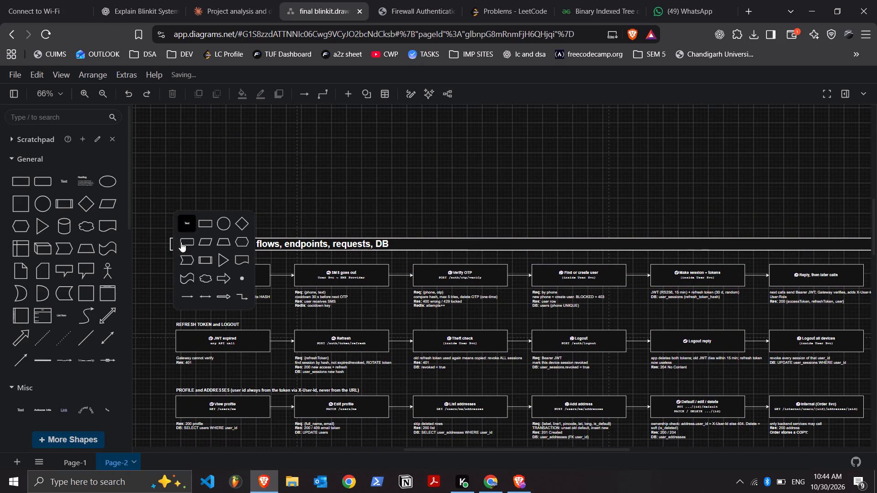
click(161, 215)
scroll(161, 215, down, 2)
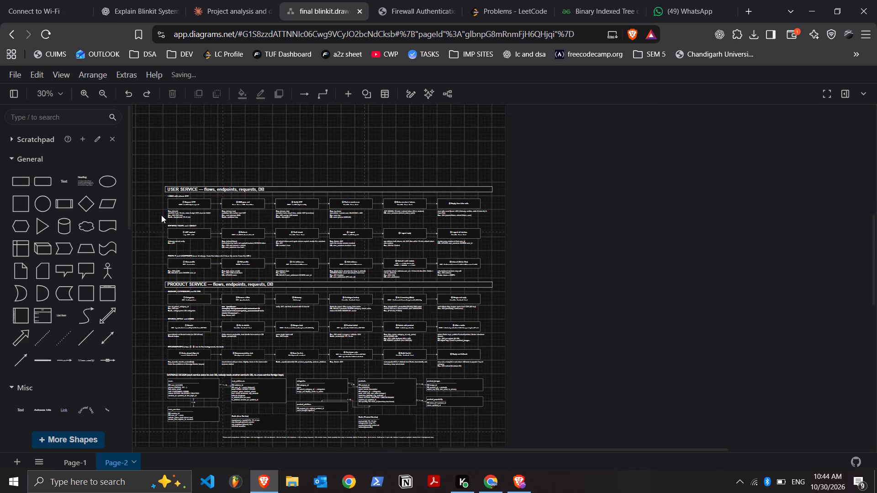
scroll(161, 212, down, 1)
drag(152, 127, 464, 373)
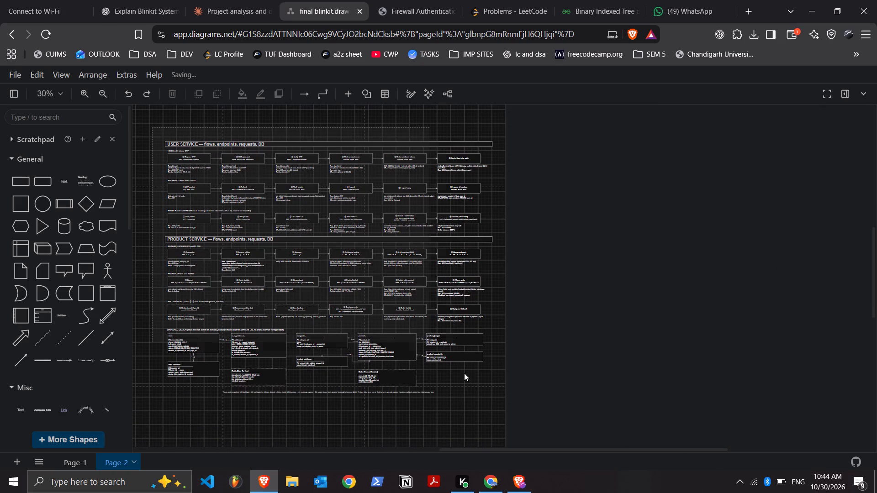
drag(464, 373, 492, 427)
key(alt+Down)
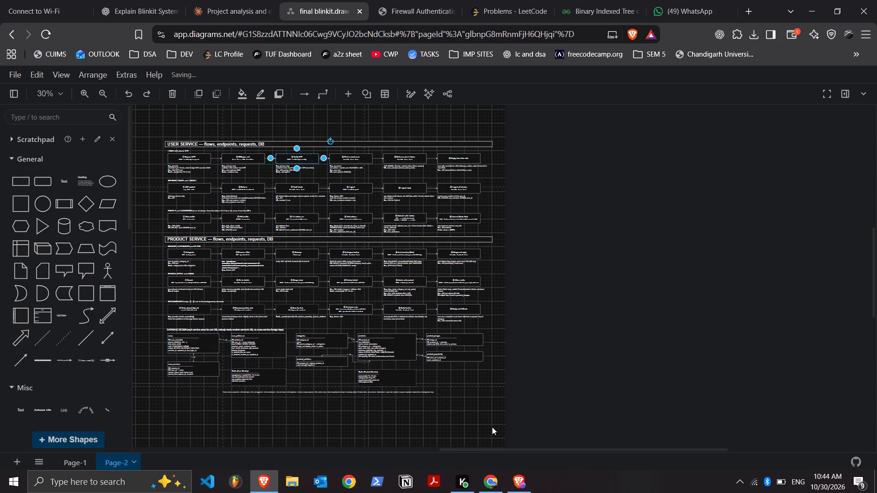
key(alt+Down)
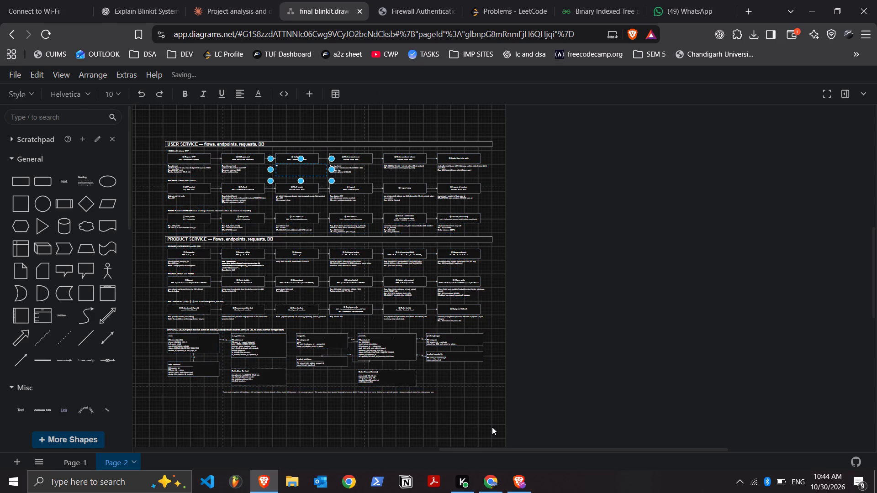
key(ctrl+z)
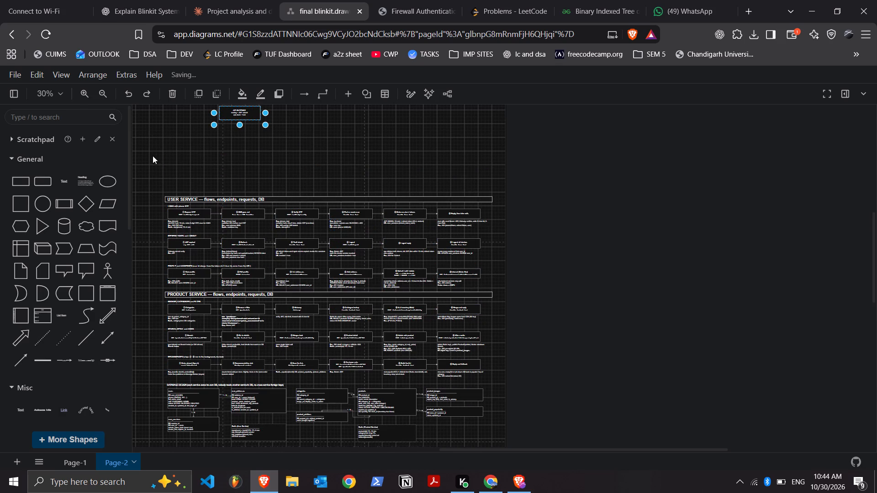
drag(153, 166, 499, 420)
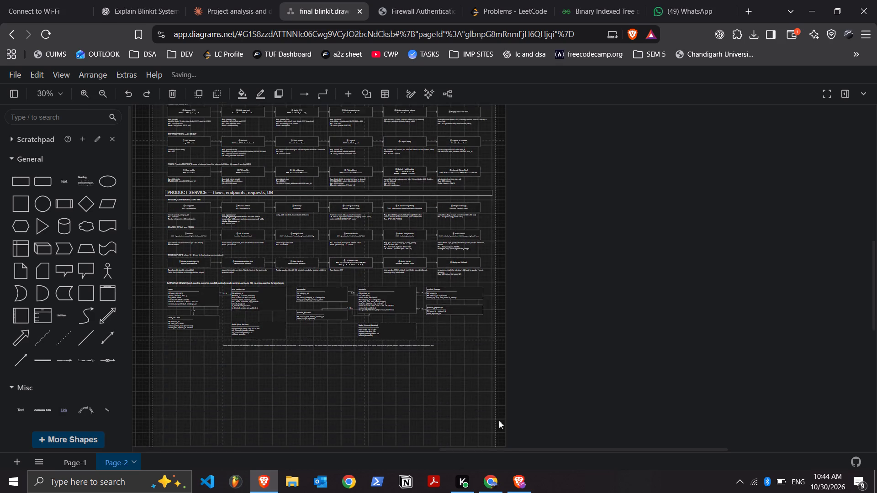
drag(499, 420, 502, 396)
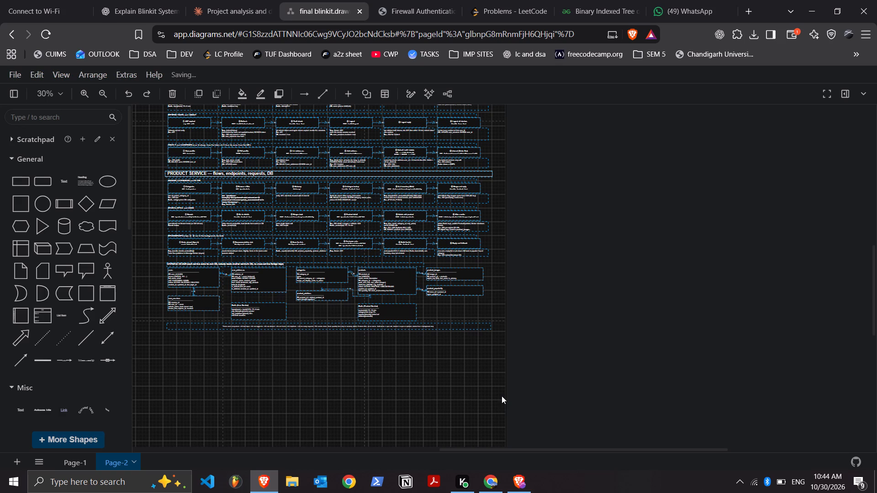
key(ctrl+Down)
key(ctrl+Down)
key(ctrl+Down)
key(ctrl+Down)
key(ctrl+Down)
key(ctrl+Down)
key(ctrl+Down)
key(ctrl+Down)
key(ctrl+Down)
key(ctrl+Down)
key(ctrl+Down)
key(ctrl+Down)
key(ctrl+Down)
key(ctrl+Down)
key(ctrl+Down)
key(ctrl+Down)
key(ctrl+Down)
key(ctrl+Down)
key(ctrl+Down)
key(ctrl+Down)
key(ctrl+Down)
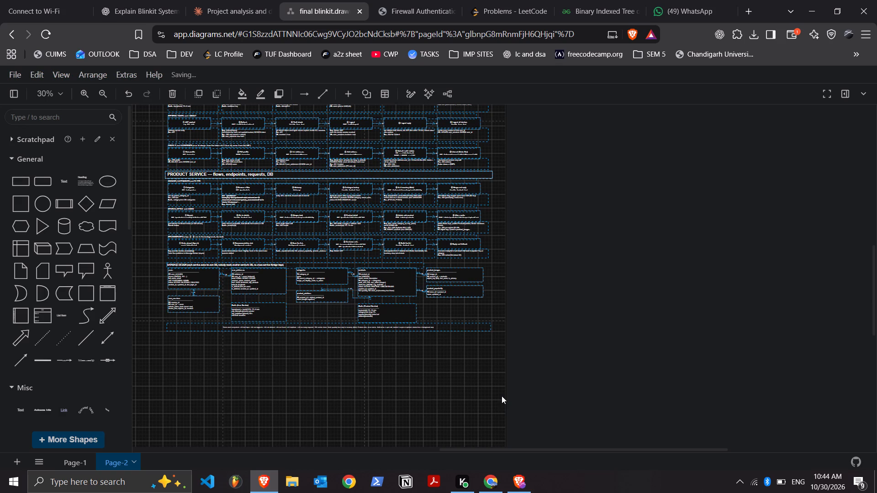
key(ctrl+Down)
key(ctrl+Down)
key(ctrl+Down)
key(ctrl+Down)
key(ctrl+Down)
key(ctrl+Down)
key(ctrl+Down)
key(ctrl+Down)
key(ctrl+Down)
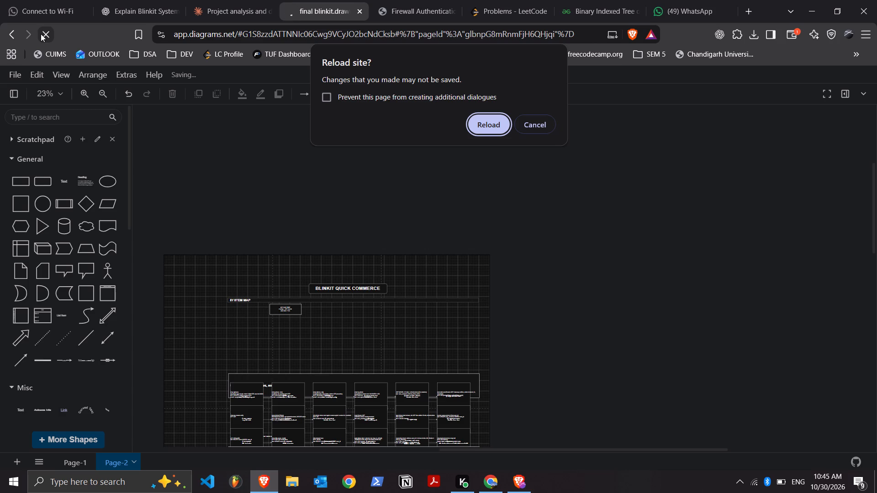
key(Return)
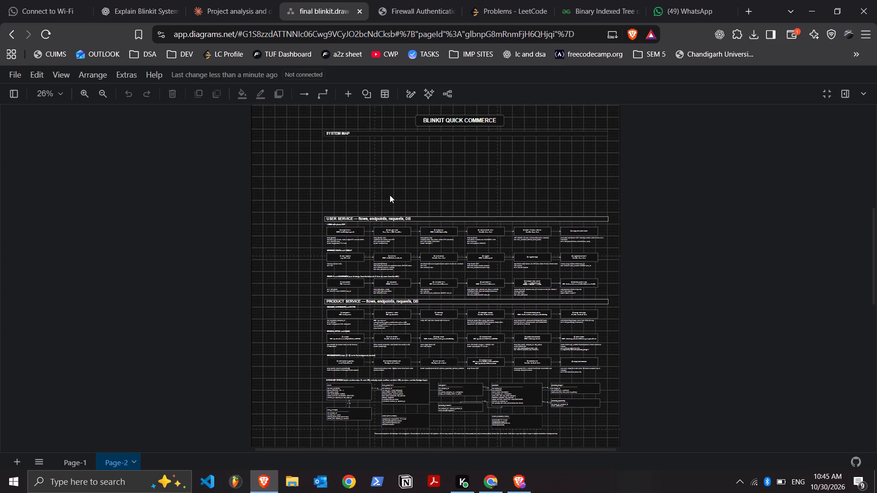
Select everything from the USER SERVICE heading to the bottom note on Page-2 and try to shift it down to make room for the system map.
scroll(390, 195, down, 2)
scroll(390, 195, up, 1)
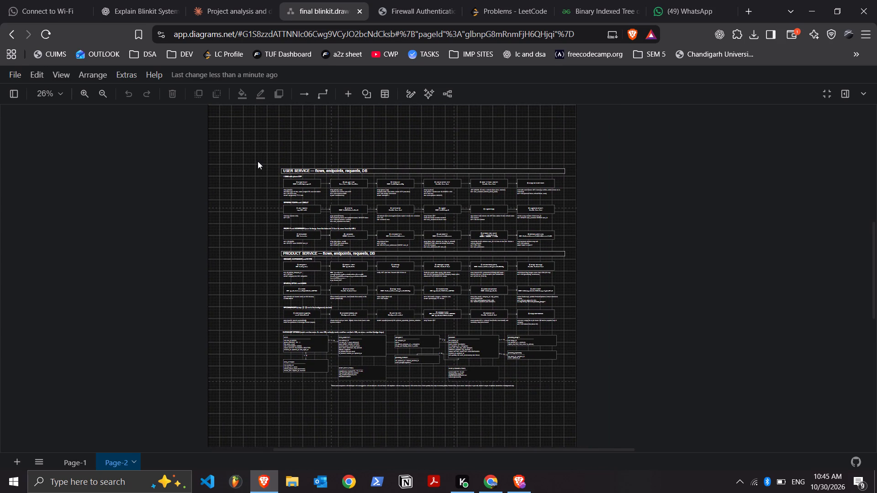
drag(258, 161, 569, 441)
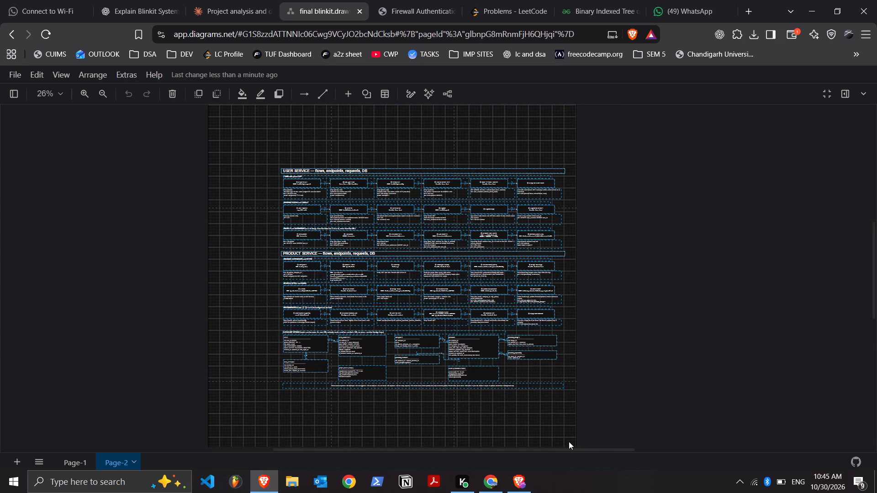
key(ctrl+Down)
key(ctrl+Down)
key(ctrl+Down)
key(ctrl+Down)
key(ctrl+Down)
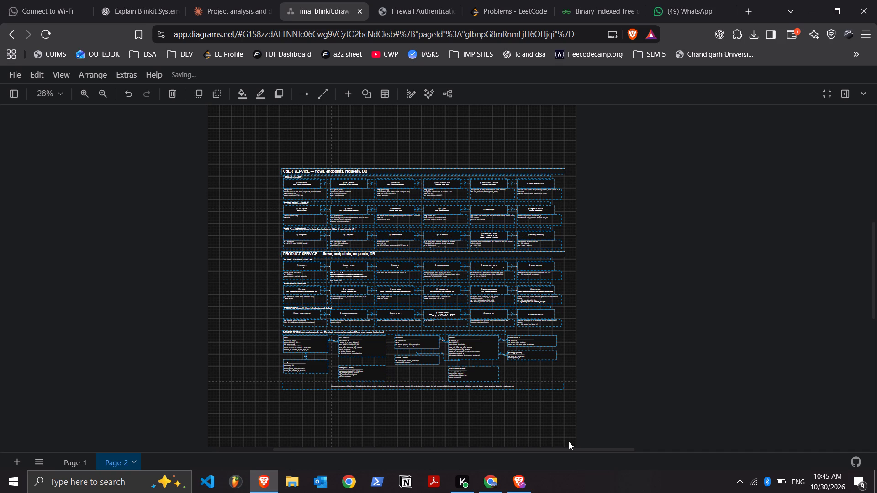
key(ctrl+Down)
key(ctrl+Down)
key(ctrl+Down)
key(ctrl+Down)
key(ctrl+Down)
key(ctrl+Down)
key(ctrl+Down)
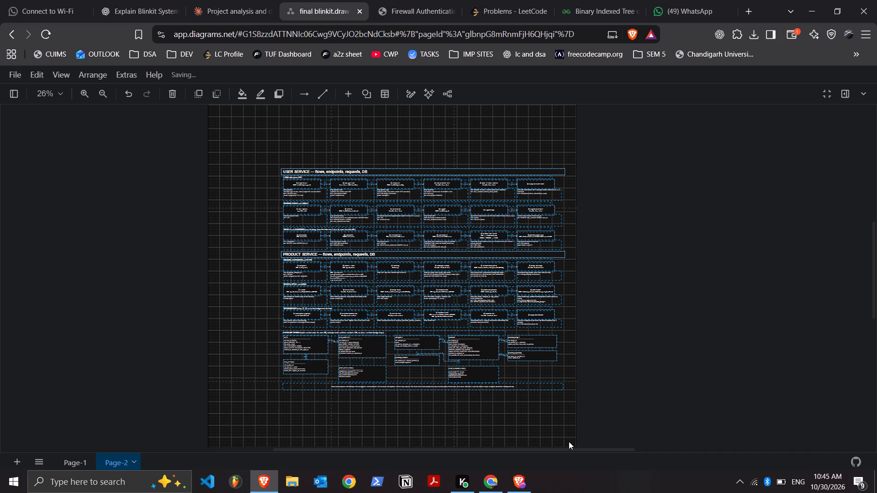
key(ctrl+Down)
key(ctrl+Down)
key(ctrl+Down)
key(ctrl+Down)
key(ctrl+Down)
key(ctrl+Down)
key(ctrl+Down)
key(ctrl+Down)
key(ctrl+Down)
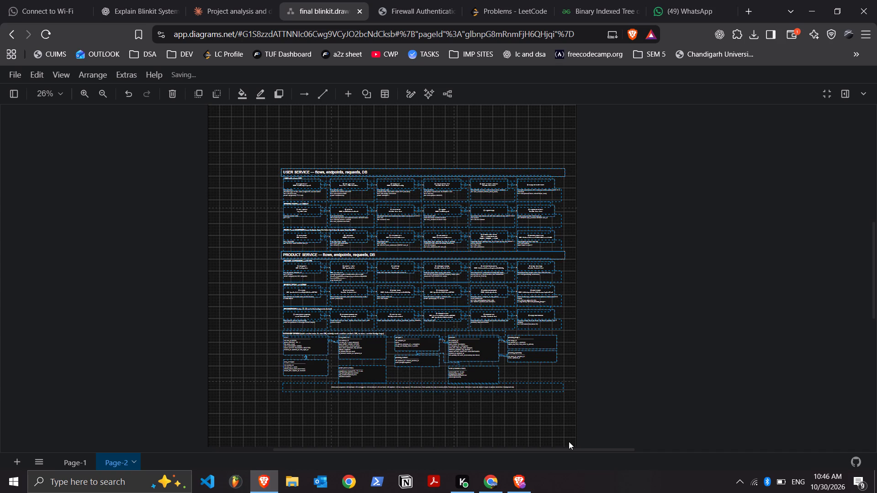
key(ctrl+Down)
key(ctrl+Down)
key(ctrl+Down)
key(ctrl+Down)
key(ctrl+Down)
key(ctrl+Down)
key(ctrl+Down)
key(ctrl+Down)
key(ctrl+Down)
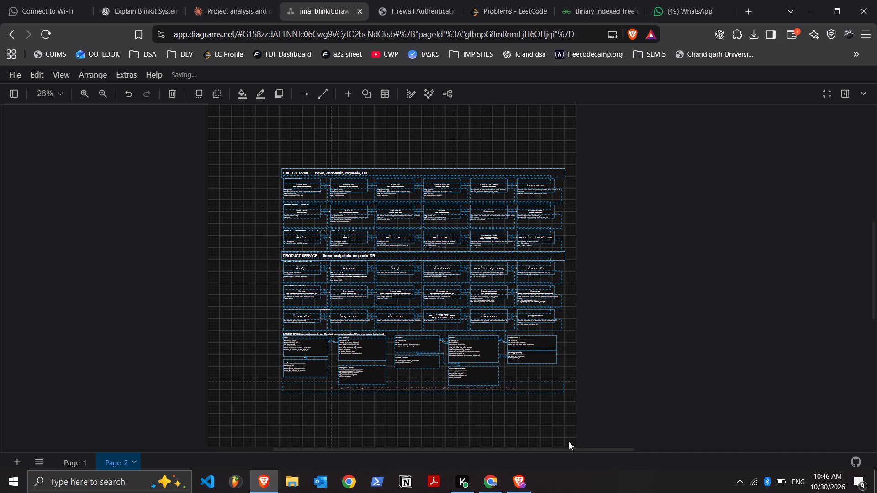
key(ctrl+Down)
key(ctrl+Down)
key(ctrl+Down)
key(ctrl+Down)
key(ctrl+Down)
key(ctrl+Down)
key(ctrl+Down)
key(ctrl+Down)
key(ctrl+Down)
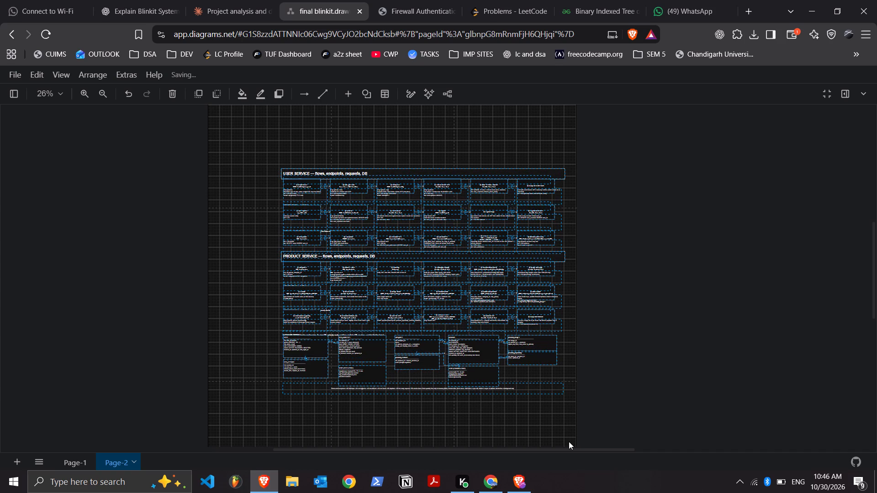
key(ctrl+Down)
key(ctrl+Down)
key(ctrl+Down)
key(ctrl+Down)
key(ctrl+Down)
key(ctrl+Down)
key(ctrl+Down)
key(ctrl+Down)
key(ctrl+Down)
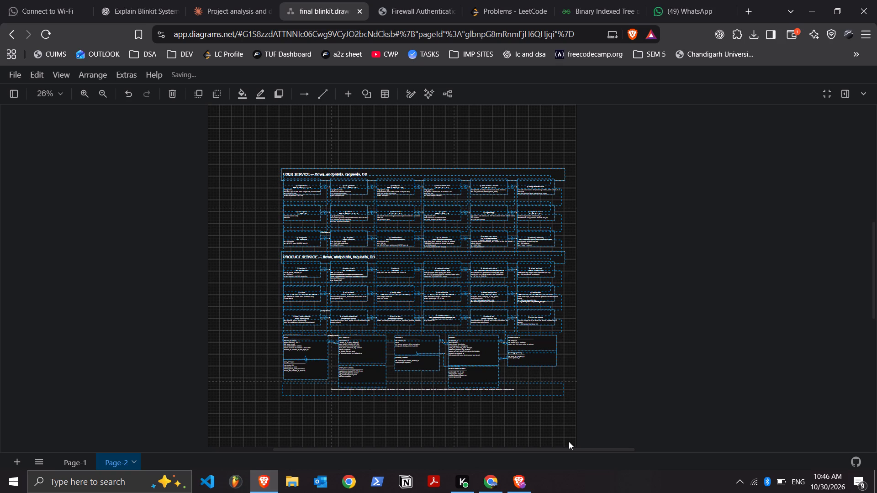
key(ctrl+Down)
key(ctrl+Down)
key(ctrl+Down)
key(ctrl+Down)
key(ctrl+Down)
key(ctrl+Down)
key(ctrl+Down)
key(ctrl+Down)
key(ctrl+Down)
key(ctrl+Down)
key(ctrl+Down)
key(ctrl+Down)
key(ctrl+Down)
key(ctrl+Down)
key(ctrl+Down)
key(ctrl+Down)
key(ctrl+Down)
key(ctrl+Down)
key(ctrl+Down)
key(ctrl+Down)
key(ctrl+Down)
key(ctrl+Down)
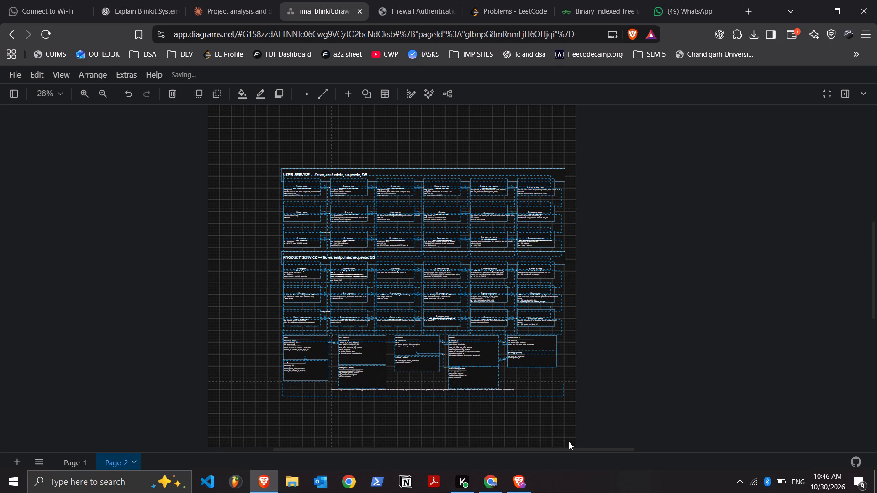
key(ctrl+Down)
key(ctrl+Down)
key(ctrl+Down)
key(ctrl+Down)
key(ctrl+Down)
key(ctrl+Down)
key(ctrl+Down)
Undo every nudge made to the sections from the USER SERVICE heading to the bottom note on Page-2, back to the reloaded layout.
scroll(279, 208, up, 5)
scroll(133, 239, up, 2)
scroll(133, 239, down, 1)
scroll(276, 242, down, 4)
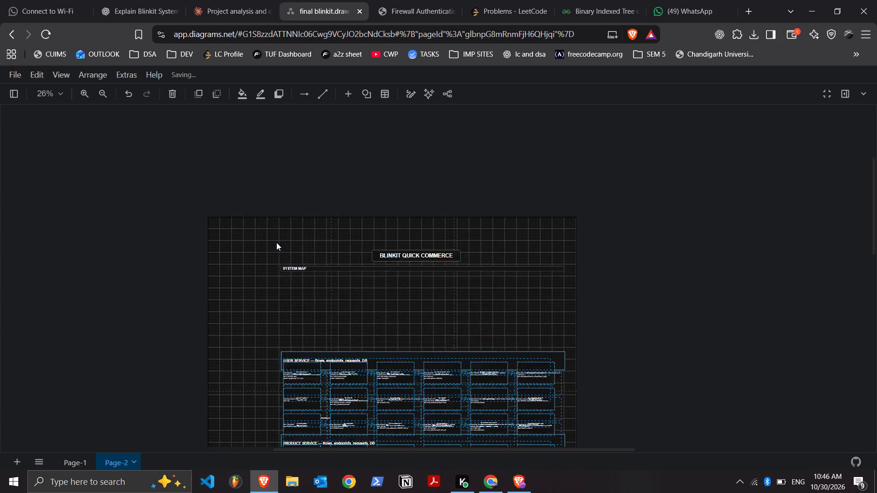
scroll(276, 242, down, 1)
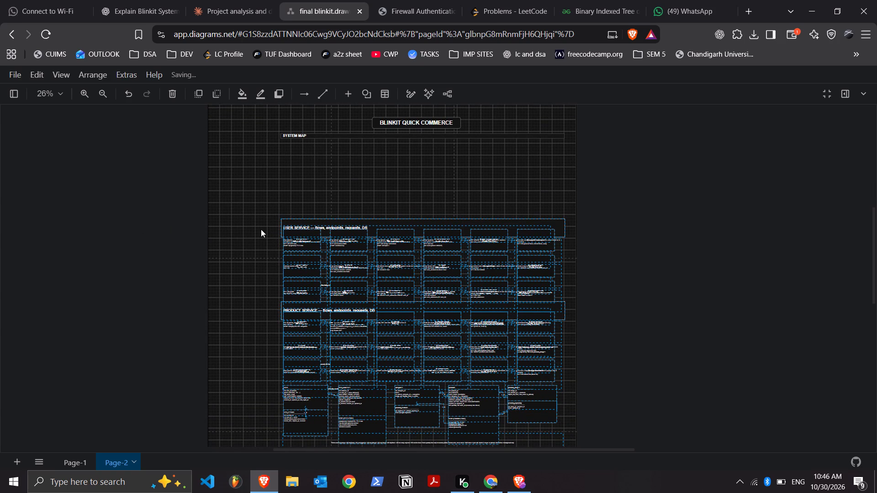
scroll(261, 229, down, 2)
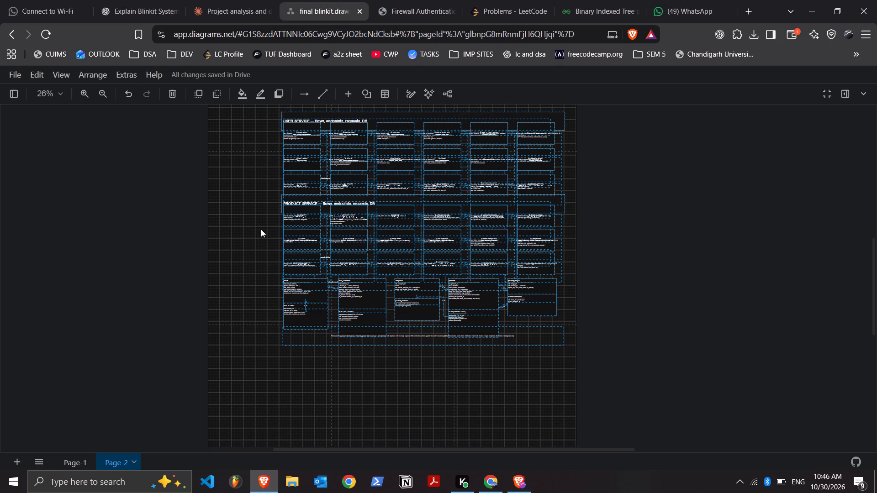
key(ctrl+z)
key(ctrl+z)
key(ctrl+z)
key(ctrl+z)
key(ctrl+z)
key(ctrl+z)
key(ctrl+z)
key(ctrl+z)
key(ctrl+z)
key(ctrl+z)
key(ctrl+z)
key(ctrl+z)
key(ctrl+z)
key(ctrl+z)
key(ctrl+z)
key(ctrl+z)
key(ctrl+z)
key(ctrl+z)
key(ctrl+z)
key(ctrl+z)
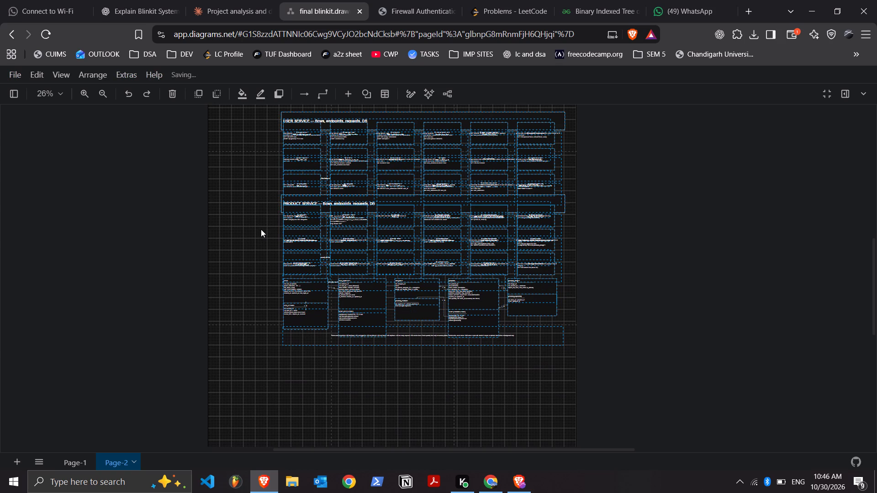
key(ctrl+z)
key(ctrl+z)
key(ctrl+z)
key(ctrl+z)
key(ctrl+z)
key(ctrl+z)
key(ctrl+z)
key(ctrl+z)
key(ctrl+z)
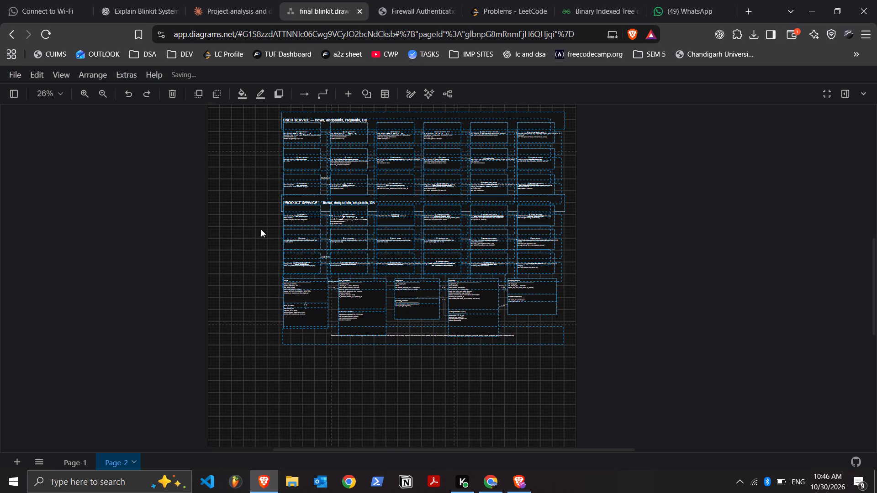
key(ctrl+z)
key(ctrl+z)
key(ctrl+z)
key(ctrl+z)
key(ctrl+z)
key(ctrl+z)
key(ctrl+z)
key(ctrl+z)
key(ctrl+z)
key(ctrl+z)
key(ctrl+z)
key(ctrl+z)
key(ctrl+z)
key(ctrl+z)
scroll(261, 229, up, 2)
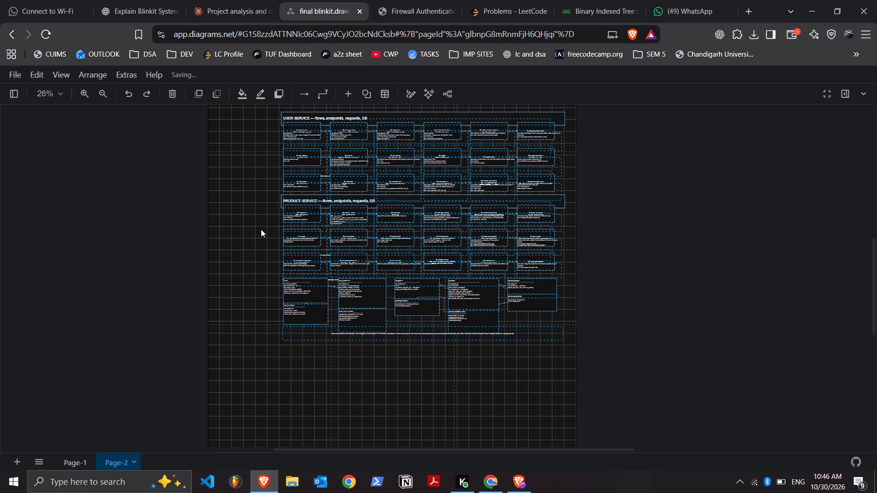
key(ctrl+z)
key(ctrl+z)
key(ctrl+z)
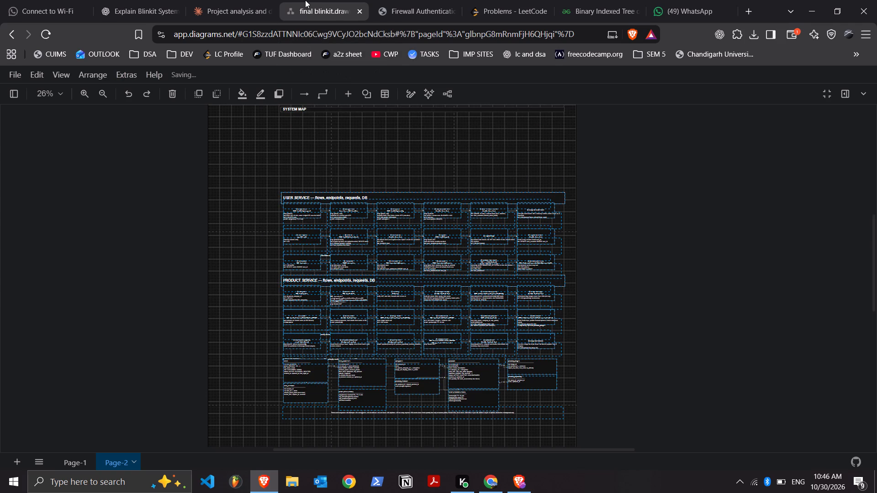
key(ctrl+z)
click(125, 99)
click(125, 99)
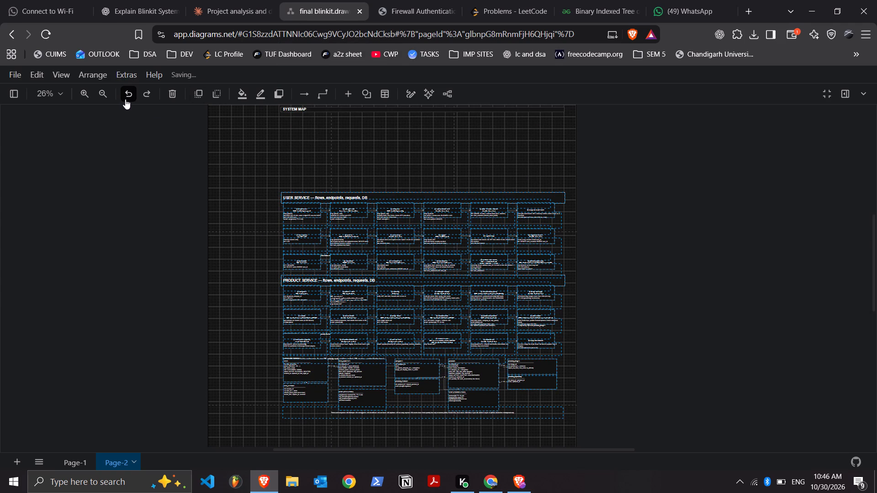
triple_click(125, 99)
triple_click(125, 99)
right_click(125, 99)
triple_click(125, 99)
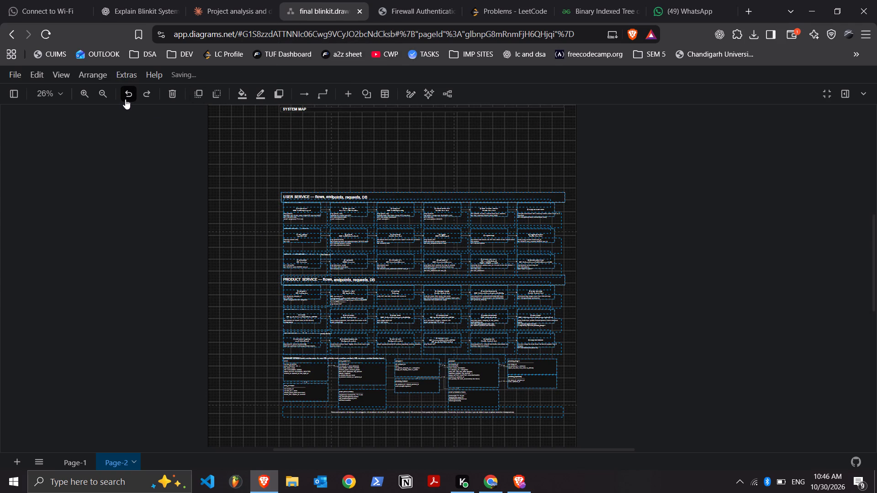
triple_click(125, 99)
triple_click(125, 99)
triple_click(125, 99)
triple_click(125, 99)
triple_click(125, 99)
triple_click(125, 99)
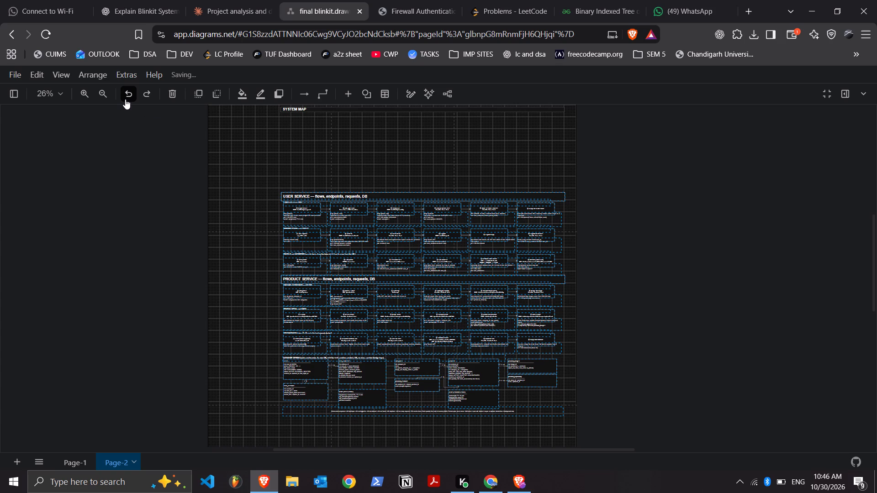
triple_click(125, 99)
triple_click(125, 99)
click(125, 99)
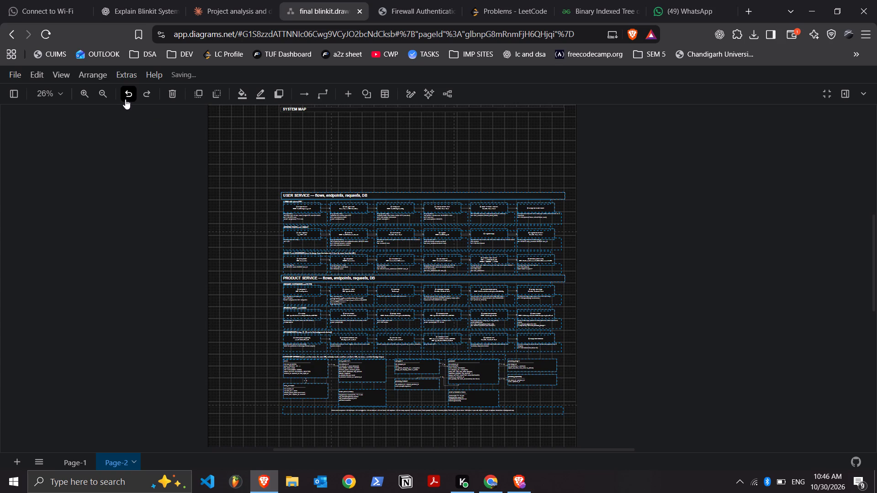
click(125, 99)
click(134, 86)
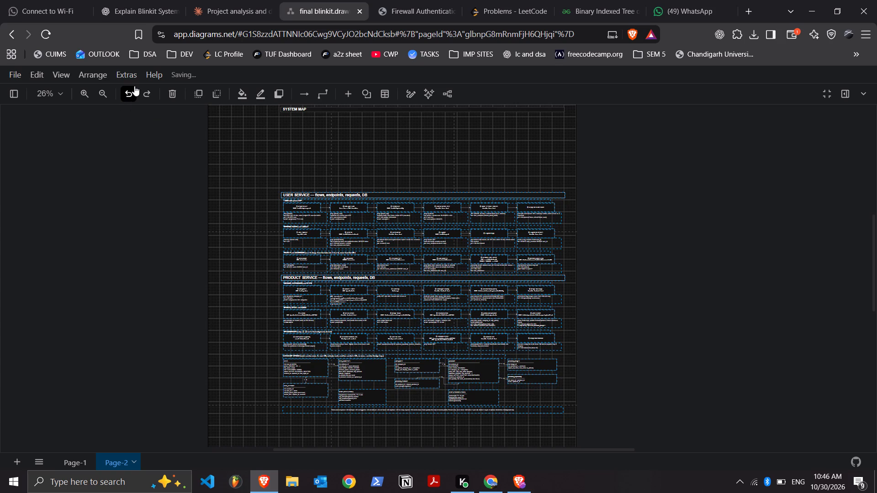
click(123, 113)
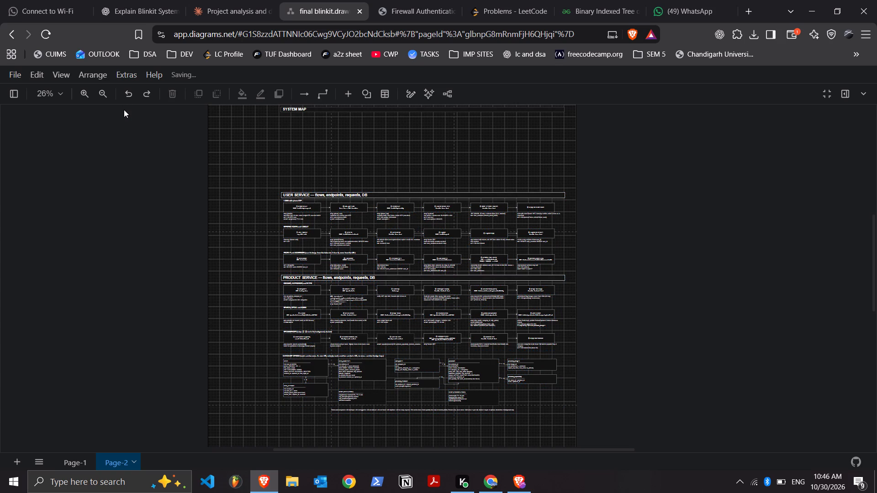
triple_click(127, 95)
triple_click(127, 95)
triple_click(127, 95)
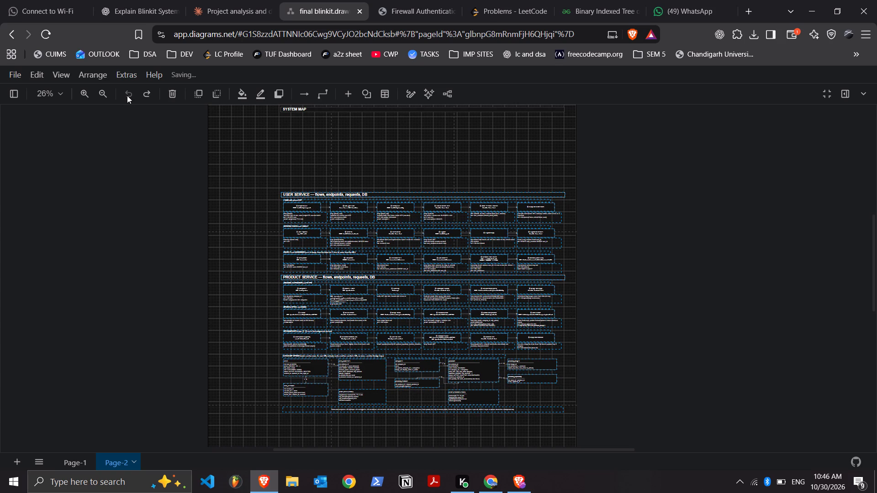
triple_click(127, 95)
click(127, 95)
Inspect the USER SERVICE, PRODUCT SERVICE and DATABASE DESIGN sections and the space under the SYSTEM MAP heading on Page-2.
click(377, 174)
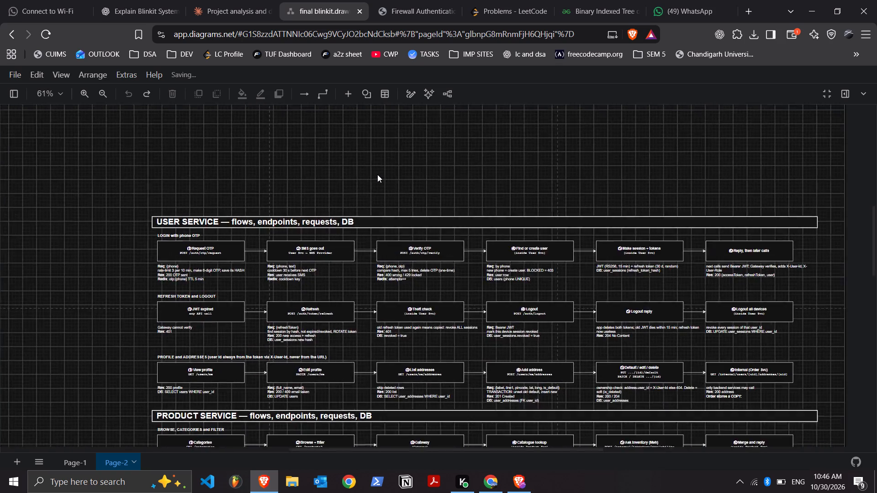
scroll(377, 174, down, 1)
scroll(377, 174, left, 2)
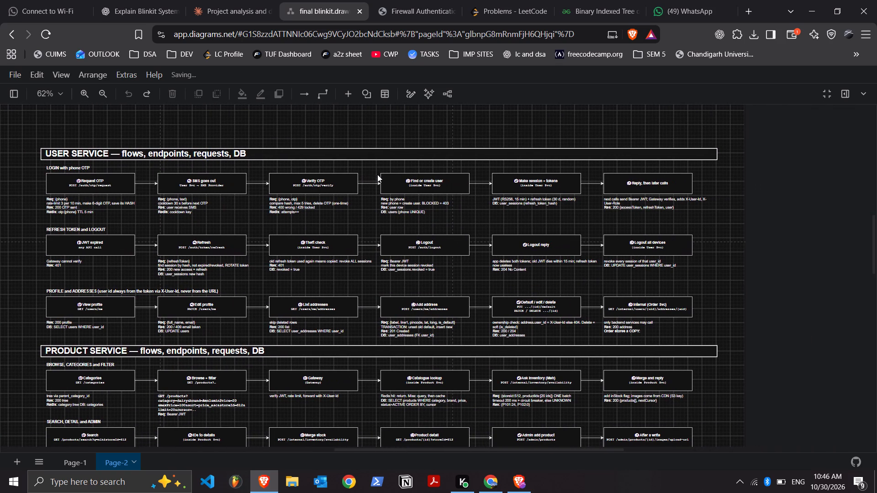
scroll(377, 174, down, 1)
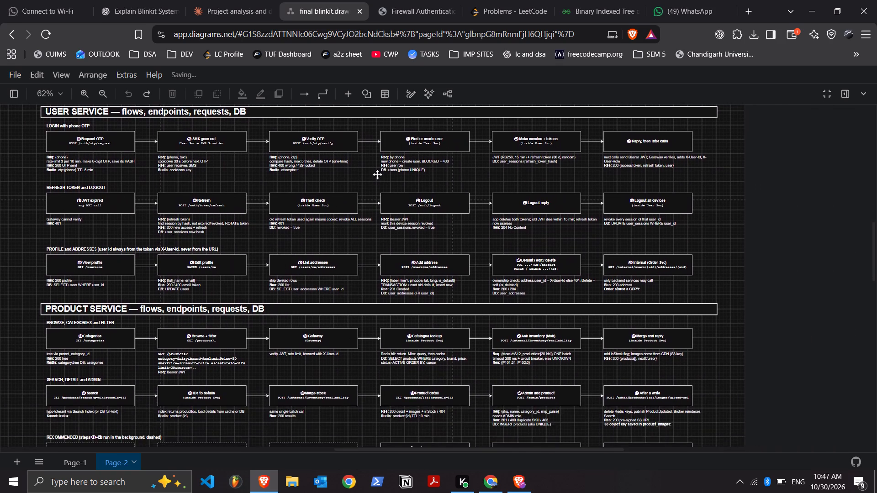
scroll(377, 174, down, 2)
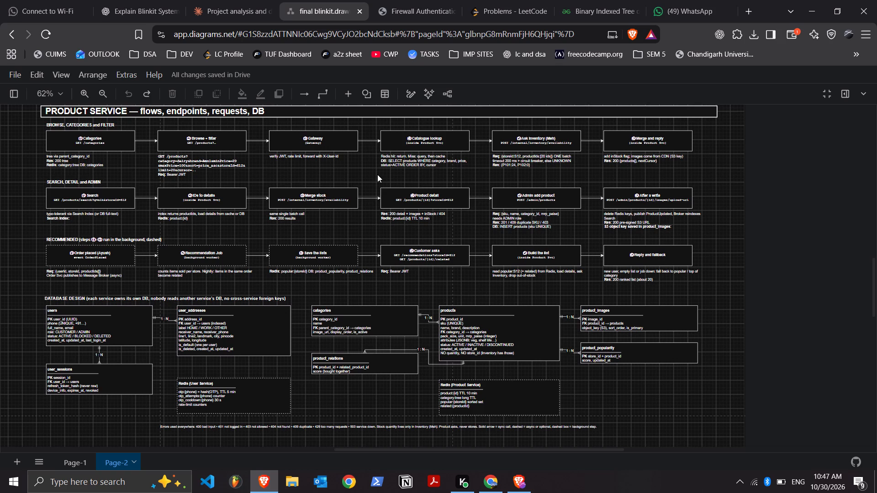
scroll(377, 174, down, 1)
scroll(377, 174, up, 3)
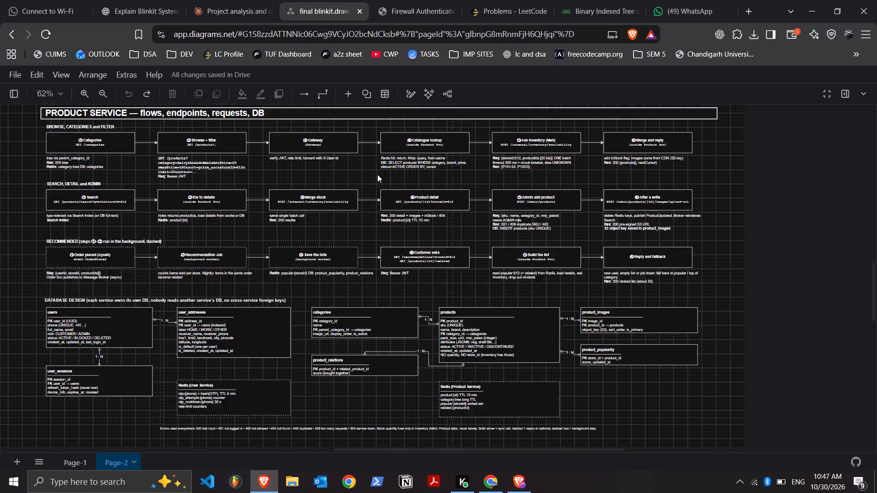
scroll(377, 174, up, 7)
scroll(377, 174, down, 1)
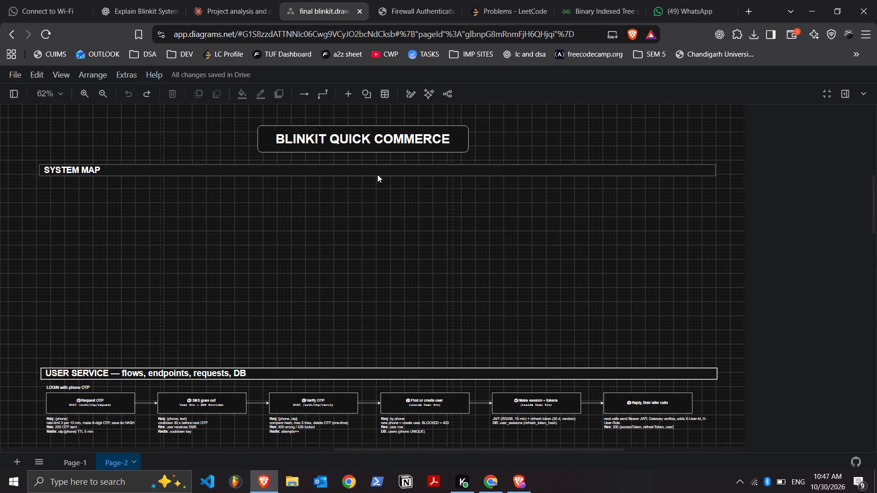
scroll(377, 174, down, 2)
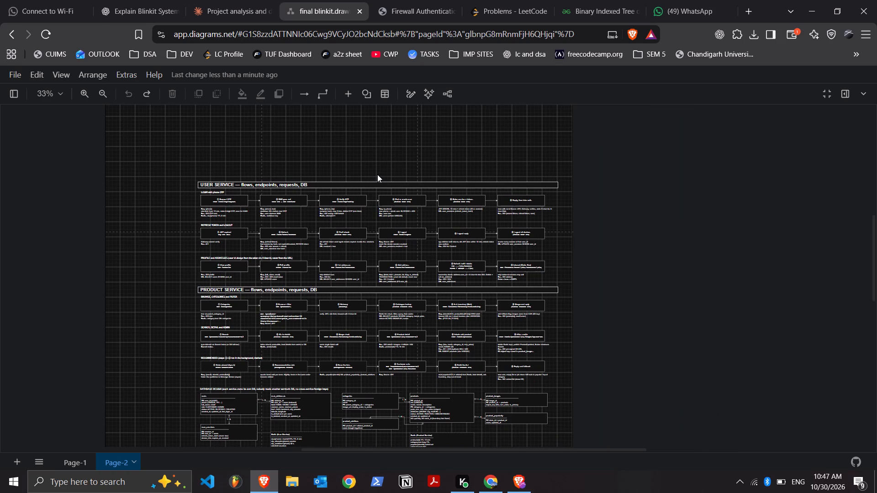
Select everything from the USER SERVICE heading to the bottom note and move it down as one block to enlarge the space under SYSTEM MAP.
scroll(377, 174, down, 1)
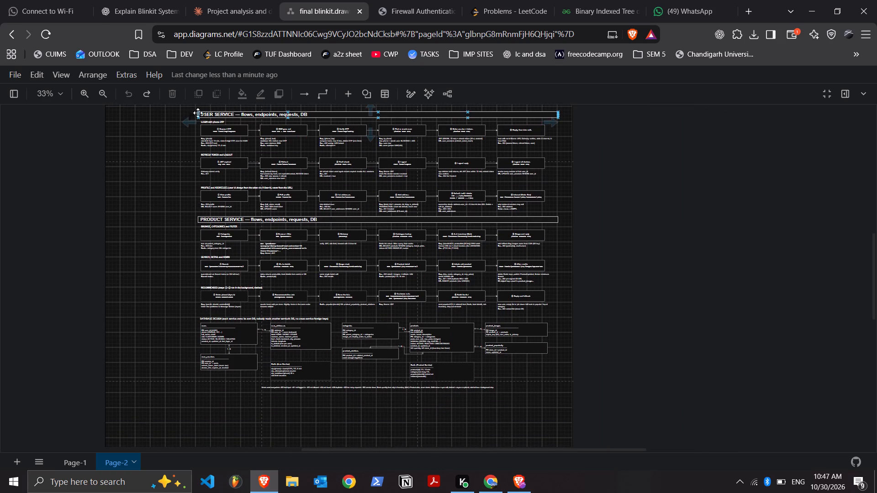
scroll(180, 110, up, 1)
drag(180, 110, 526, 404)
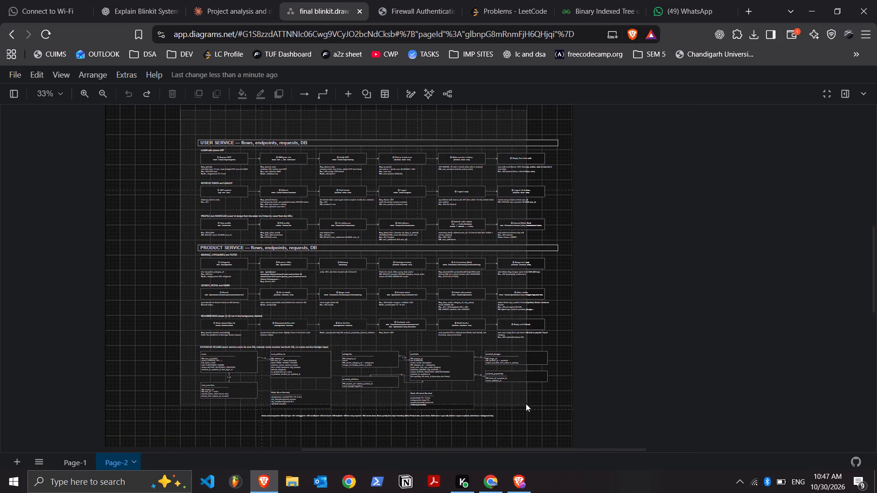
drag(526, 404, 565, 433)
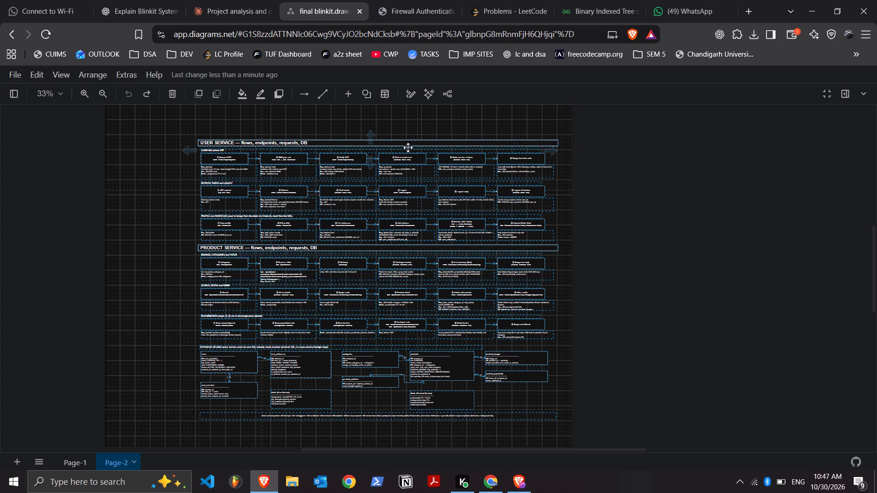
drag(409, 145, 410, 172)
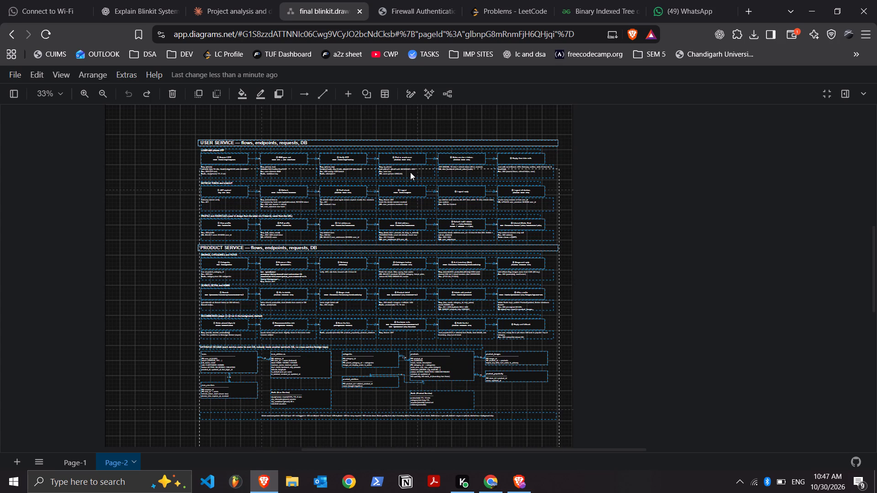
drag(410, 172, 410, 183)
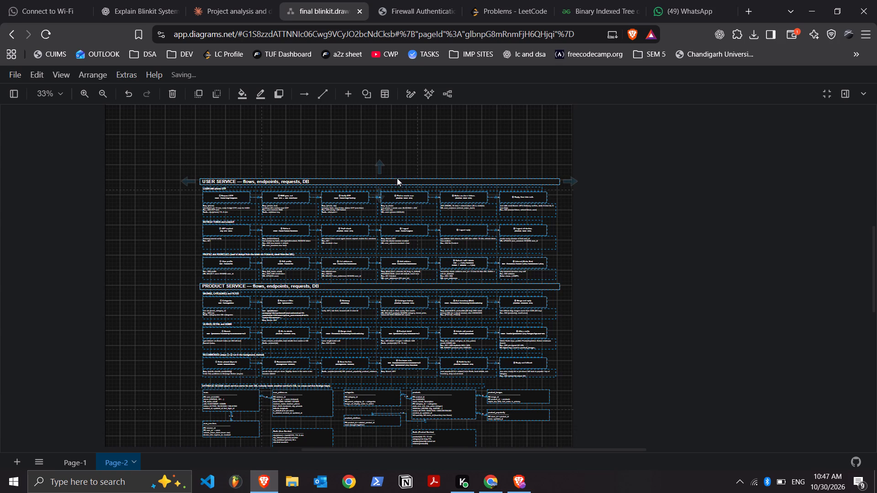
drag(397, 180, 381, 200)
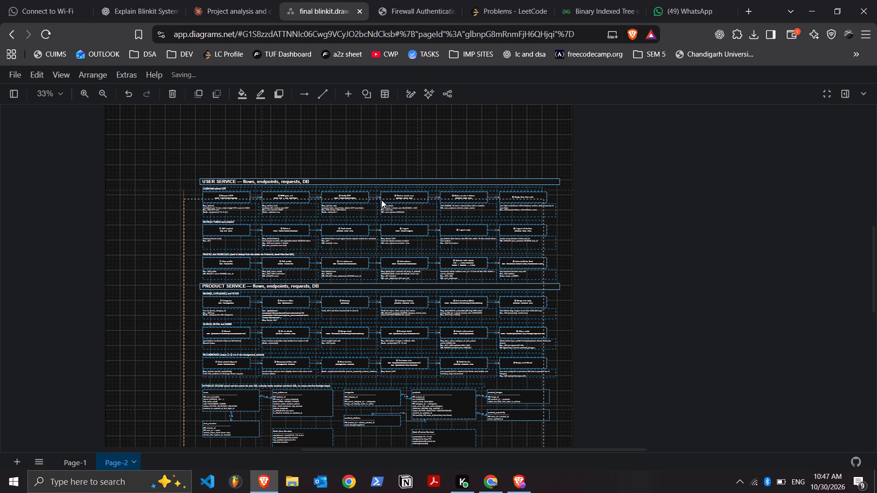
click(354, 131)
Paste the copied system map into the empty space between the SYSTEM MAP heading and the USER SERVICE section.
scroll(354, 131, up, 1)
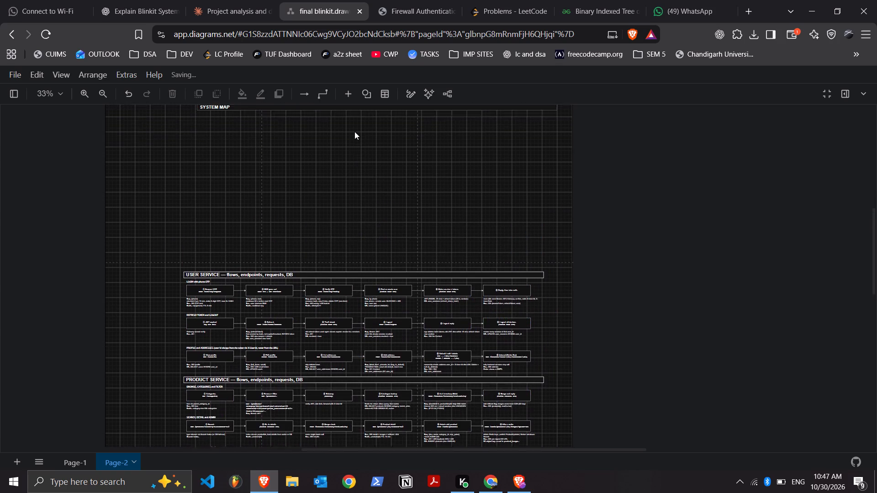
scroll(354, 131, up, 1)
click(196, 167)
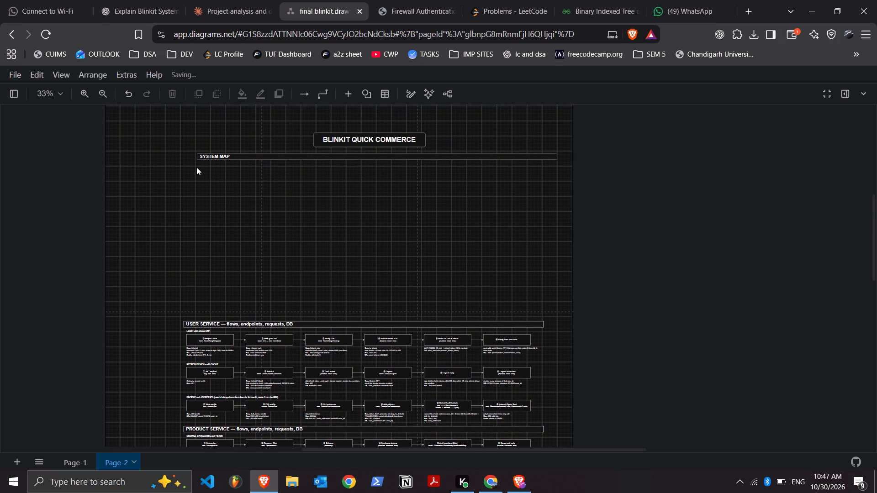
key(ctrl+v)
click(152, 199)
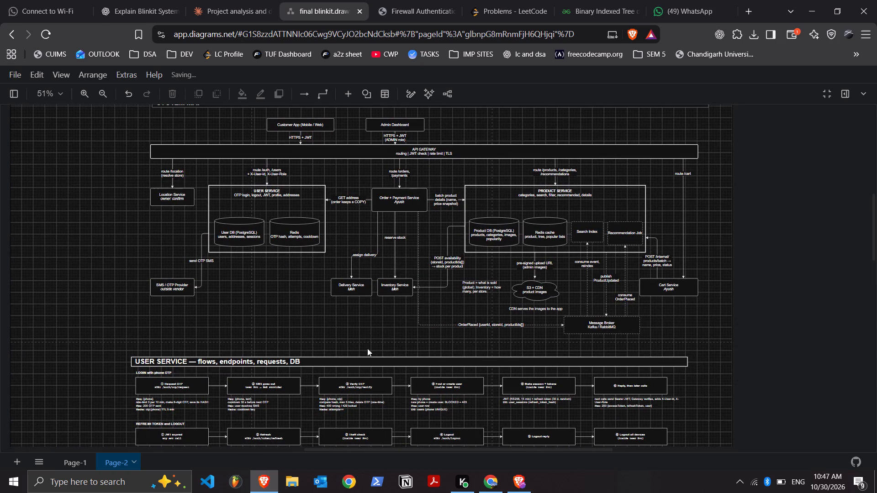
scroll(159, 342, up, 1)
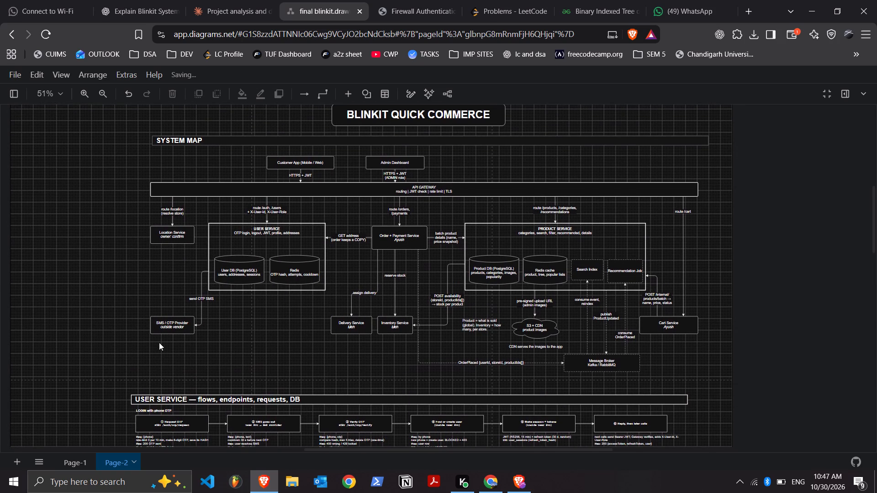
scroll(159, 342, up, 1)
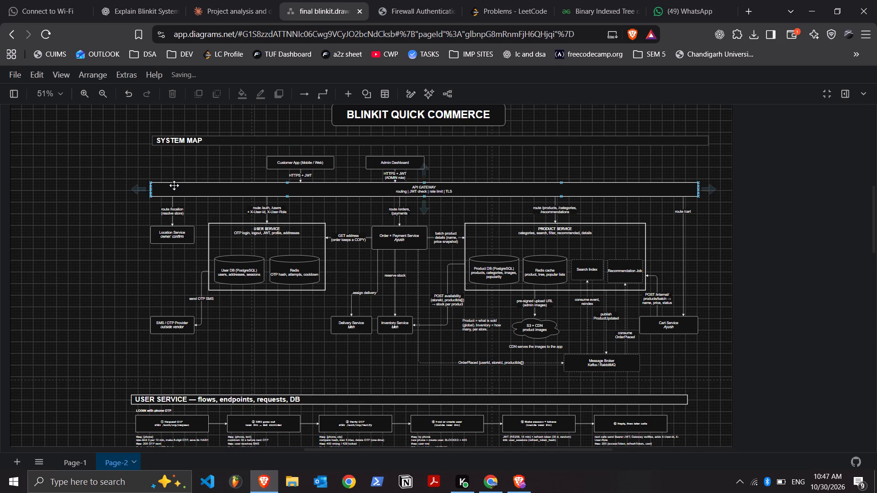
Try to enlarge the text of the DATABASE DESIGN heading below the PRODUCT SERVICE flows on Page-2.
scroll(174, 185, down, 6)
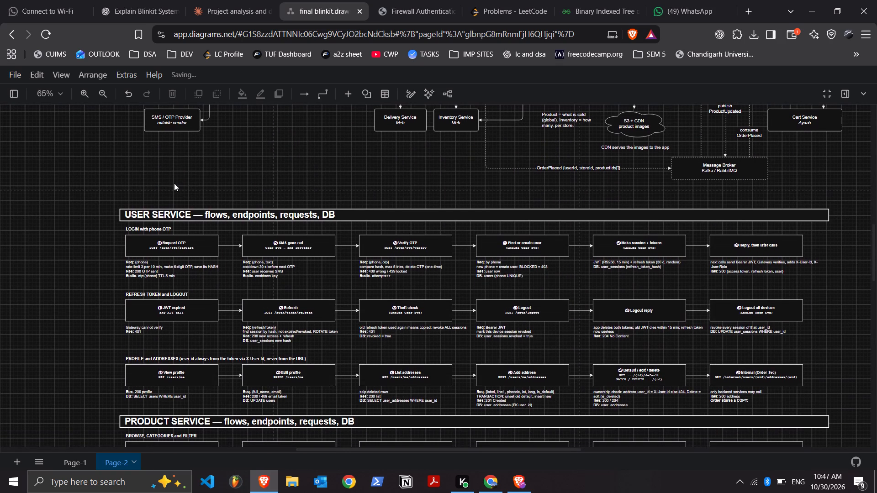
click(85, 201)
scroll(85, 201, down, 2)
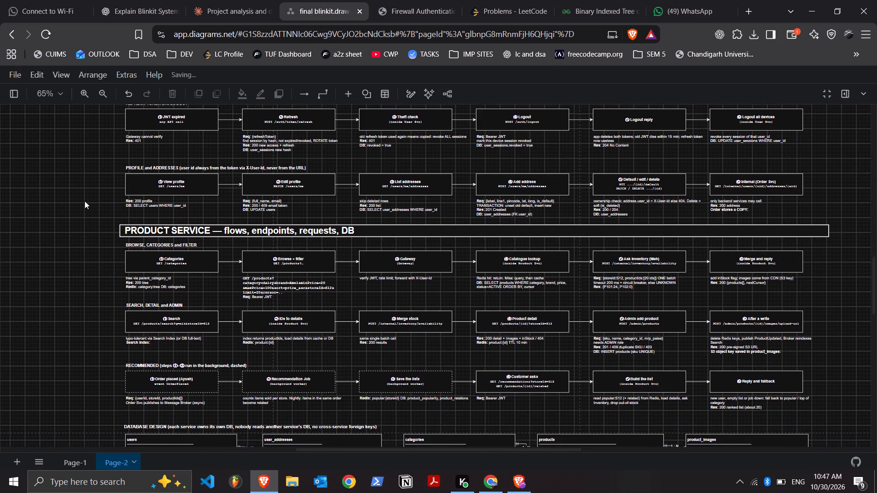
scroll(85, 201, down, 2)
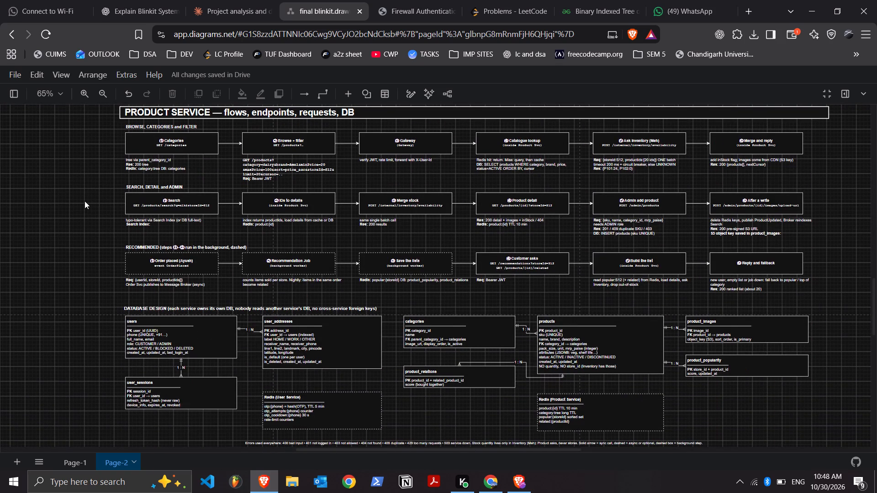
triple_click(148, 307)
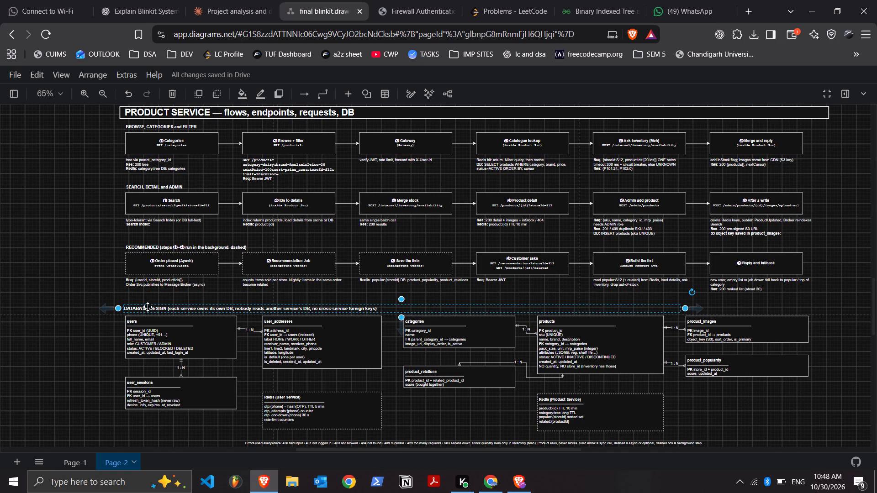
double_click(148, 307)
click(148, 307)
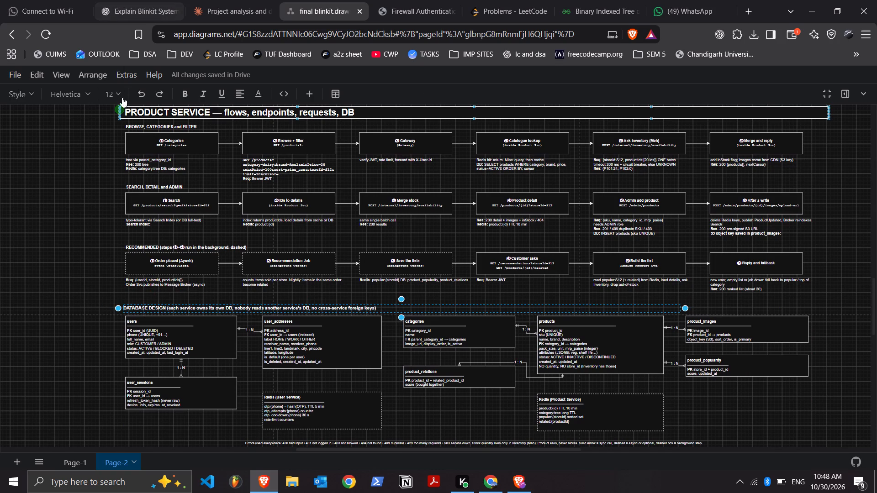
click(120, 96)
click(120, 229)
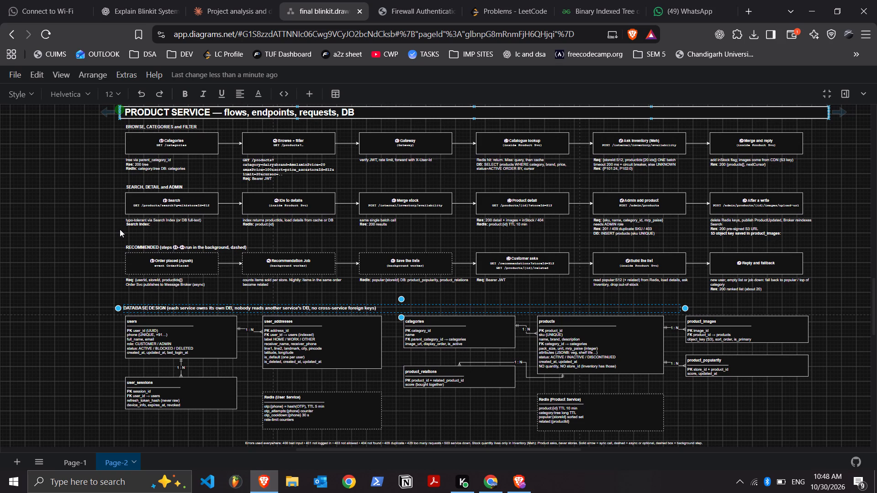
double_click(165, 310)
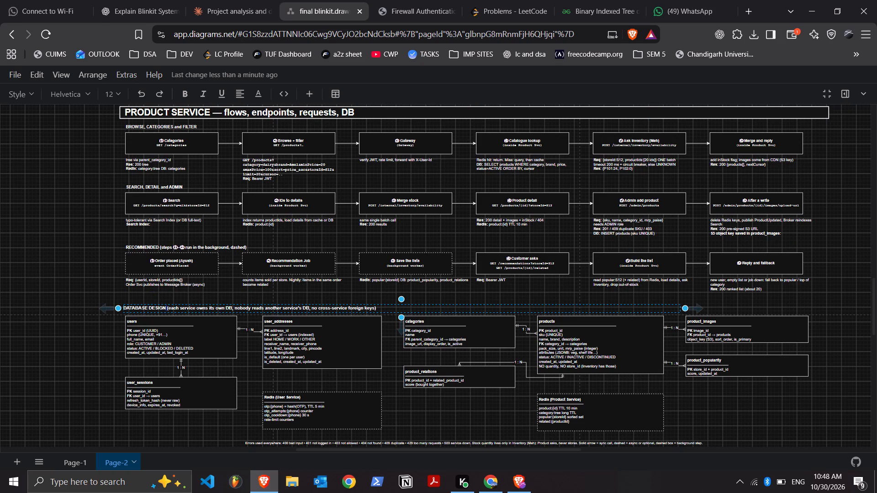
Move the DATABASE DESIGN heading slightly up, away from the database tables beneath it.
triple_click(491, 309)
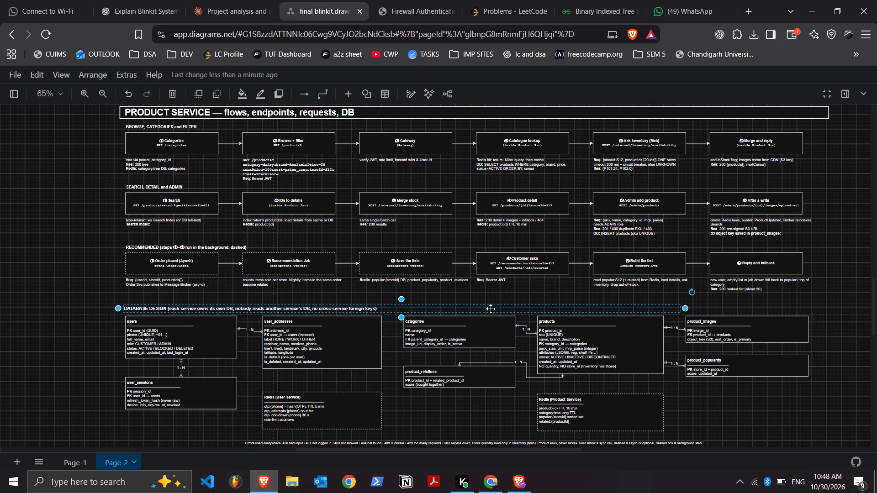
triple_click(411, 307)
click(411, 307)
drag(411, 307, 413, 304)
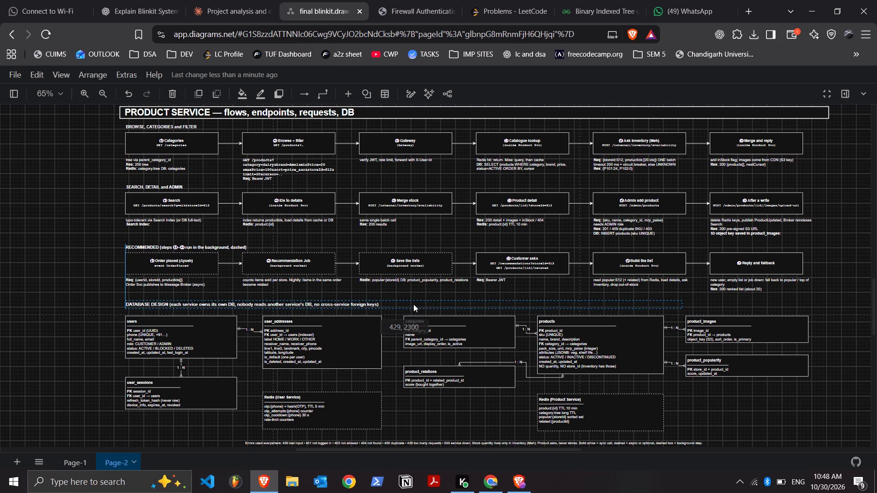
drag(413, 304, 409, 306)
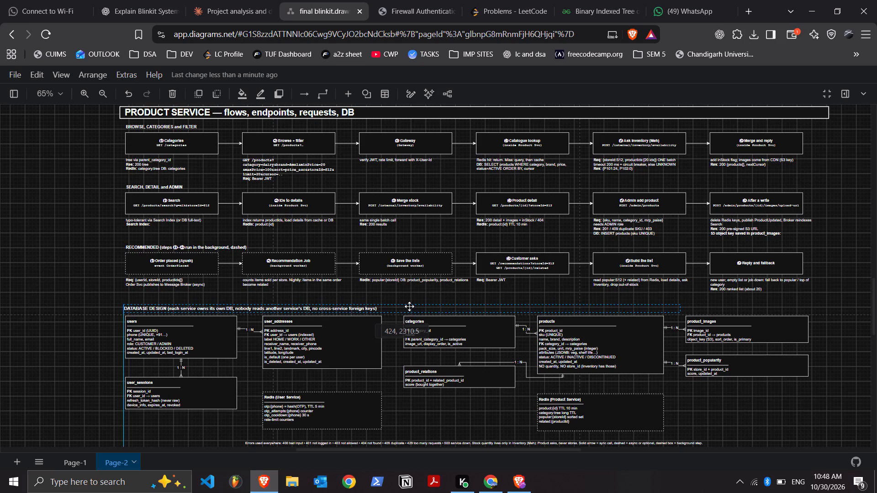
drag(409, 306, 411, 303)
Set the full text of the DATABASE DESIGN heading to font size 24.
triple_click(411, 303)
double_click(411, 303)
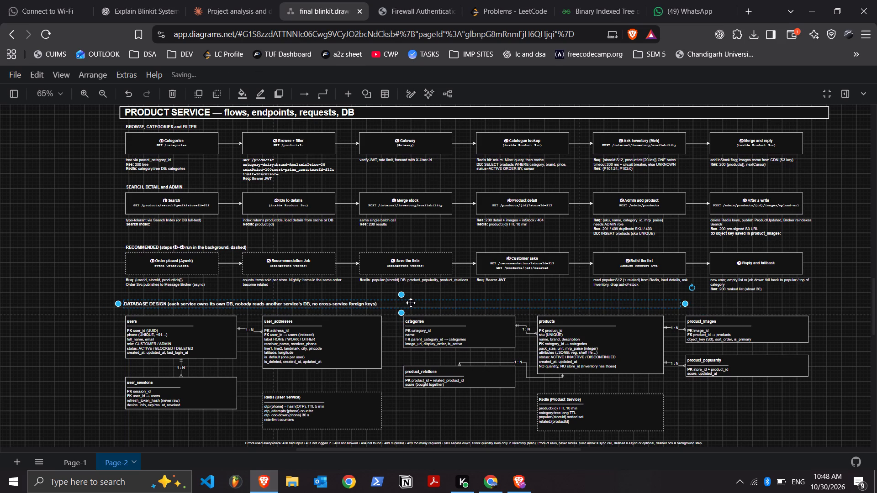
triple_click(383, 307)
click(383, 307)
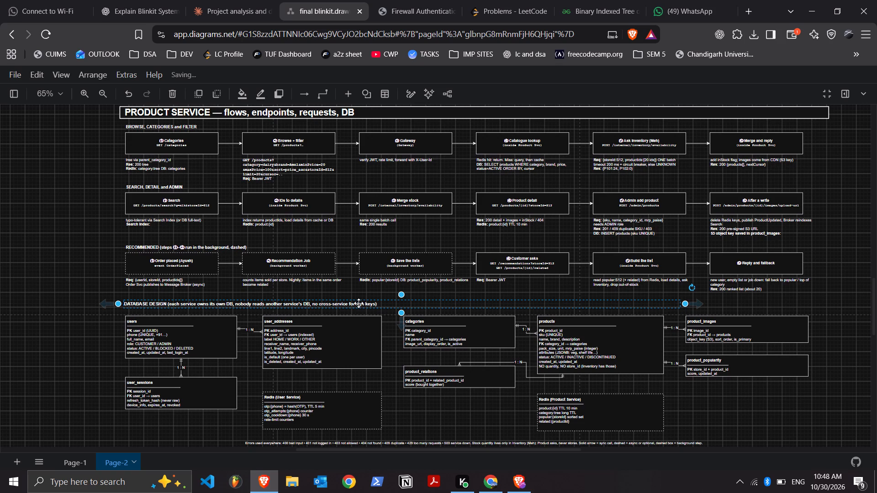
triple_click(309, 306)
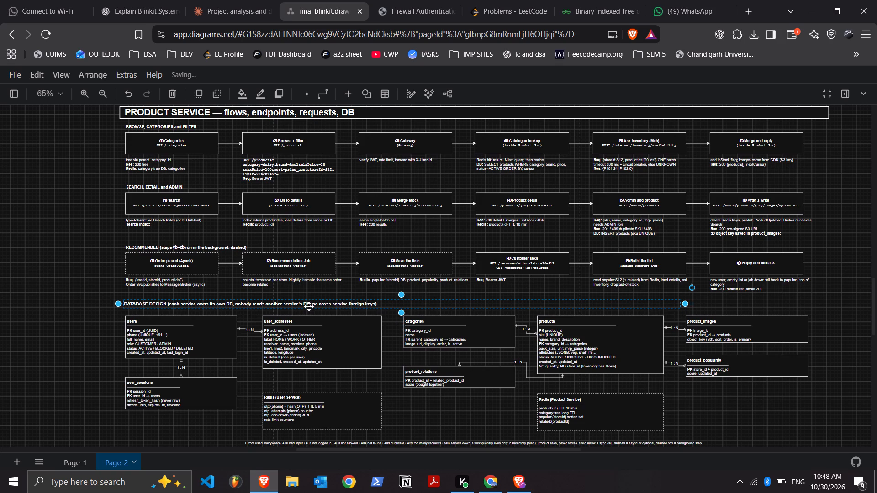
double_click(309, 306)
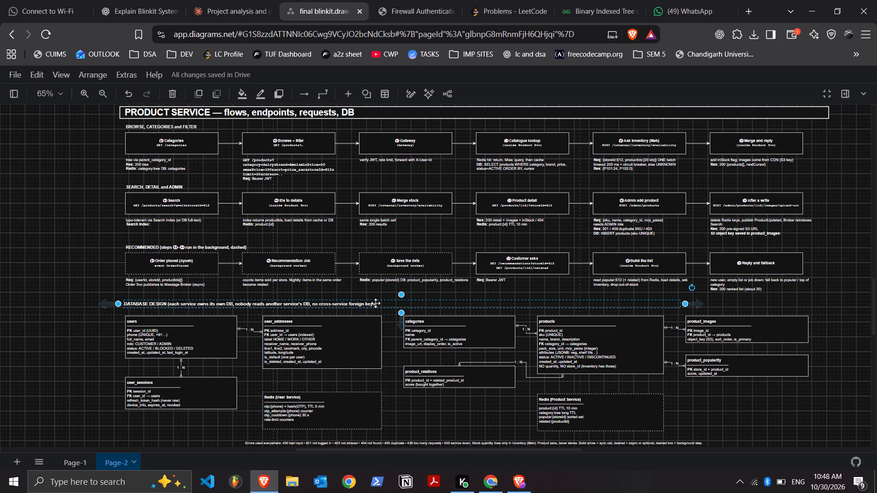
triple_click(375, 303)
triple_click(375, 303)
click(375, 303)
triple_click(395, 304)
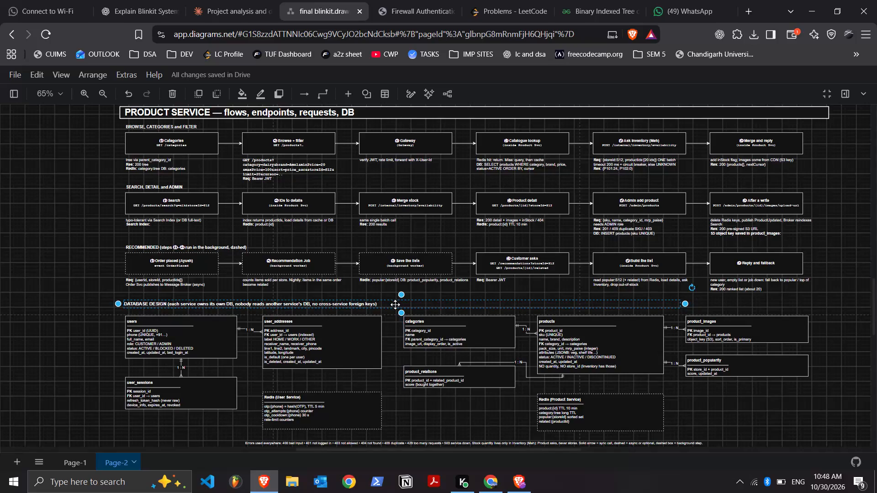
click(395, 304)
click(395, 304)
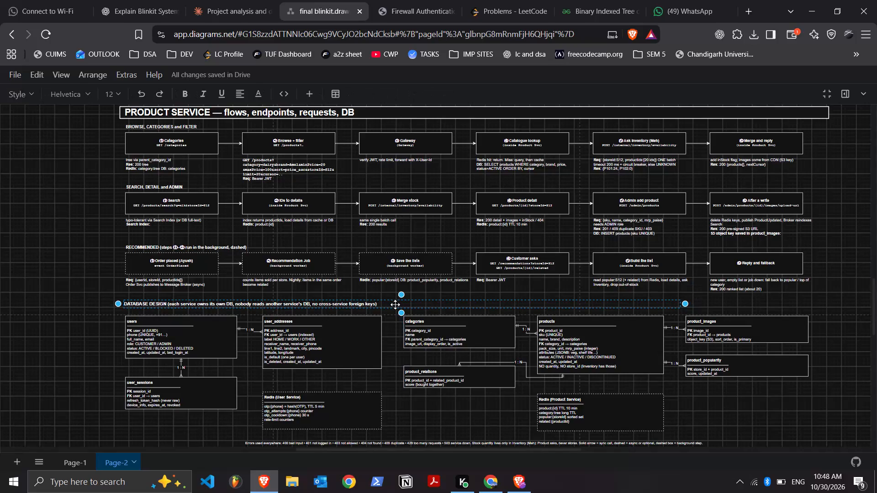
click(114, 91)
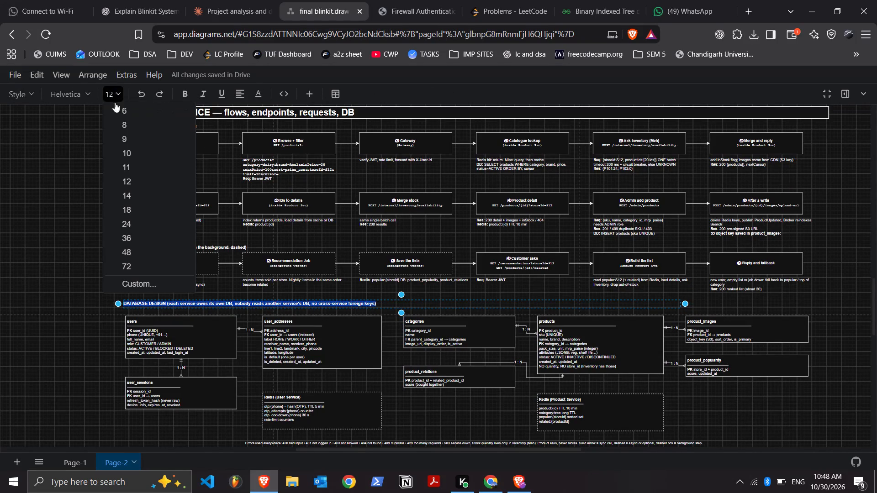
click(133, 226)
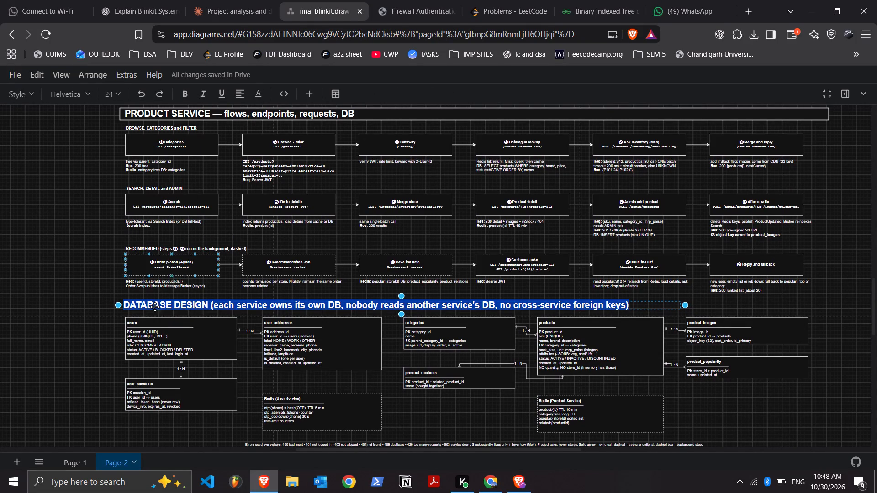
click(36, 335)
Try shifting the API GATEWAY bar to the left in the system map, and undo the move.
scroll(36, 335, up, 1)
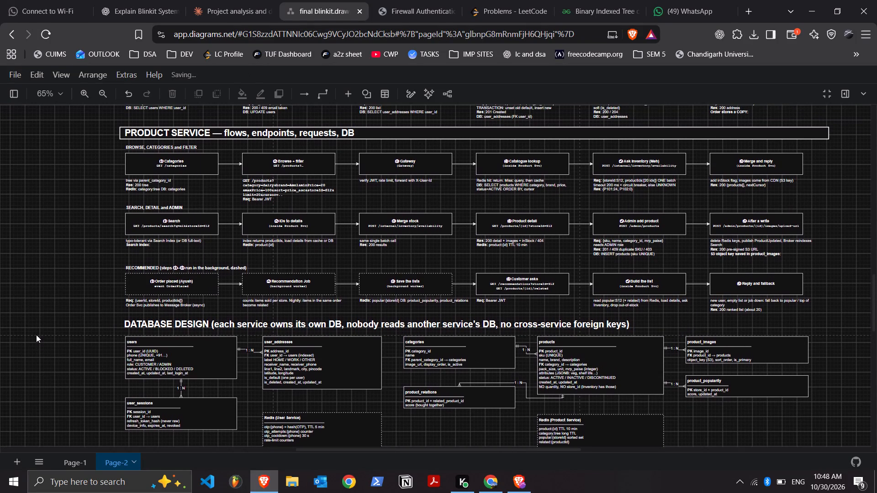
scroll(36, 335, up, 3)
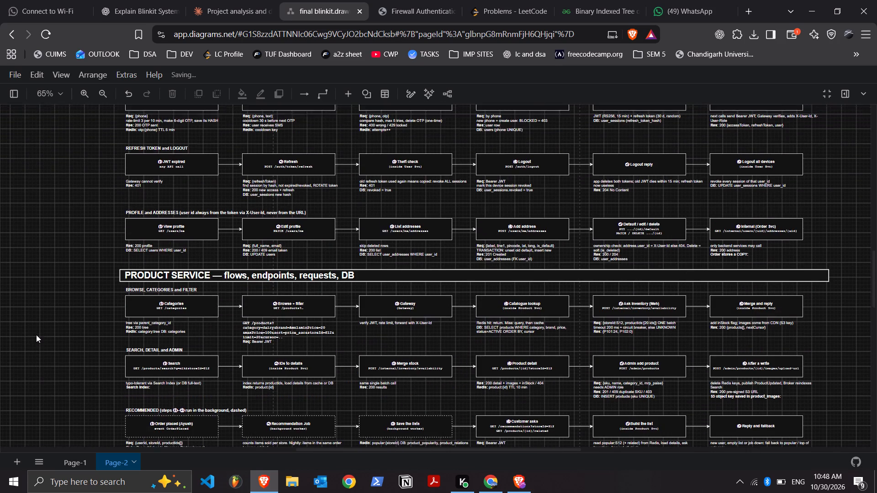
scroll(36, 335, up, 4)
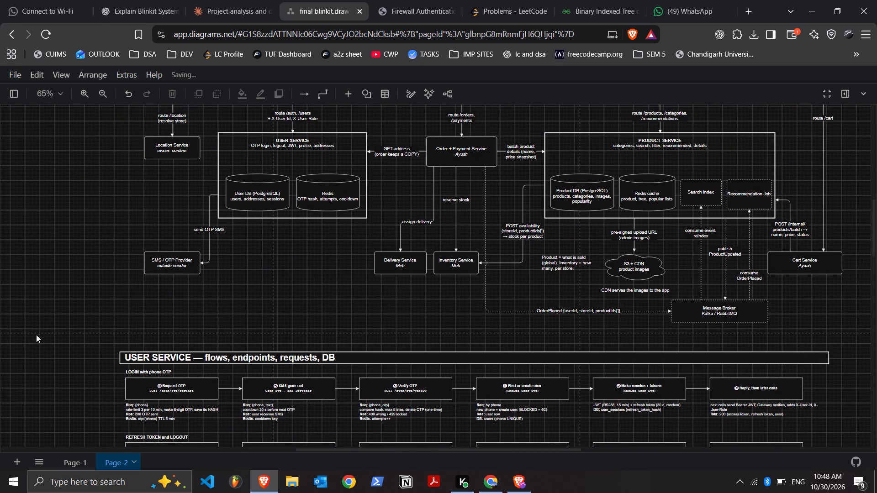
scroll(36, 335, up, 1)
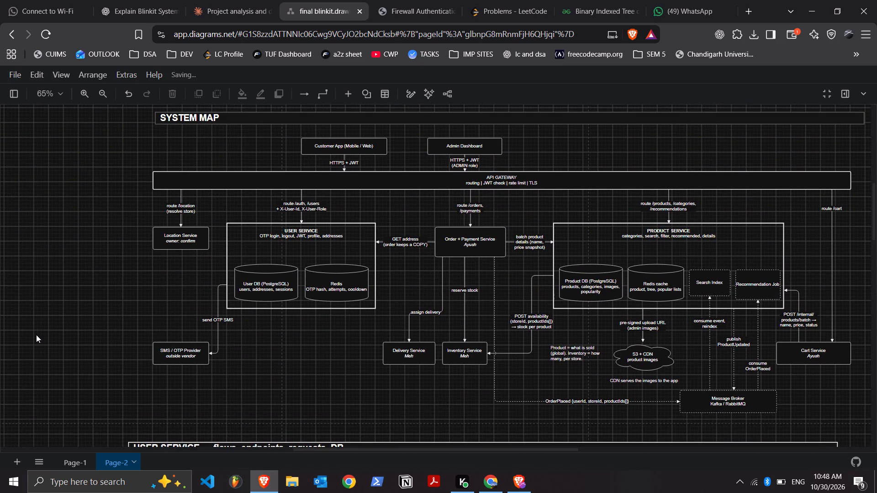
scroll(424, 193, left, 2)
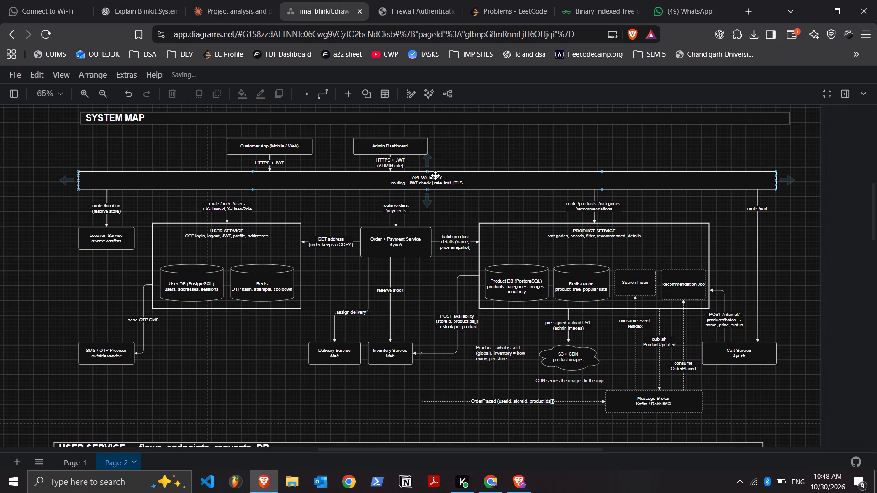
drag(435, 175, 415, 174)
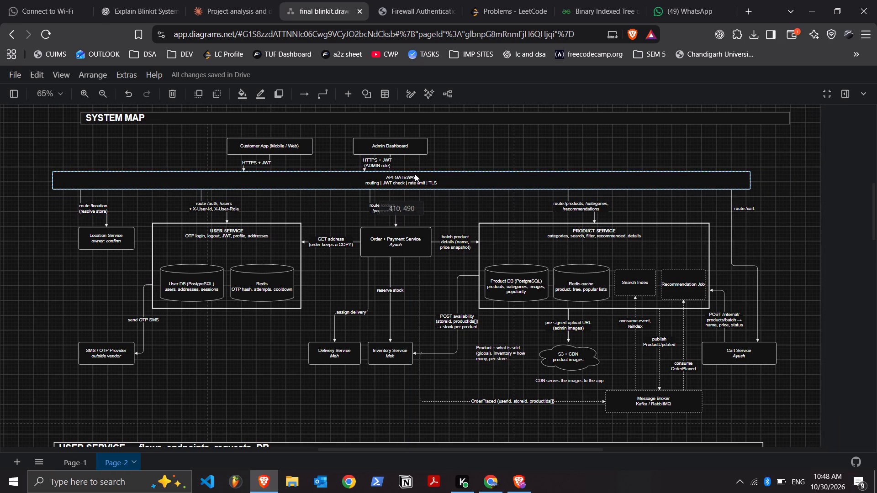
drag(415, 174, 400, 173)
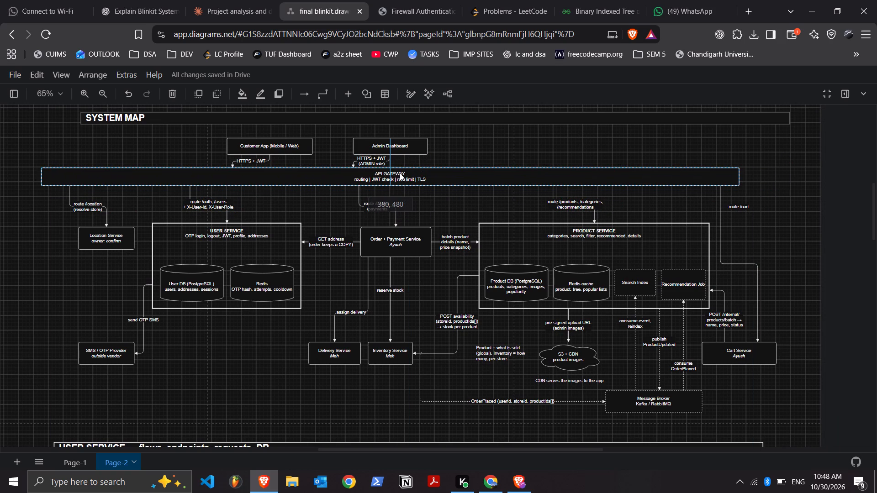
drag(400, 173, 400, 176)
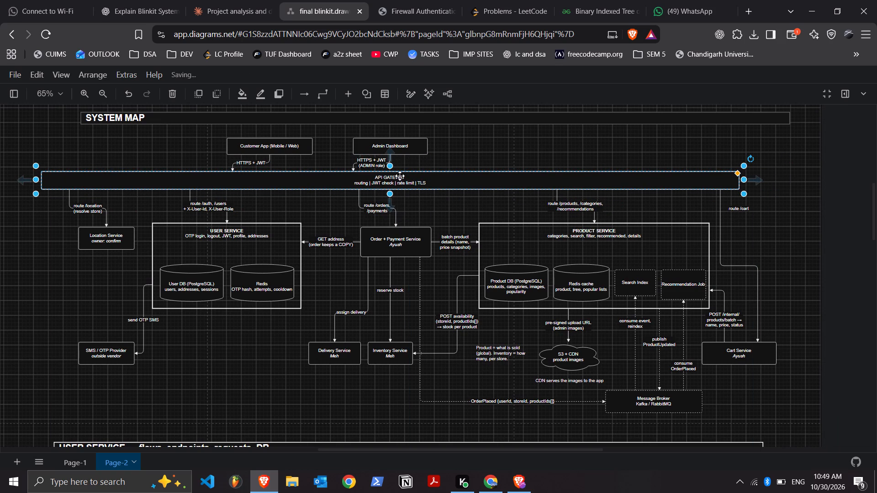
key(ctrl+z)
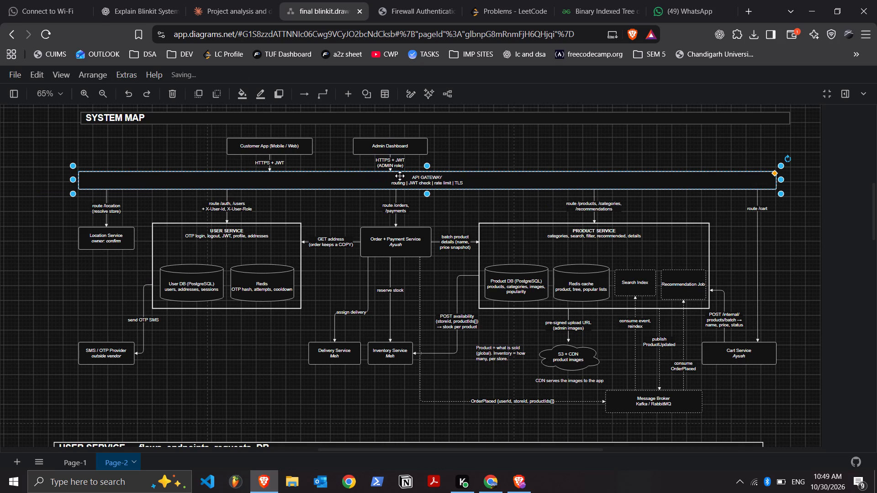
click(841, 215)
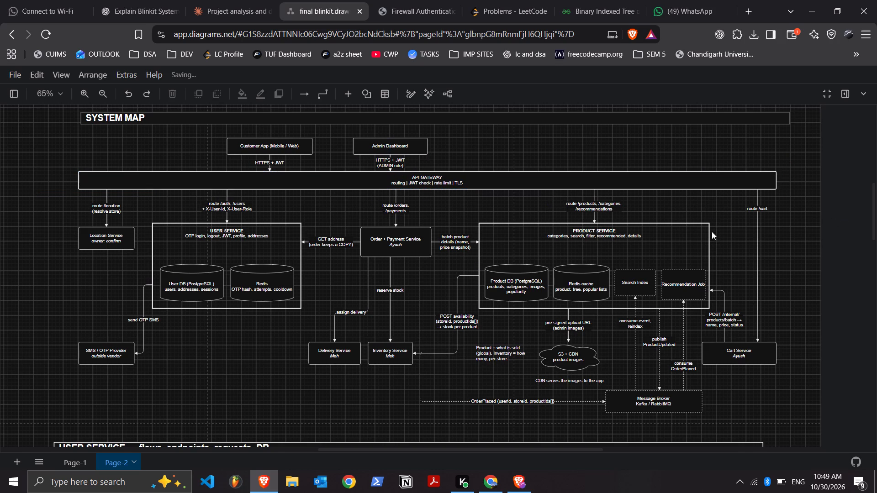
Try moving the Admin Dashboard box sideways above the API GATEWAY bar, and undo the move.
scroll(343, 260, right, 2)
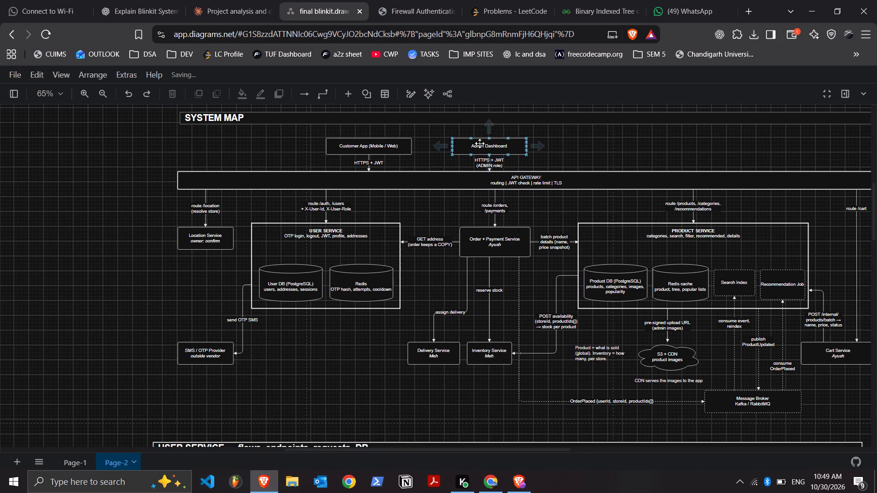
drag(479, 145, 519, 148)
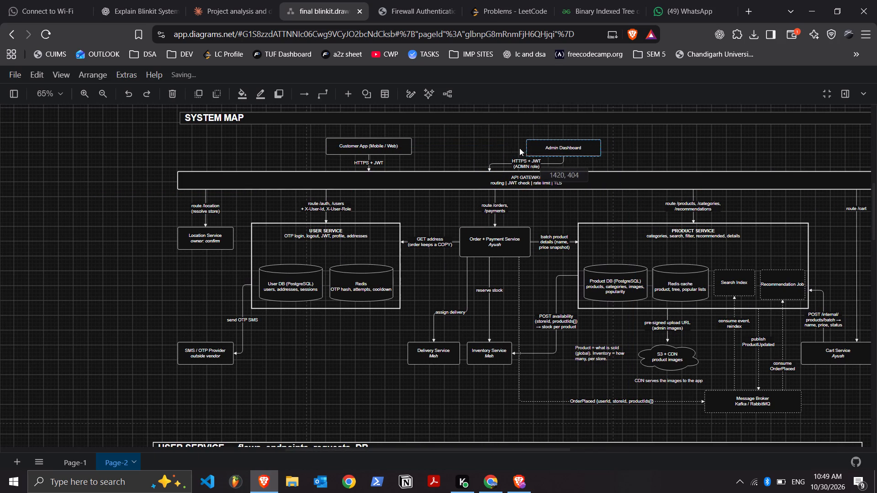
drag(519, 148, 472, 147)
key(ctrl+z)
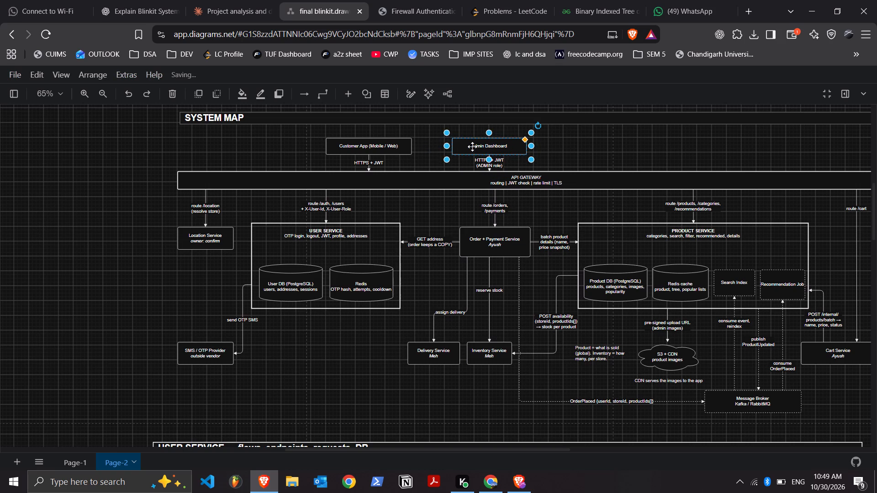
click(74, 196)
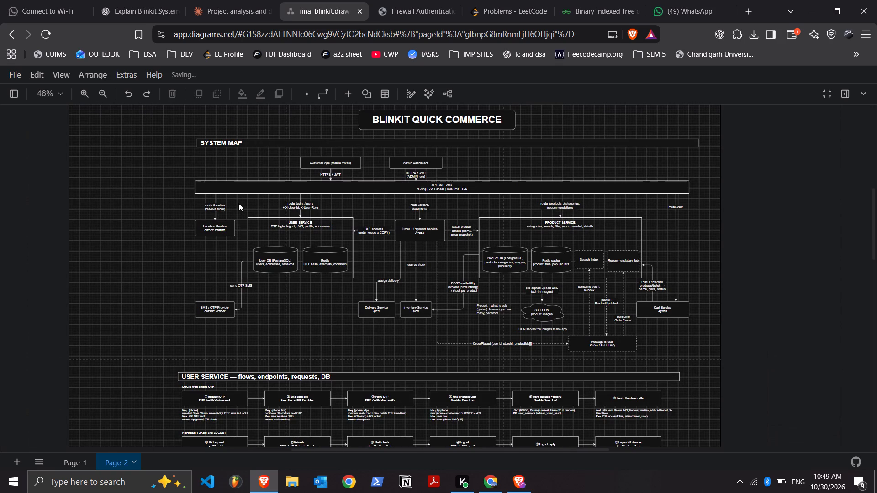
Switch to the Blinkit_Abhishek_OnePage (3).drawio window and deselect its system map.
key(alt+Tab)
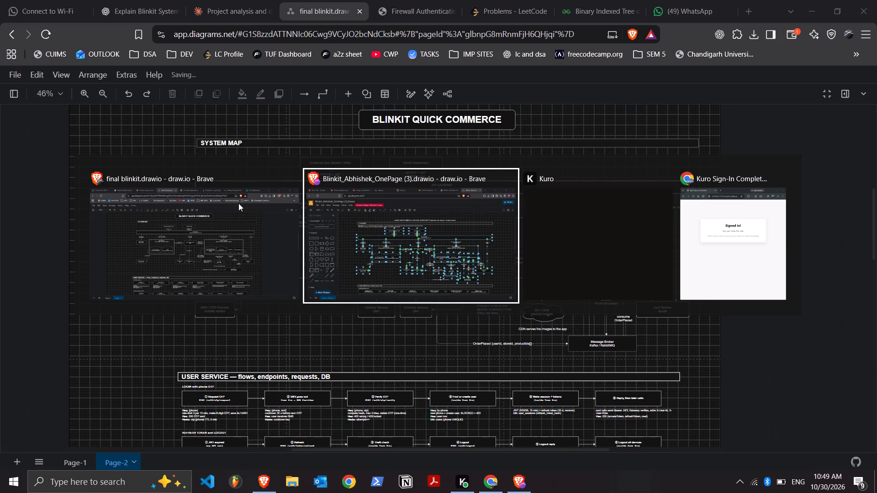
click(169, 341)
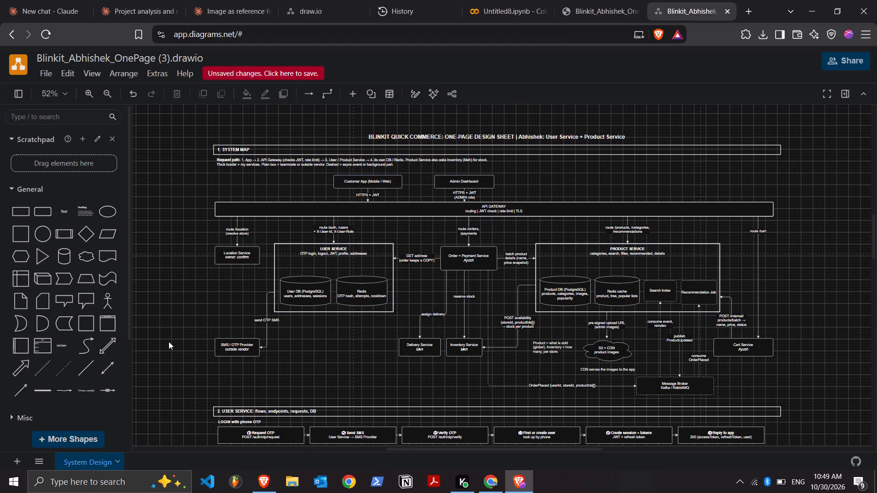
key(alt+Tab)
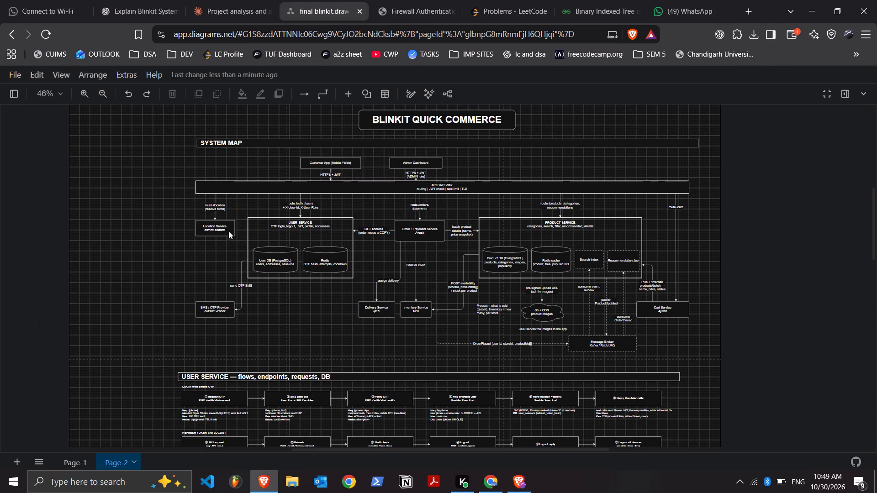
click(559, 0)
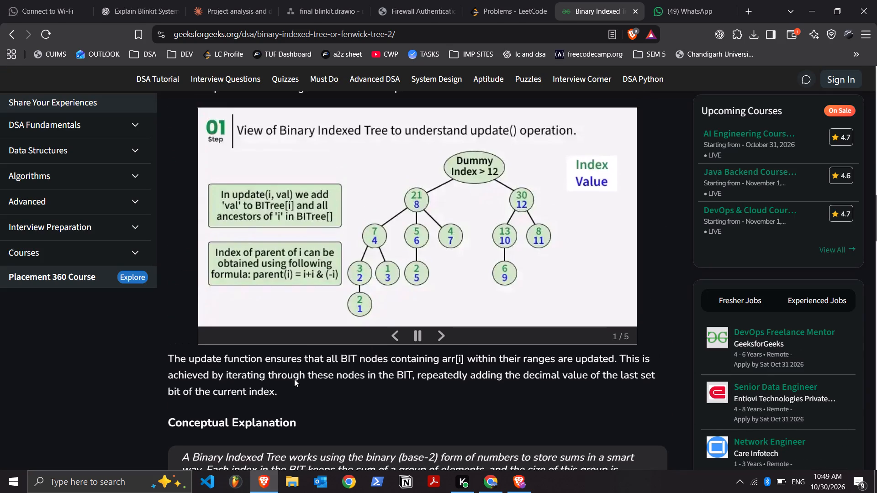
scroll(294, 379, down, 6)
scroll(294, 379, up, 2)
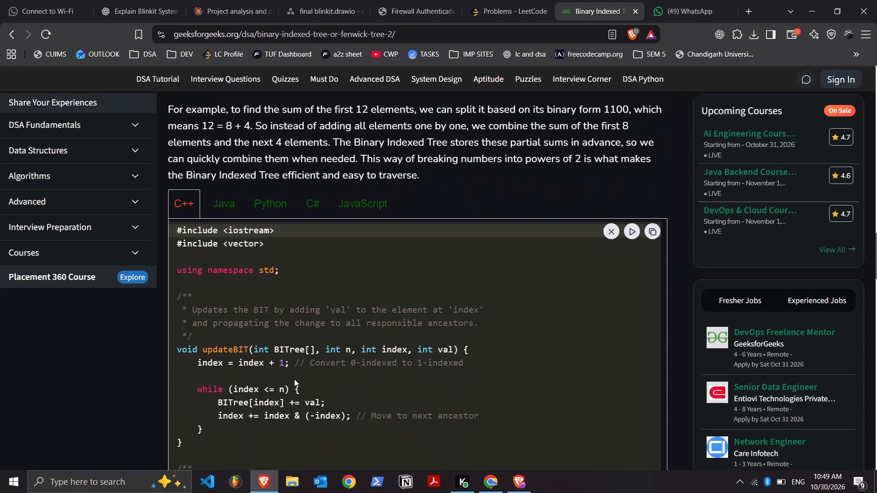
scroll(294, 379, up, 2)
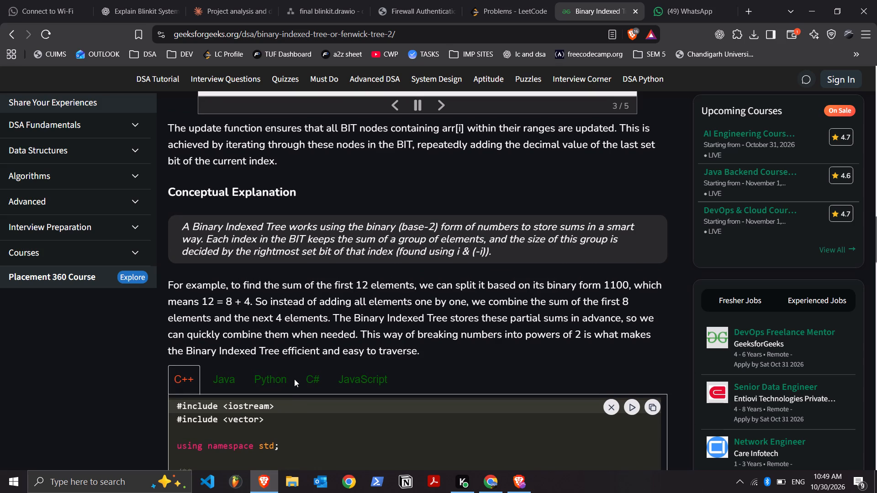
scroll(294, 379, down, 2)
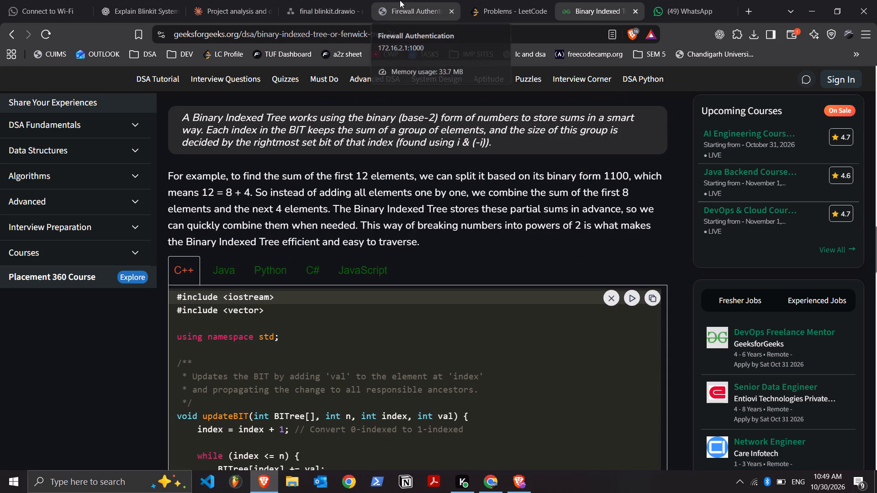
Return to the final blinkit diagram and set the owner name under Delivery Service in the system map to Himanshu.
click(327, 0)
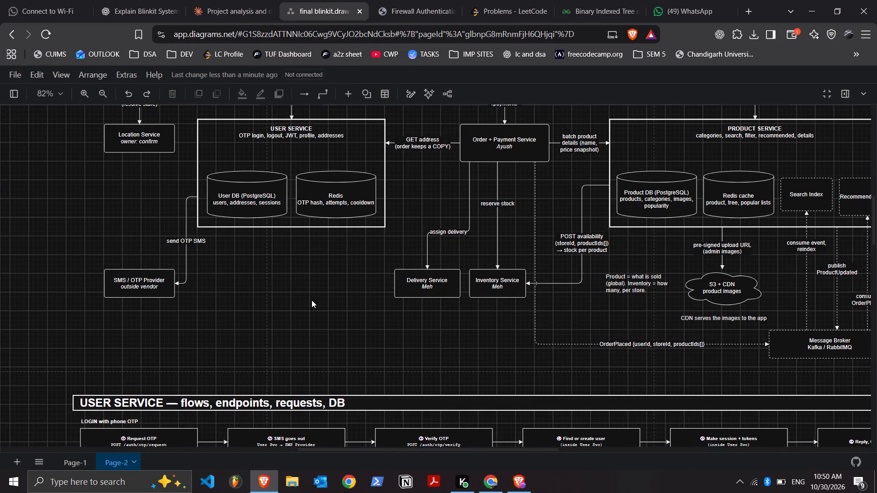
scroll(312, 300, up, 2)
scroll(312, 300, left, 1)
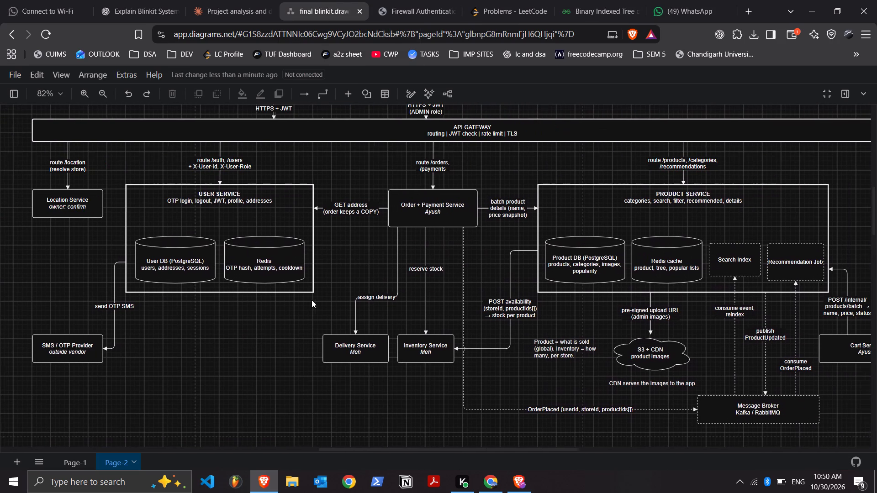
scroll(312, 300, left, 2)
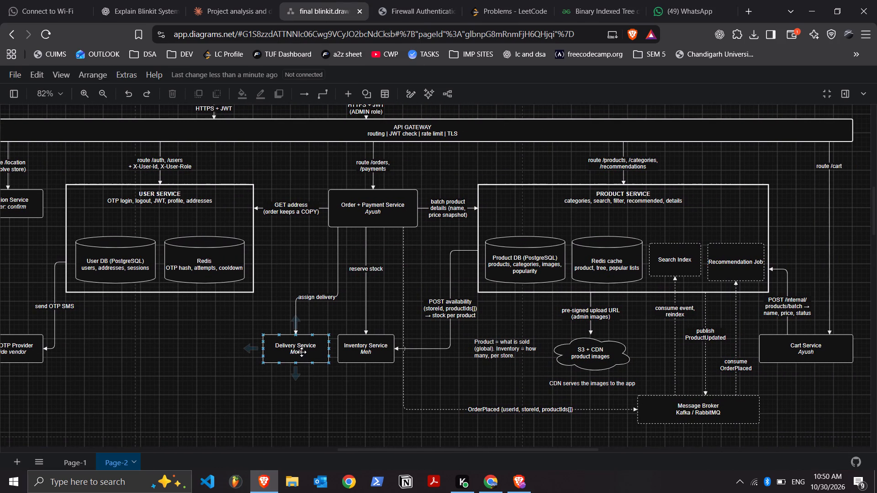
double_click(301, 352)
click(301, 352)
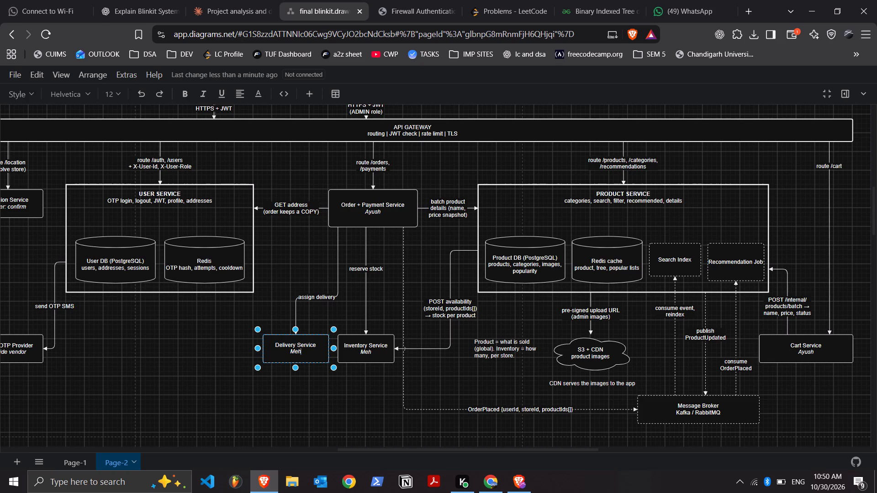
key(BackSpace)
key(BackSpace)
key(BackSpace)
key(BackSpace)
key(u)
Set the owner name under Inventory Service in the system map to Himanshu.
double_click(369, 357)
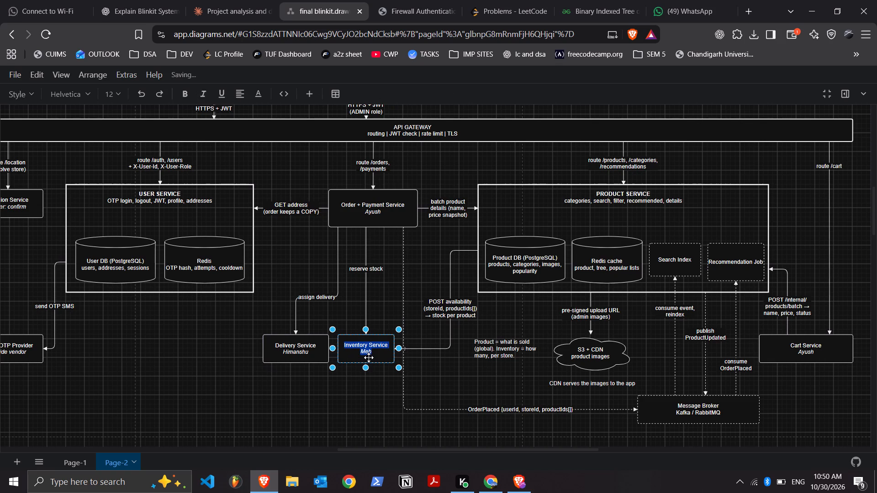
click(369, 356)
double_click(370, 349)
key(Down)
key(Down)
key(BackSpace)
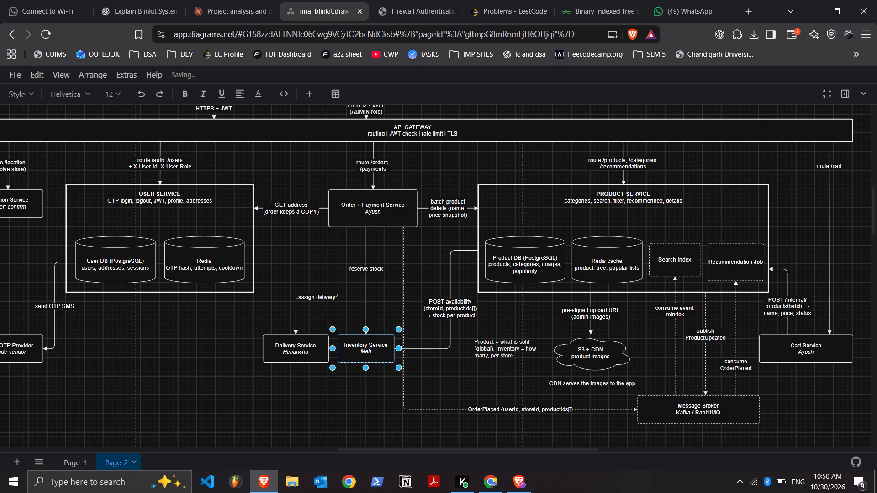
key(BackSpace)
key(BackSpace)
text(hu)
click(175, 345)
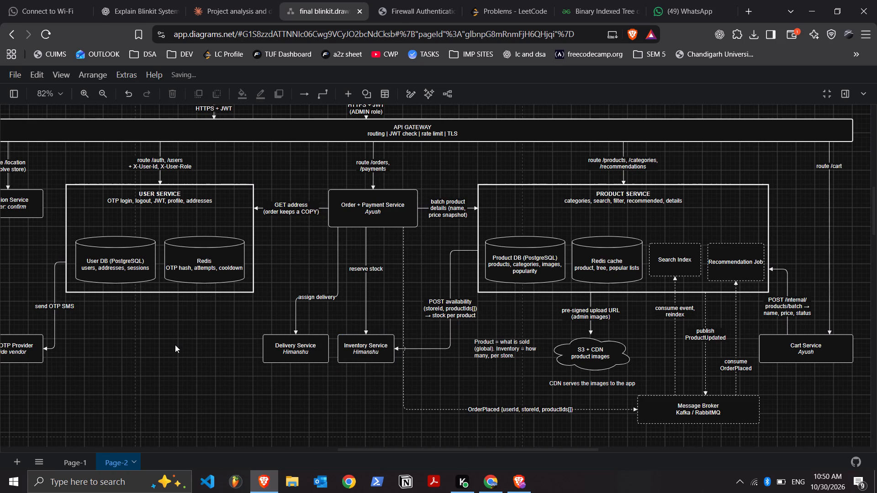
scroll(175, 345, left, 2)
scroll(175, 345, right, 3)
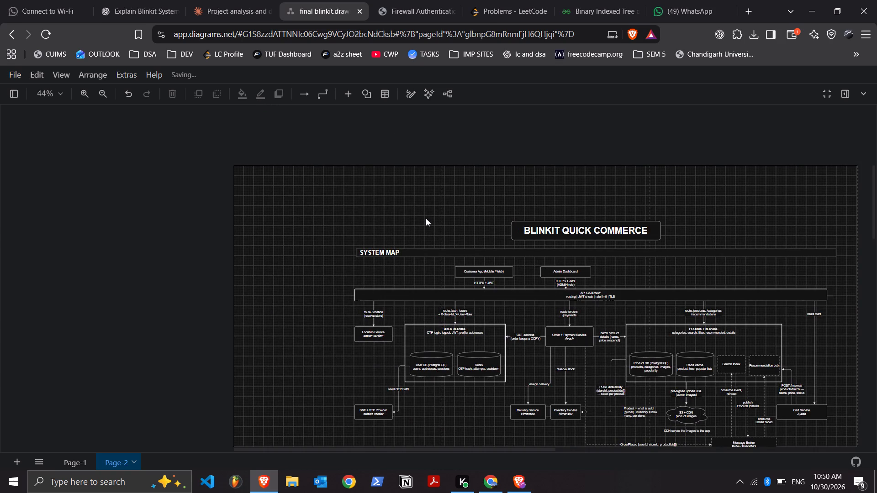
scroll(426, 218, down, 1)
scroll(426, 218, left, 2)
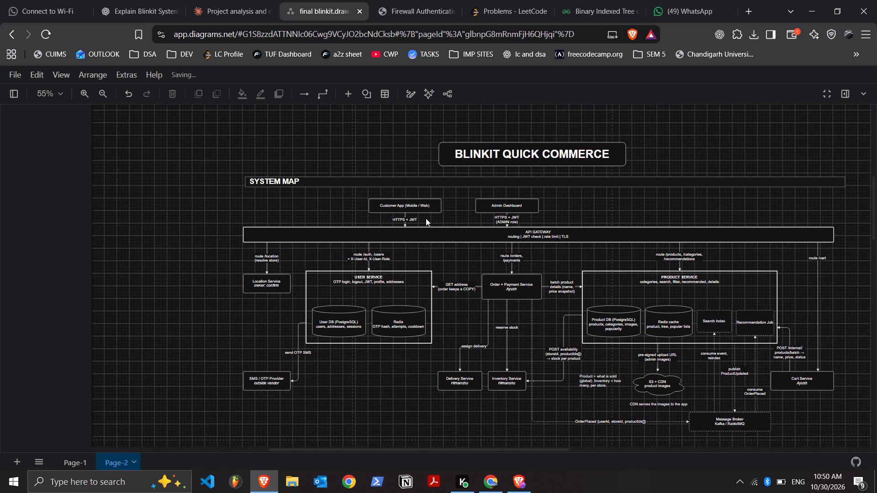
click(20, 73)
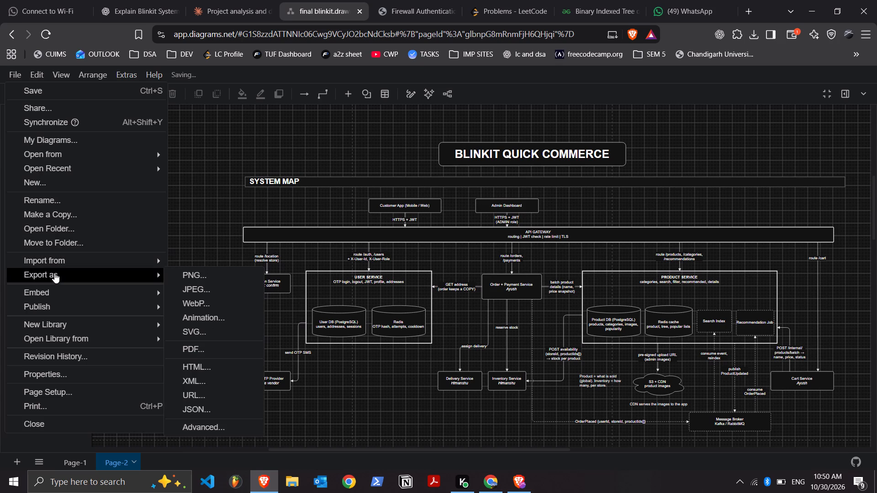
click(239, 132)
Find "meh" on Page-2 and replace it with Himanshu in the Ask Inventory box of the PRODUCT SERVICE flows.
key(ctrl+f)
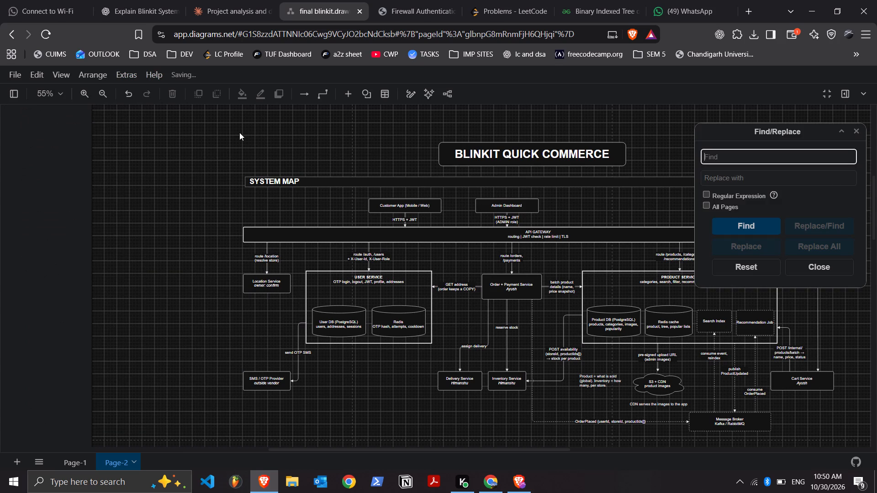
text(se)
key(BackSpace)
key(BackSpace)
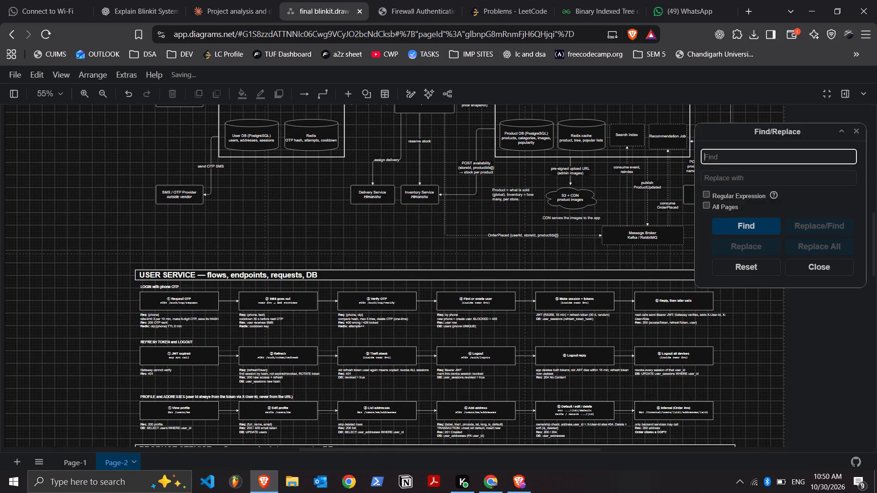
text(meh)
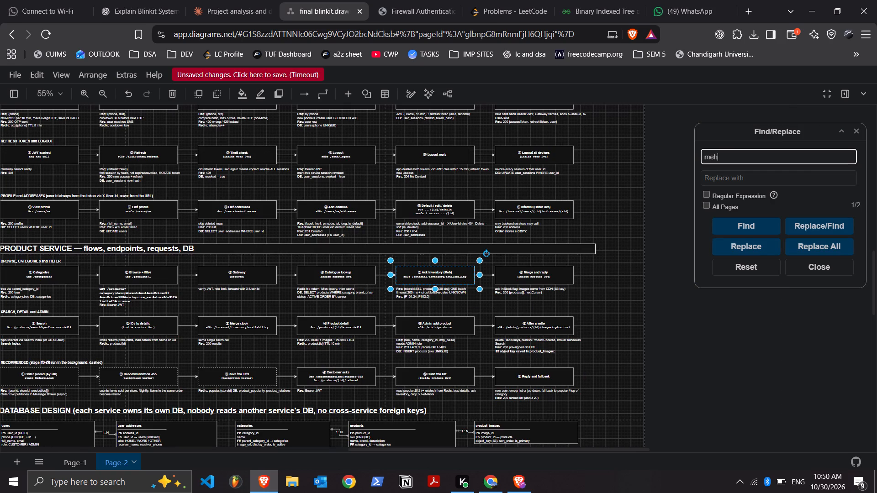
key(Return)
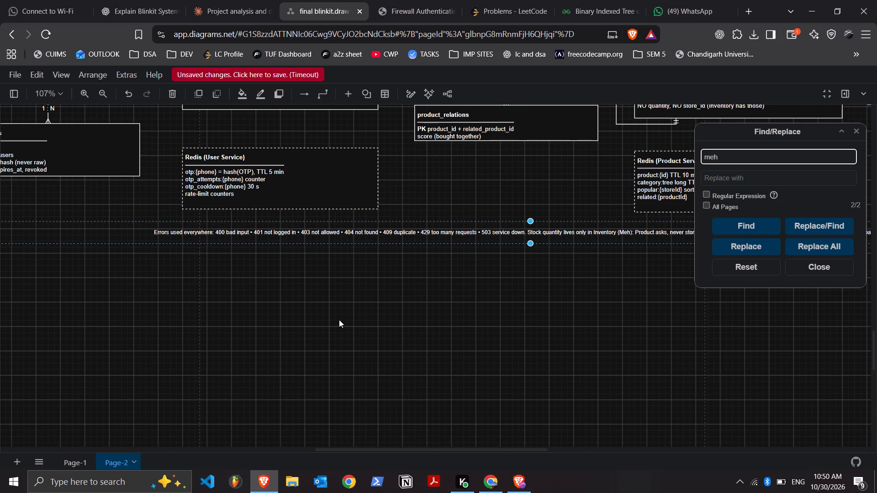
key(Return)
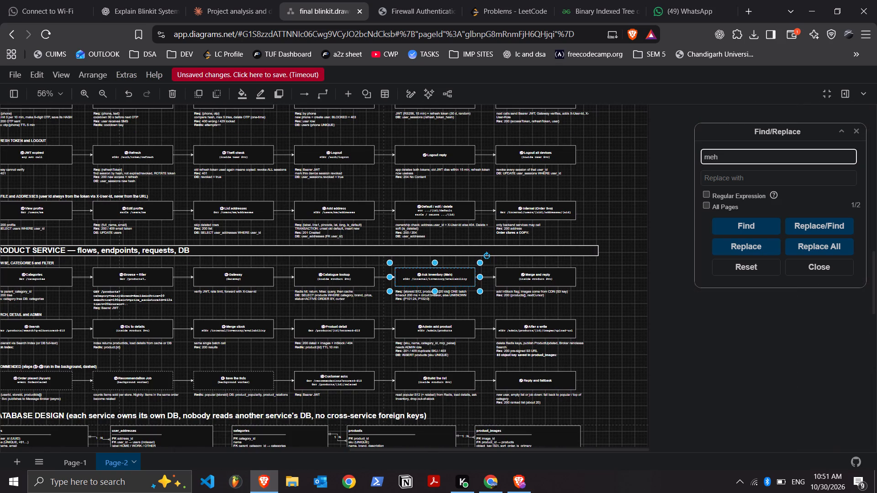
drag(723, 169, 723, 175)
click(723, 175)
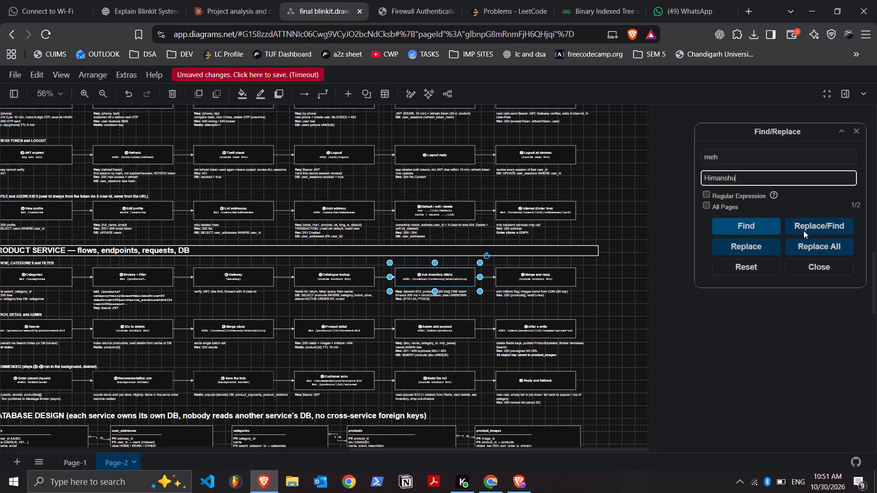
click(755, 252)
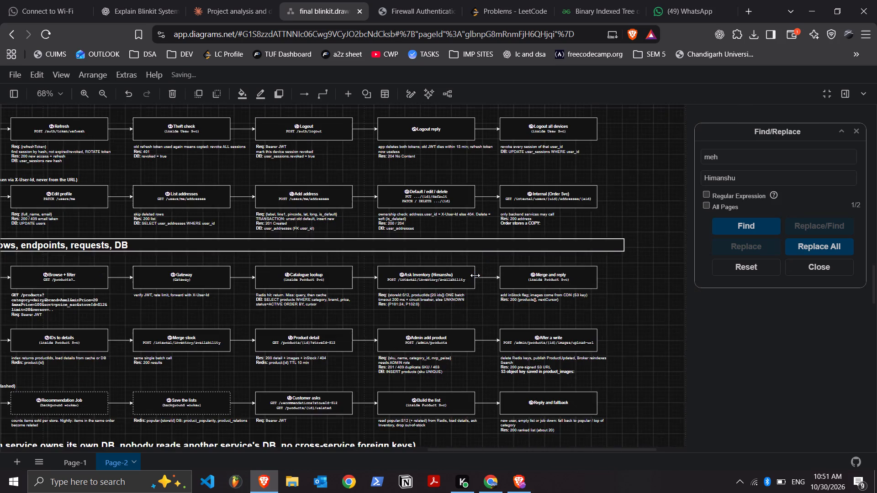
Find the next "meh" match and replace it with Himanshu in the errors note below the database design.
click(750, 230)
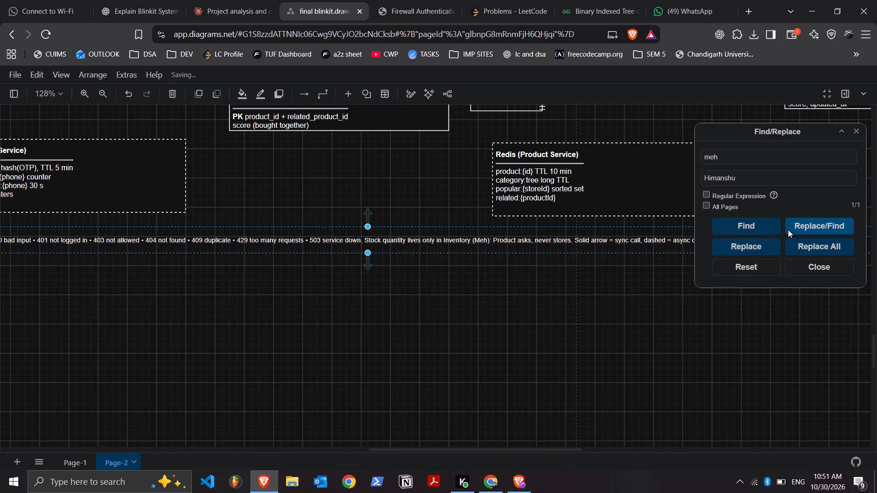
click(762, 246)
click(554, 290)
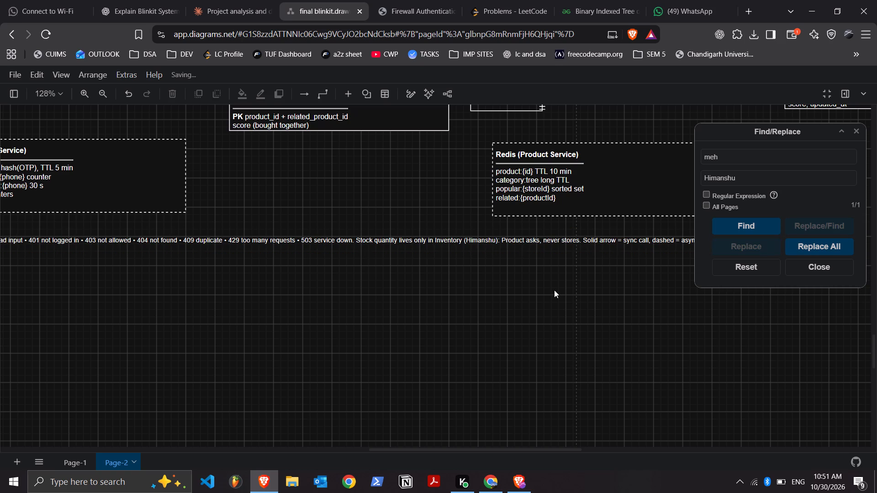
Examine the database design section in the Blinkit_Abhishek_OnePage (3).drawio window against the one on Page-2, and return to the final blinkit diagram.
scroll(554, 290, up, 1)
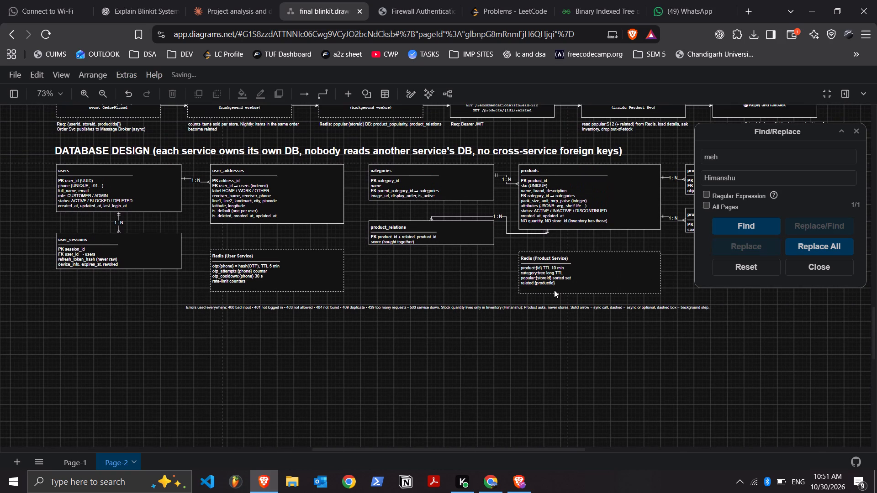
key(alt+Tab)
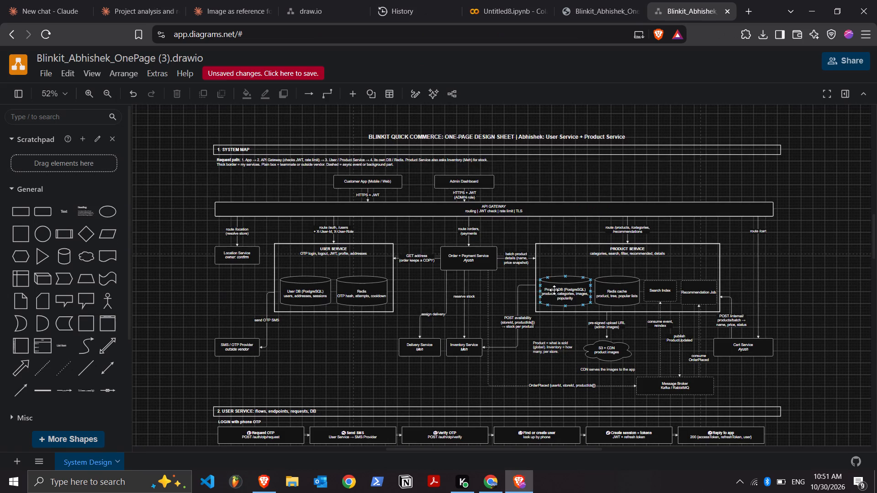
scroll(554, 290, down, 10)
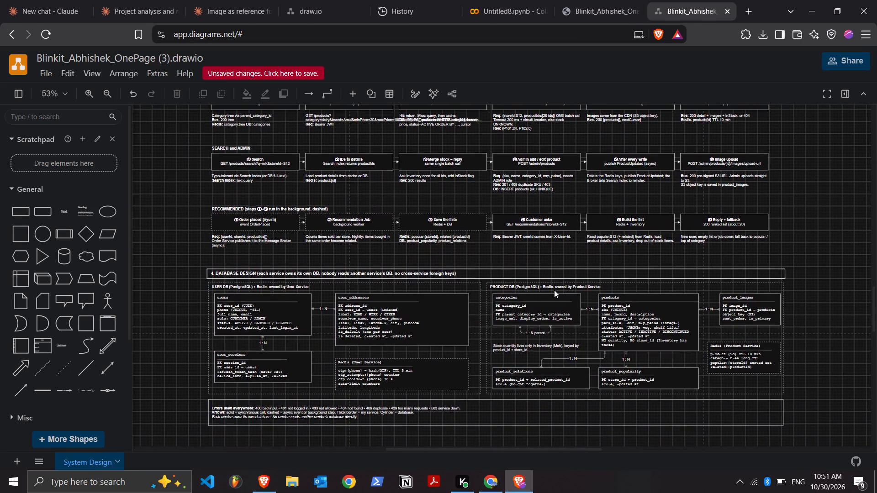
scroll(554, 290, down, 2)
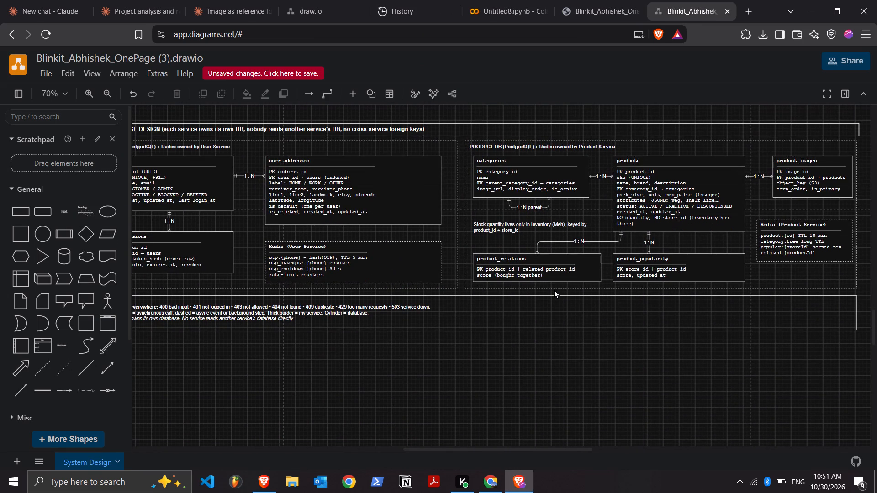
click(554, 290)
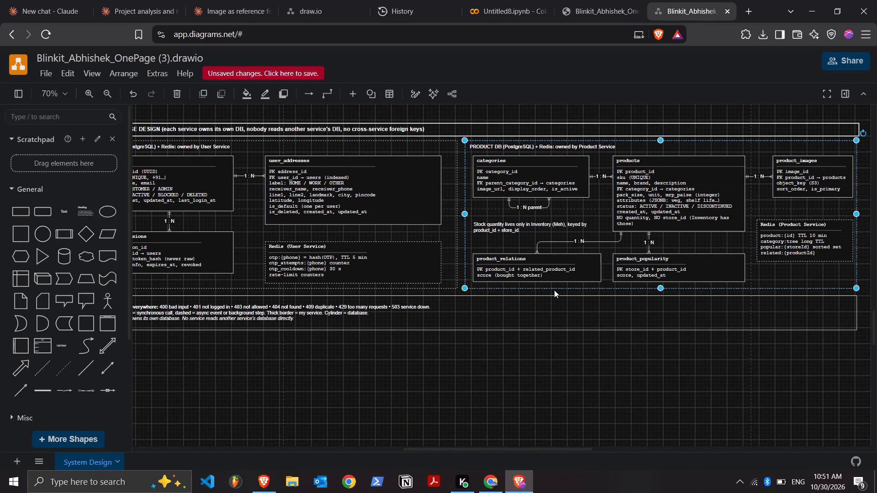
scroll(554, 290, right, 2)
key(alt+Tab)
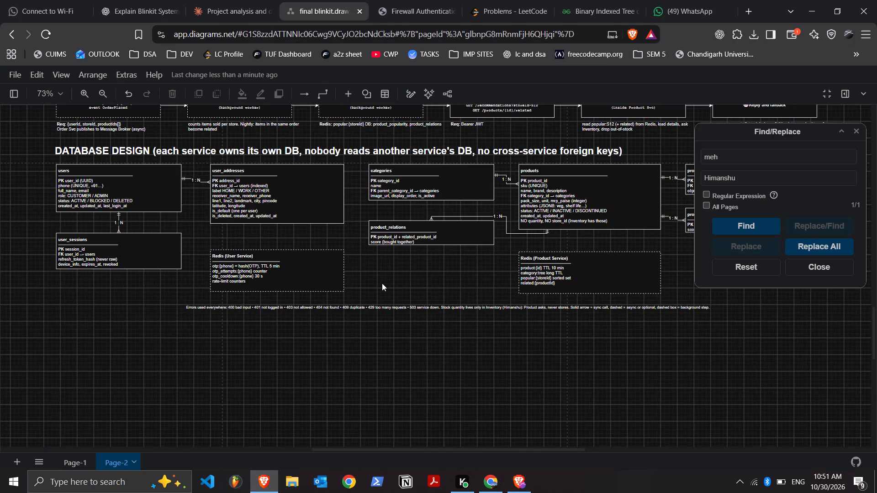
In the Blinkit_Abhishek_OnePage (3).drawio window, select the database design heading with its USER DB and PRODUCT DB blocks, without the errors note, and copy them.
key(alt+Tab)
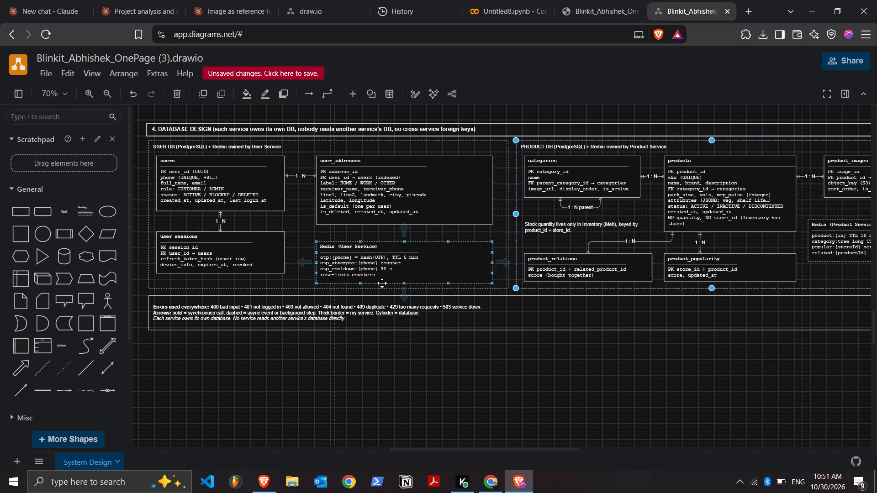
click(196, 436)
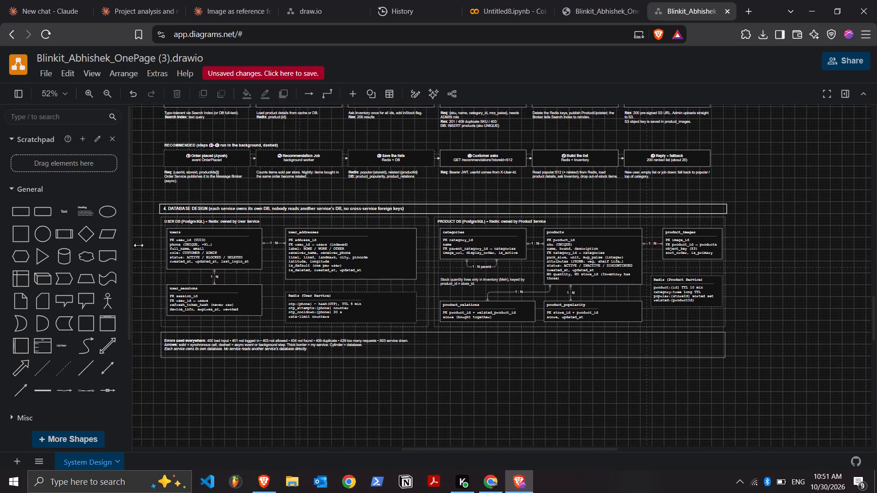
click(159, 258)
click(132, 246)
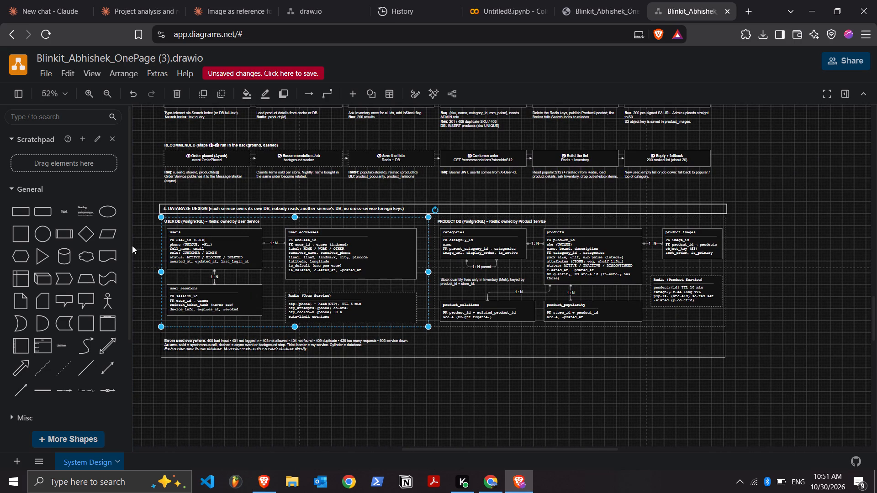
click(150, 218)
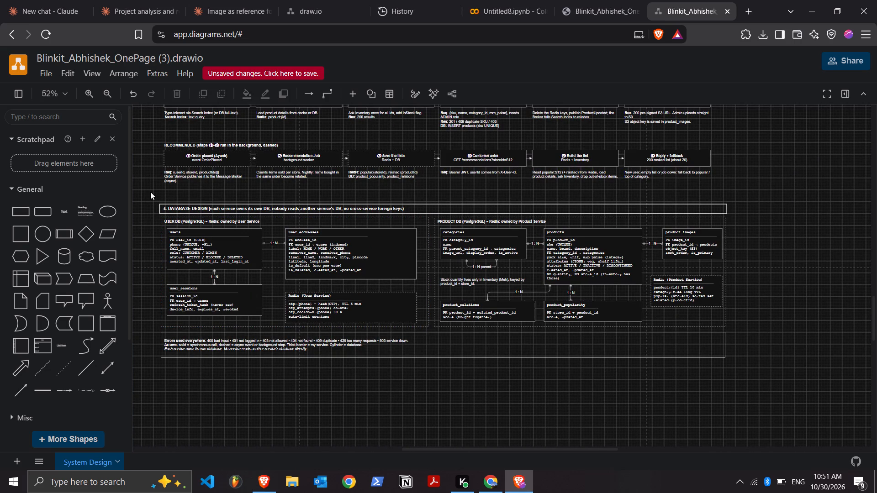
drag(150, 197, 740, 351)
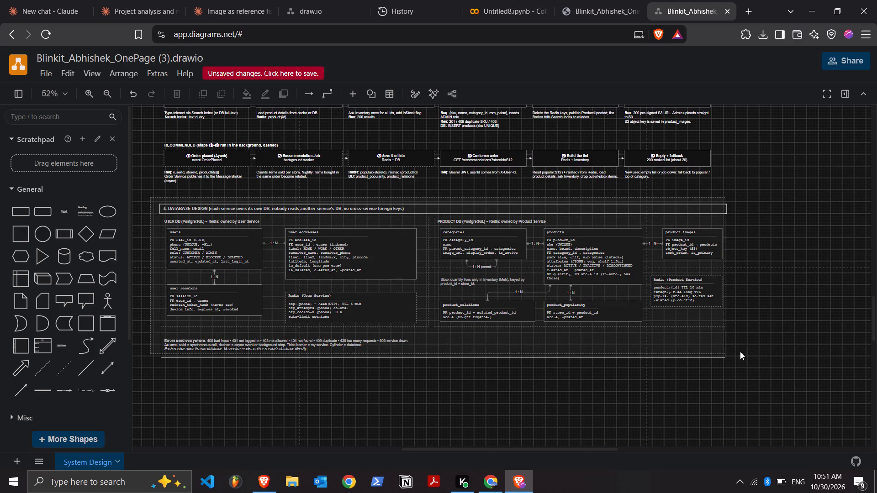
drag(740, 351, 729, 327)
key(ctrl+c)
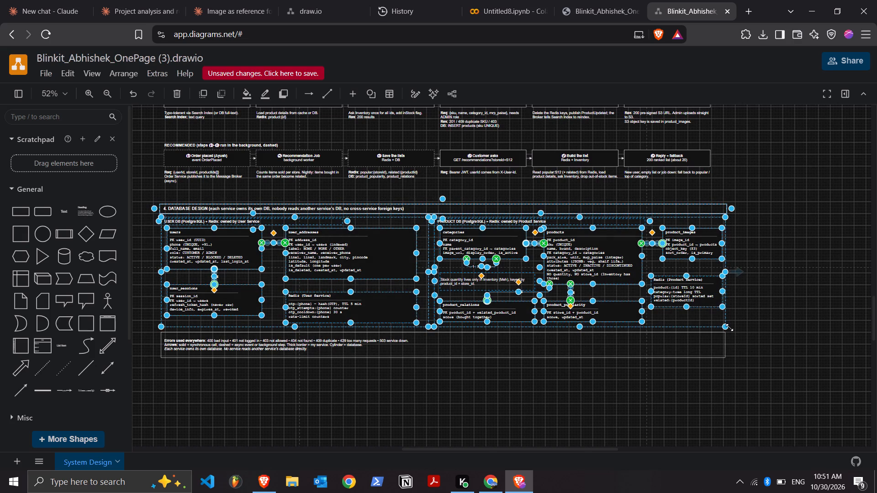
Switch back to the final blinkit diagram and select the entire database design section on Page-2, from its heading through all tables and Redis boxes.
key(alt+Tab)
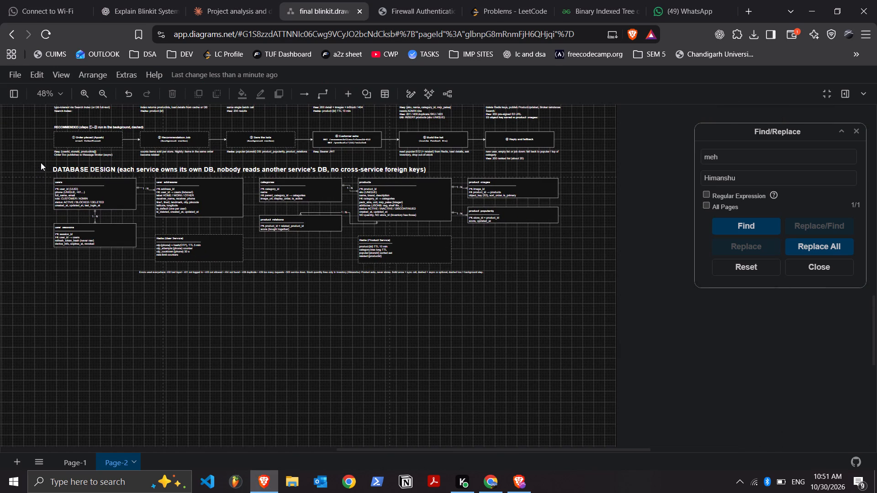
drag(41, 163, 583, 267)
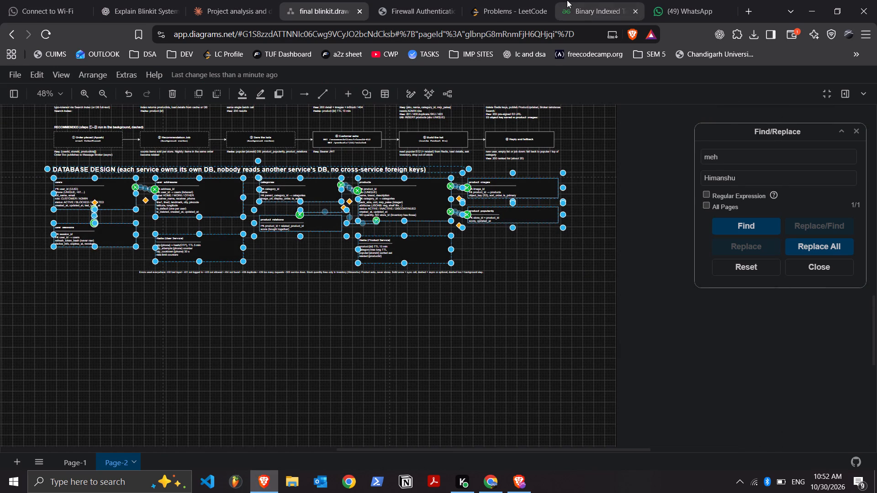
Switch to the GeeksforGeeks Binary Indexed Tree article and examine its C++ implementation through to the linear-time construction section.
click(567, 0)
scroll(399, 279, down, 1)
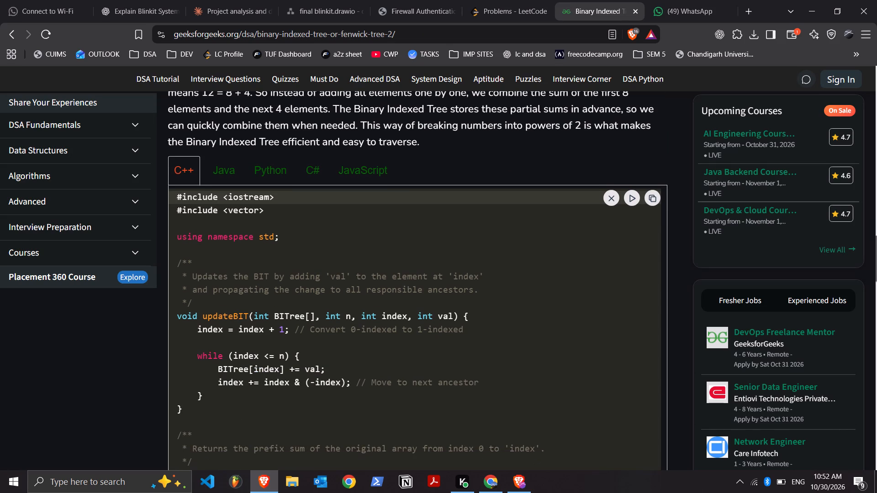
scroll(399, 279, down, 1)
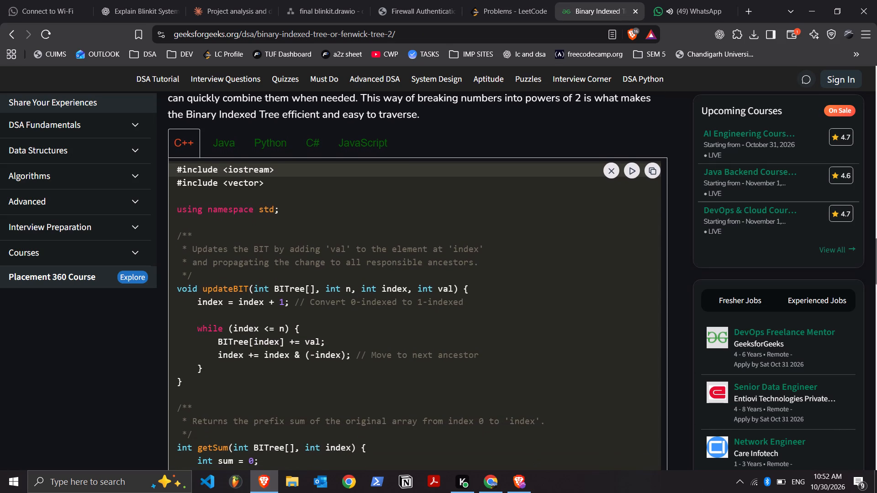
scroll(399, 279, down, 2)
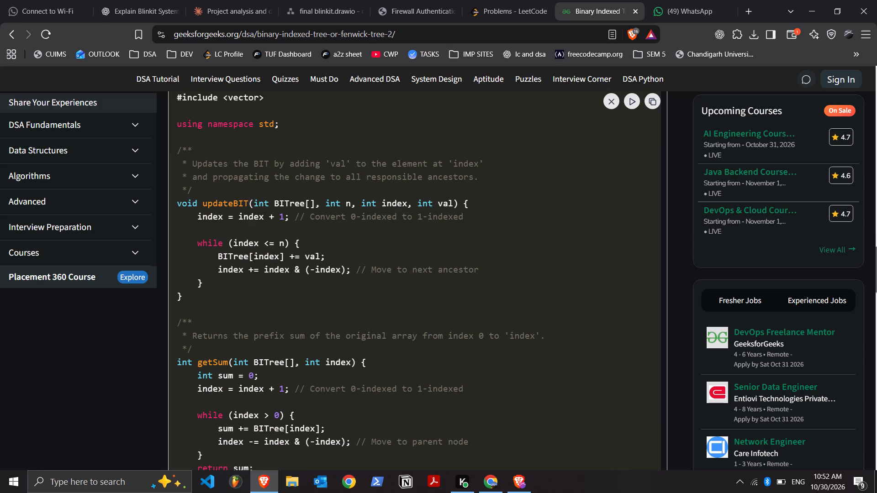
scroll(399, 279, up, 4)
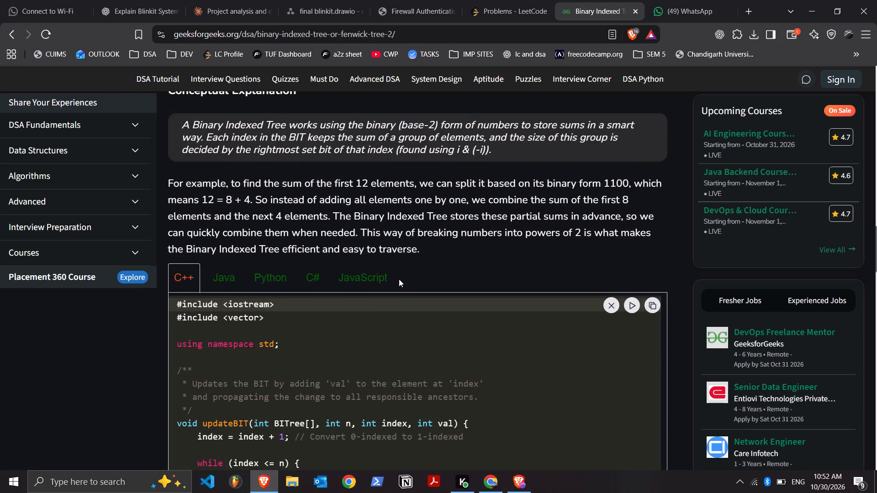
scroll(399, 279, down, 1)
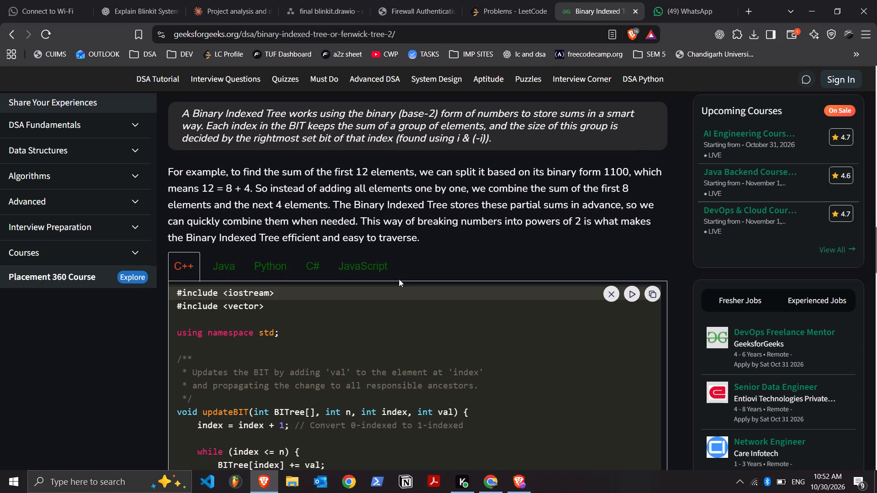
scroll(399, 279, down, 1)
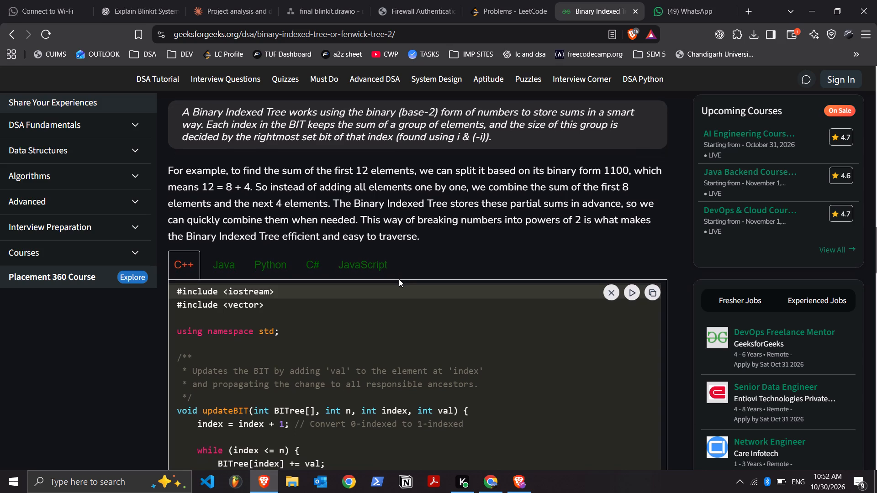
scroll(399, 279, down, 5)
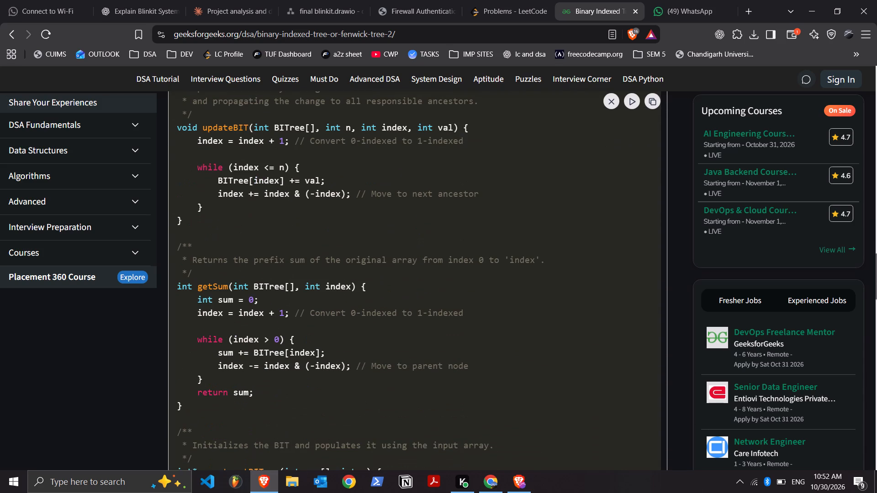
scroll(399, 279, down, 11)
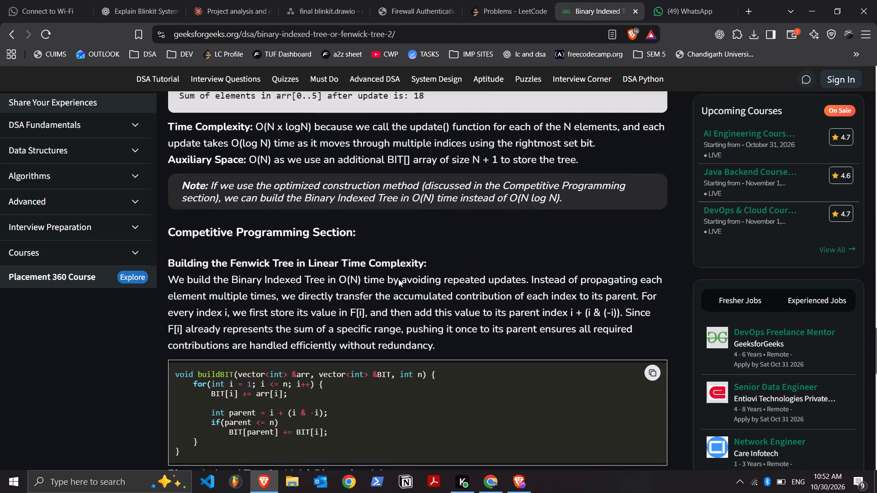
Return to the start of the Binary Indexed Tree article and read the introduction, Sample Problem and Representation sections.
scroll(398, 279, up, 1)
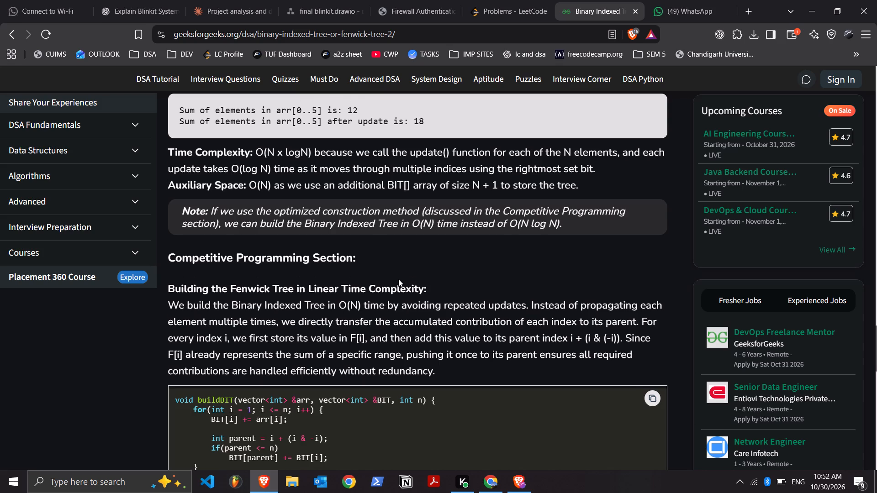
scroll(398, 279, up, 6)
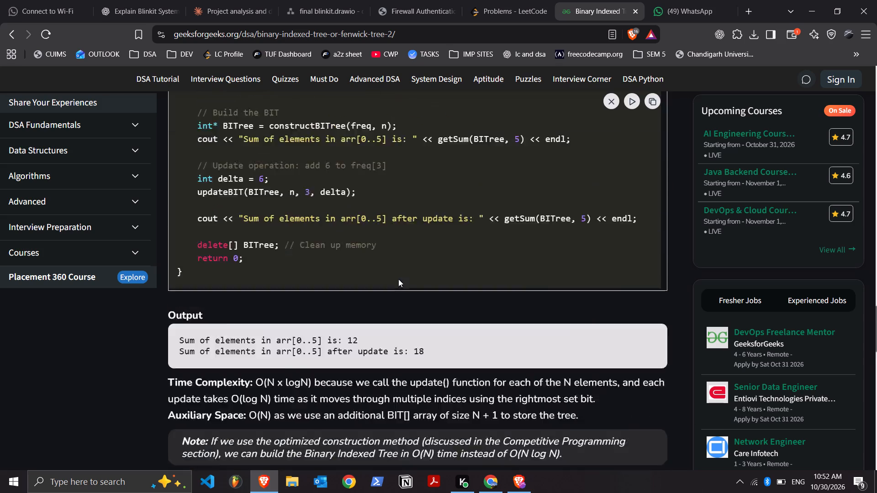
scroll(398, 279, up, 15)
scroll(398, 279, up, 10)
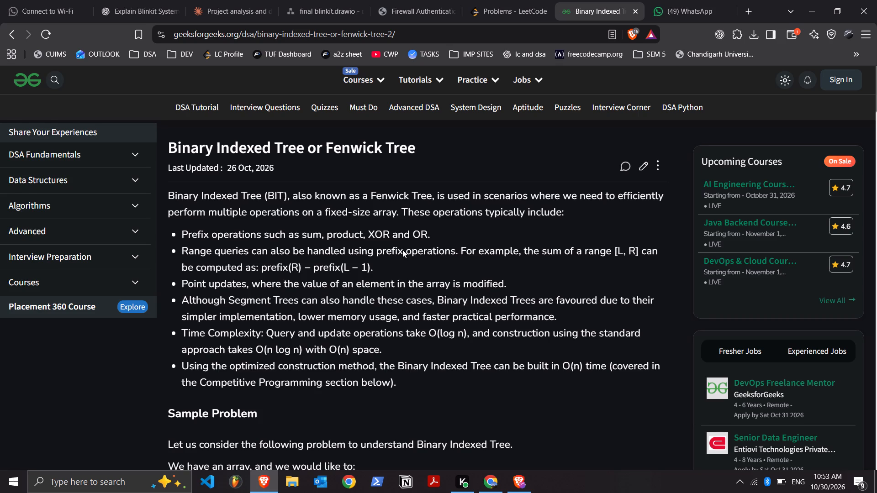
scroll(402, 250, down, 1)
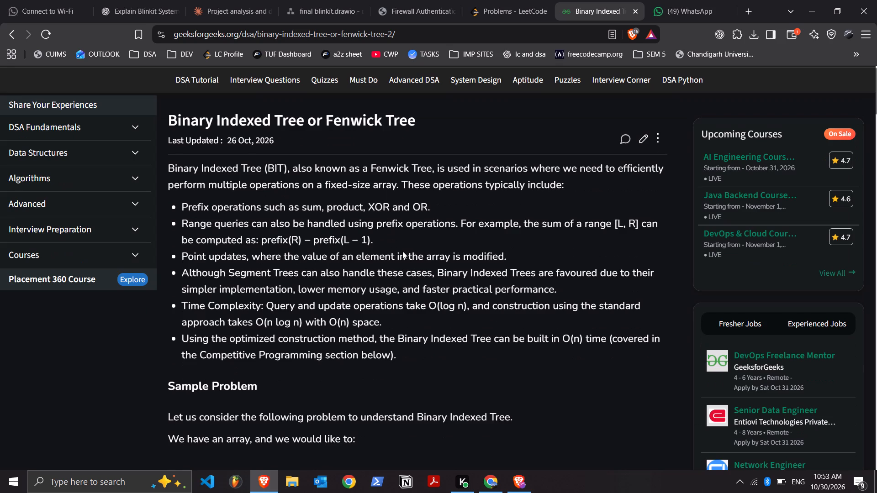
scroll(402, 251, down, 3)
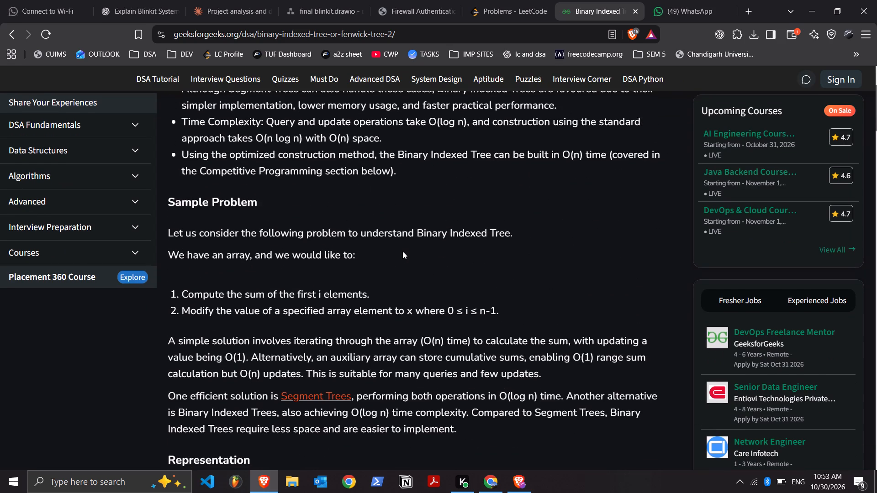
scroll(402, 251, down, 2)
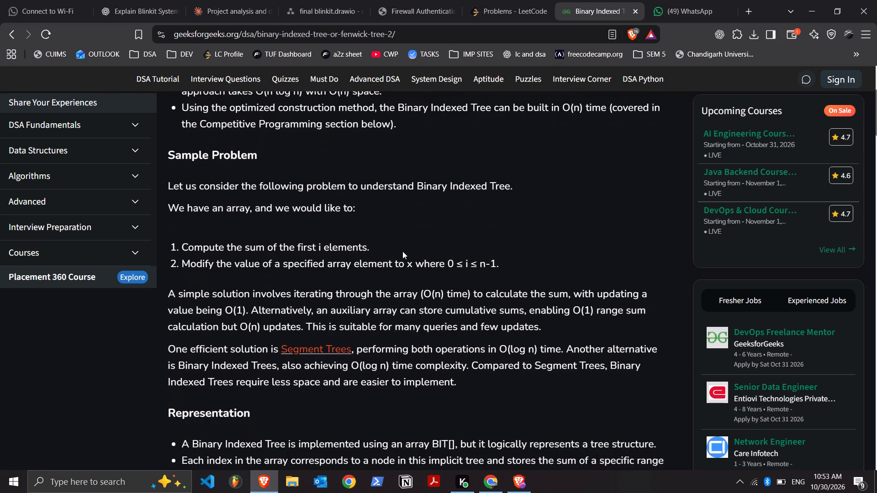
scroll(402, 251, down, 1)
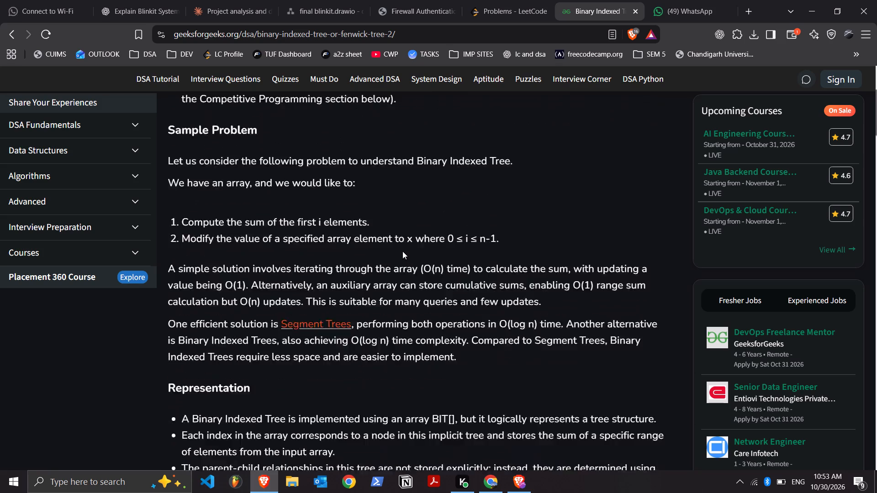
scroll(402, 251, down, 1)
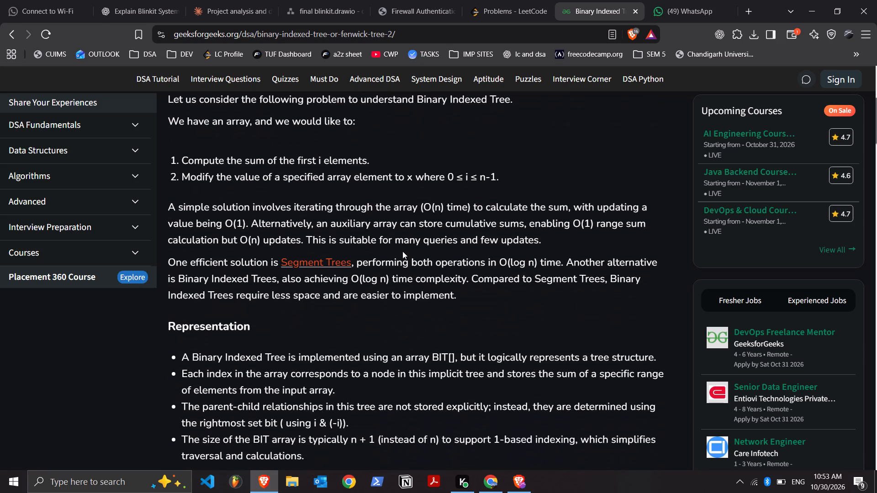
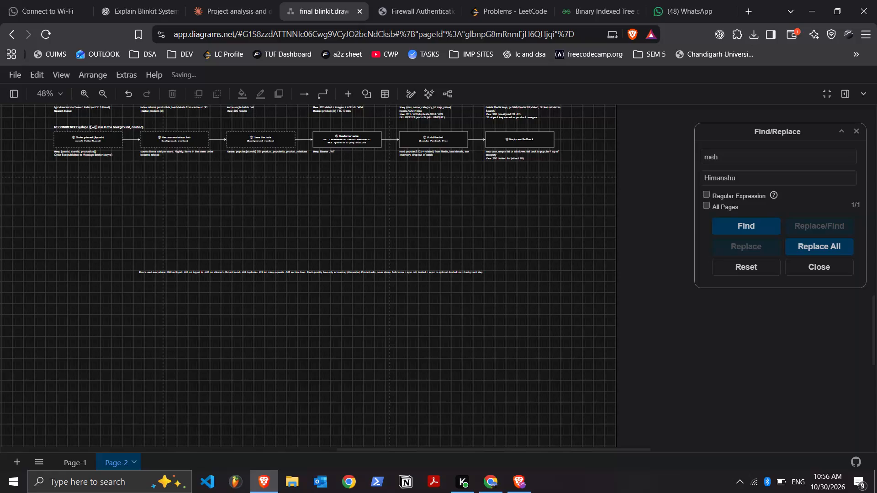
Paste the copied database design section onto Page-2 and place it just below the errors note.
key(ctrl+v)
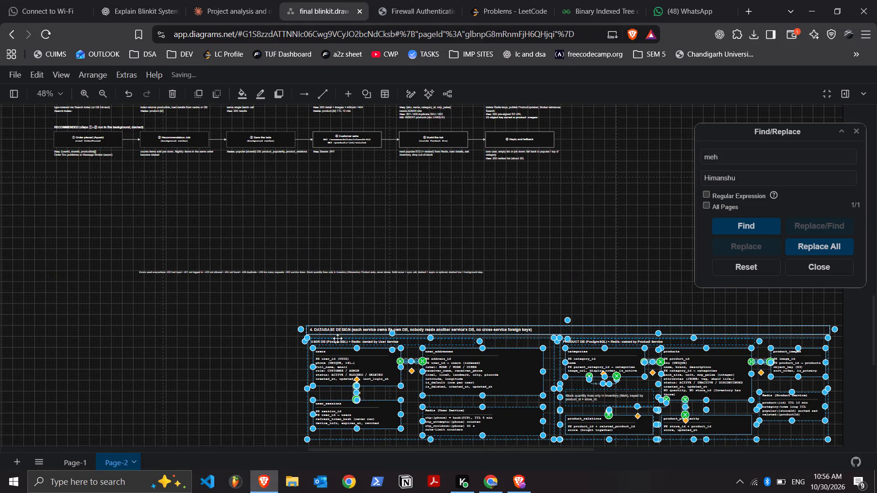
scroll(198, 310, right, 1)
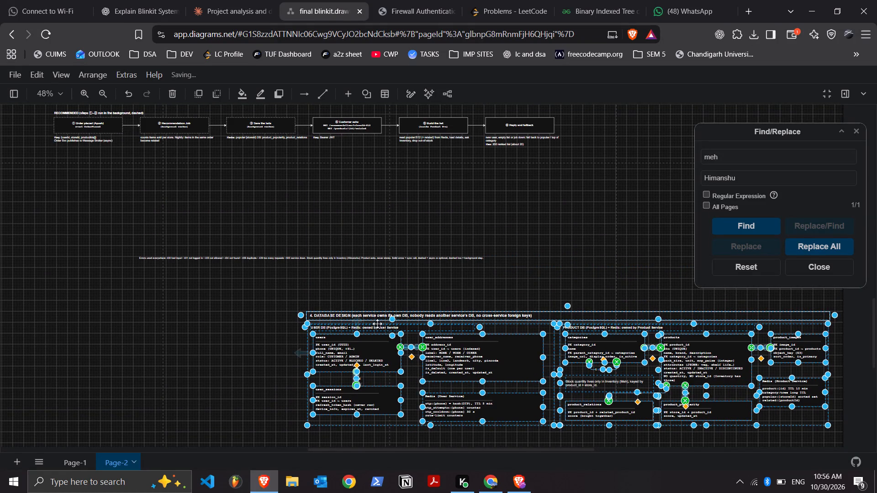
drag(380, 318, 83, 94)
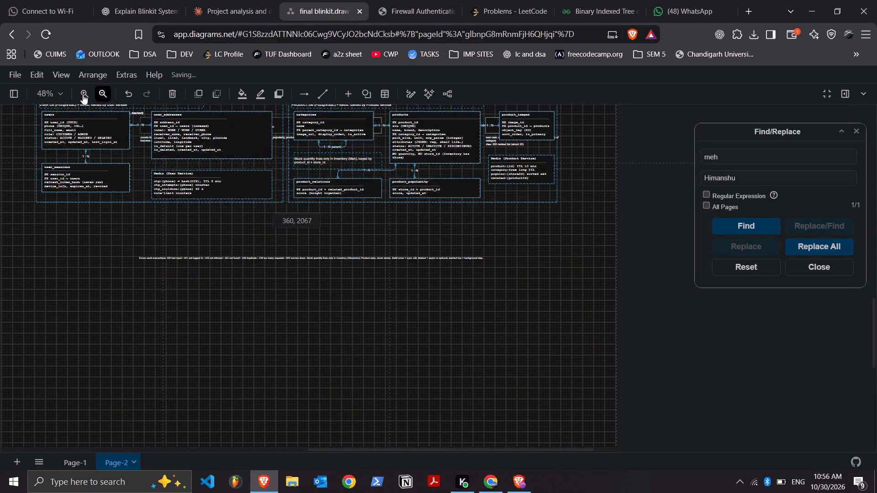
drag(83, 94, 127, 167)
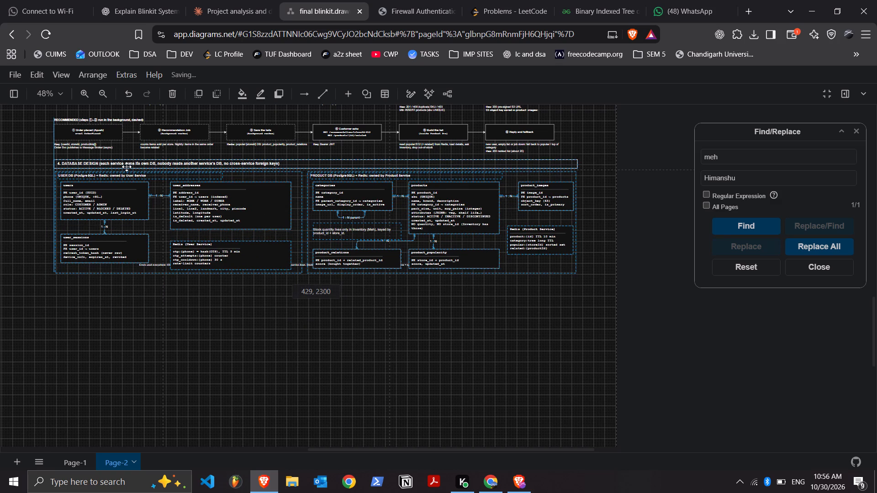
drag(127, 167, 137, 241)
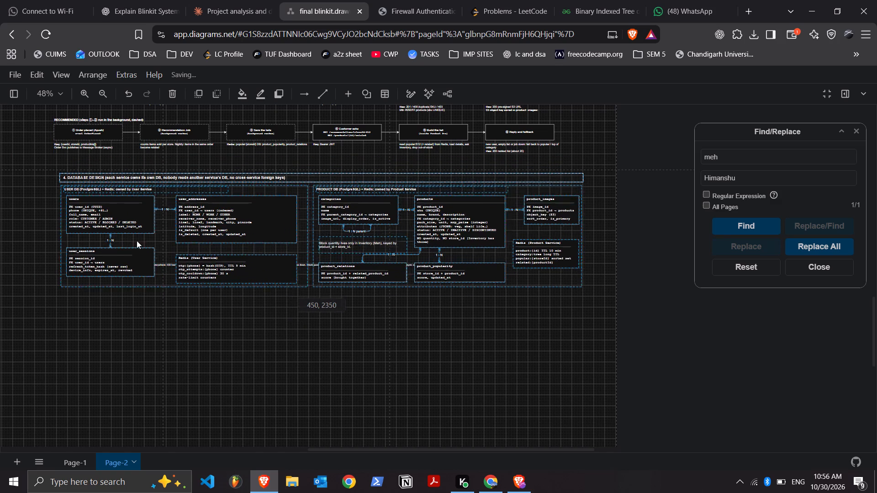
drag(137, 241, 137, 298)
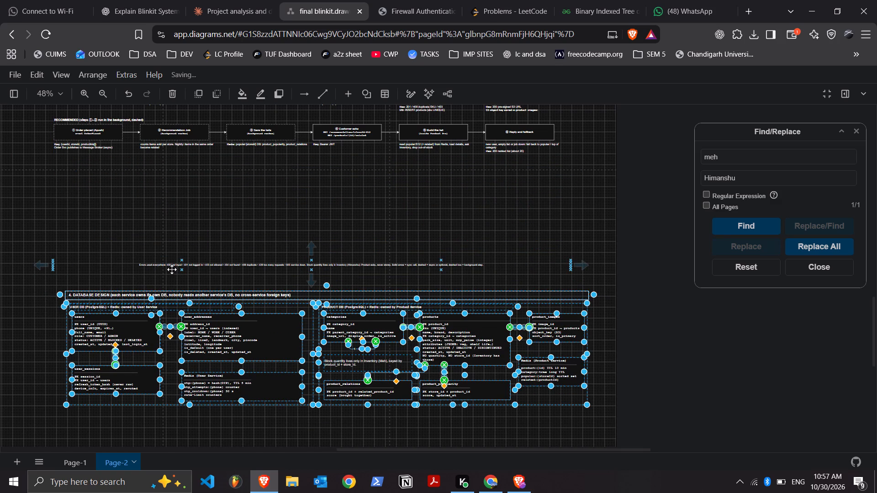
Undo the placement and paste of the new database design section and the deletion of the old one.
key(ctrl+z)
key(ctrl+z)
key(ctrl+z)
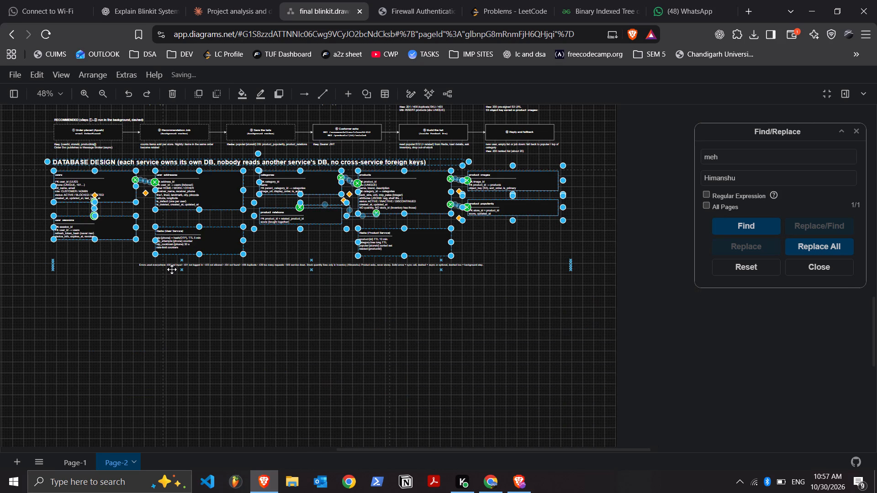
Move the errors note further down, leaving a wider gap beneath the old database design tables.
click(172, 269)
drag(172, 269, 172, 284)
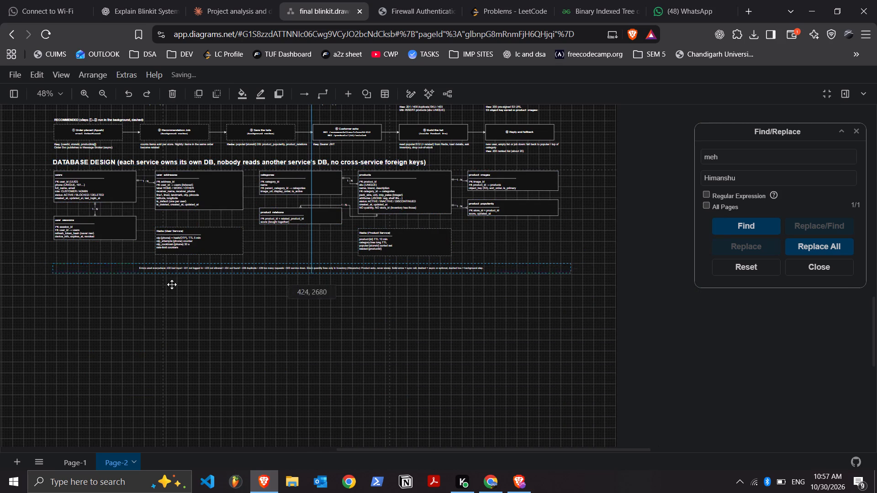
drag(172, 284, 175, 314)
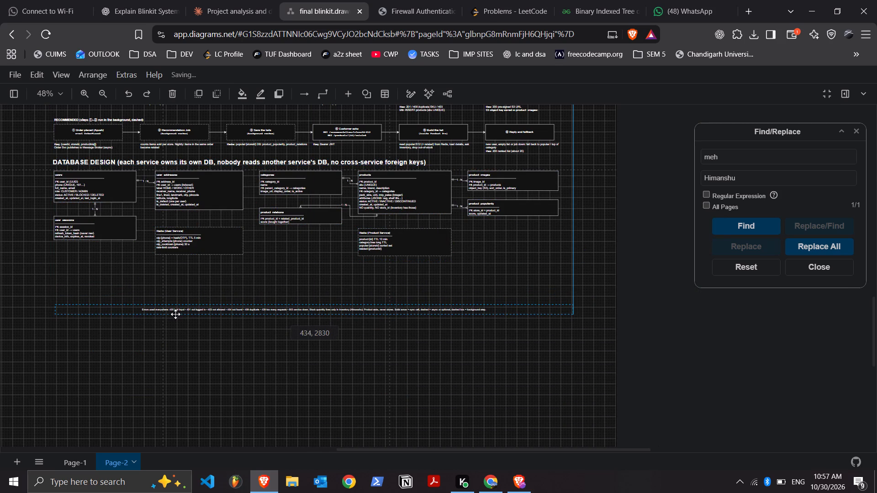
drag(175, 314, 174, 320)
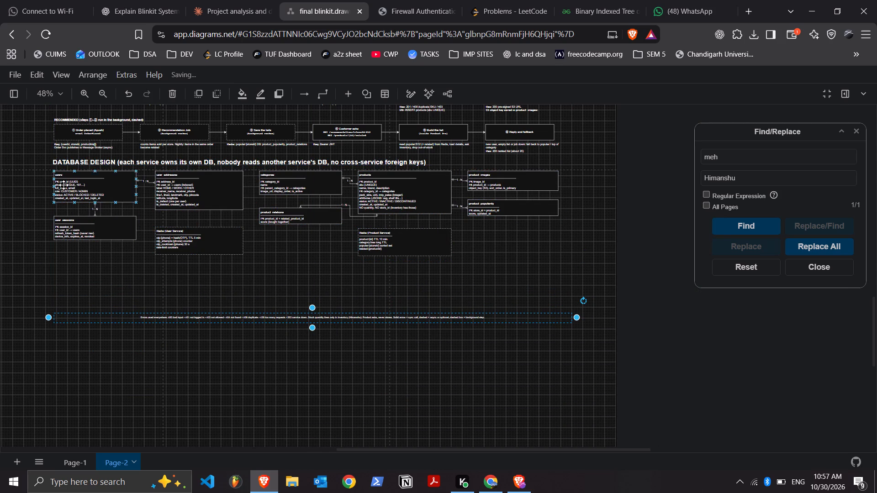
Delete the entire old database design section, from its heading through all tables and Redis boxes.
drag(44, 154, 569, 262)
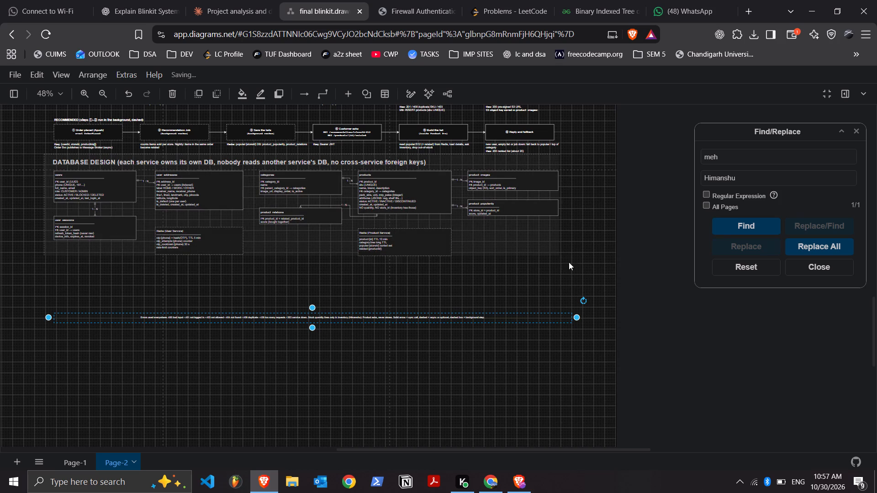
drag(569, 262, 577, 273)
key(Delete)
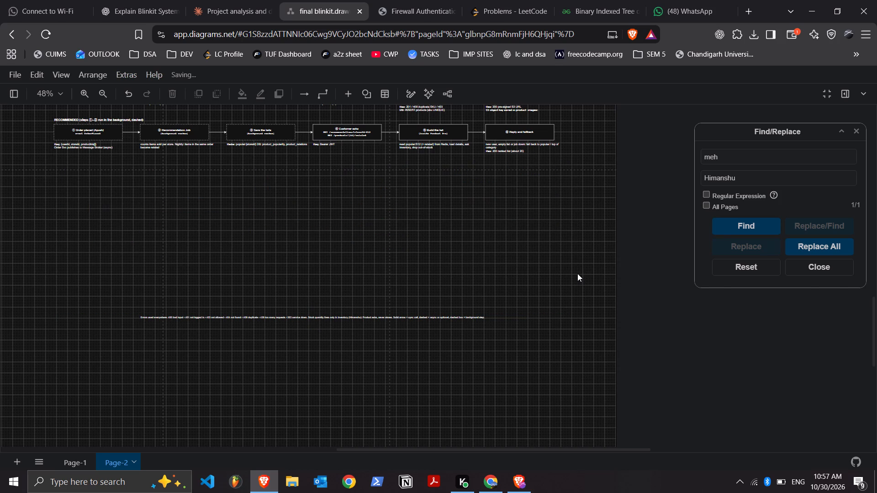
Paste the copied database design section and place it in the gap between the RECOMMENDED flow and the errors note.
key(ctrl+v)
drag(473, 298, 163, 229)
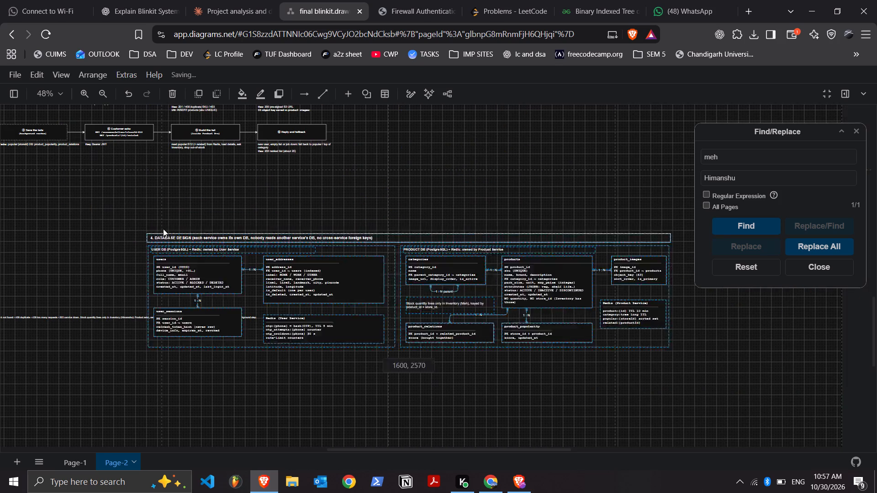
drag(163, 229, 84, 202)
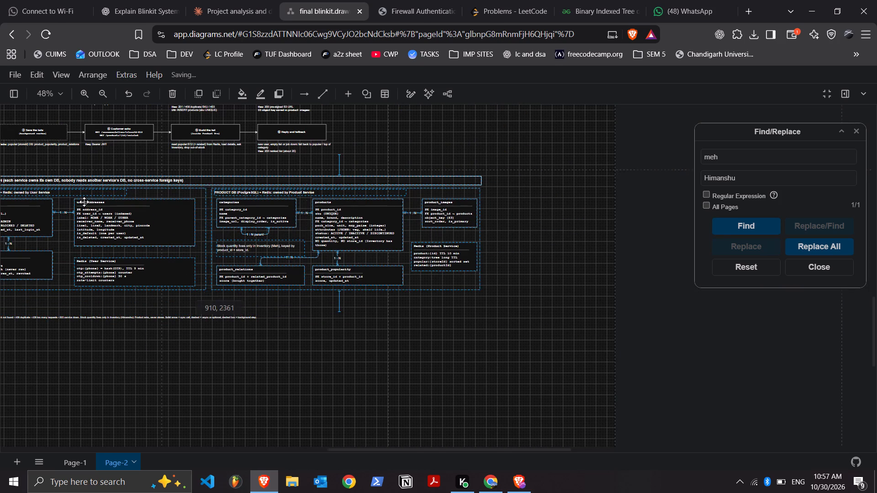
scroll(107, 305, right, 5)
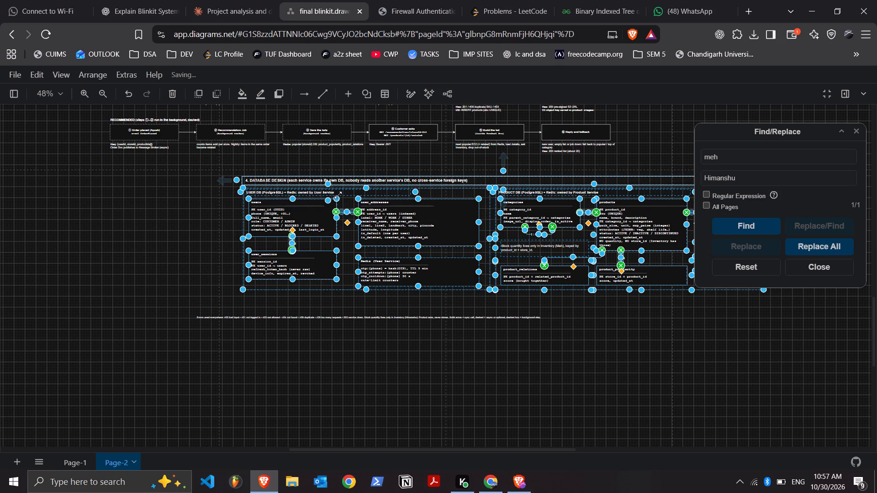
drag(338, 195, 299, 195)
key(ctrl+z)
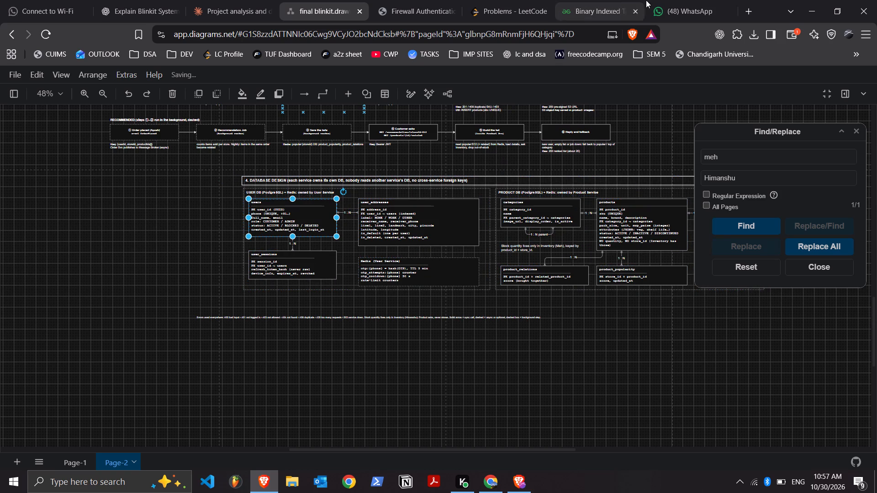
Switch to the GeeksforGeeks Binary Indexed Tree article and read the construction and Operations sections.
click(628, 0)
scroll(522, 156, down, 3)
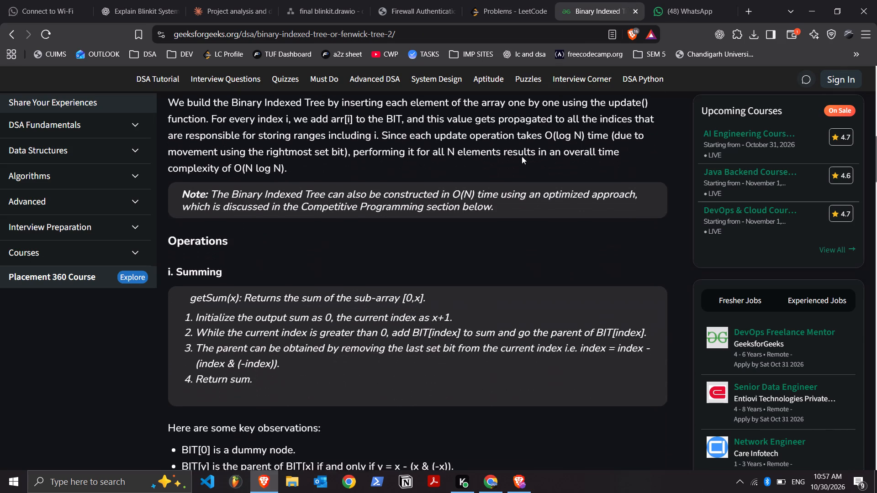
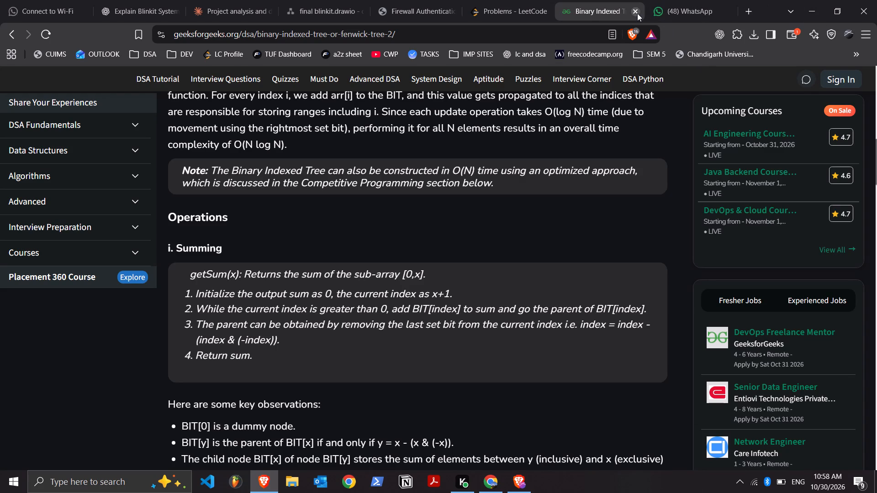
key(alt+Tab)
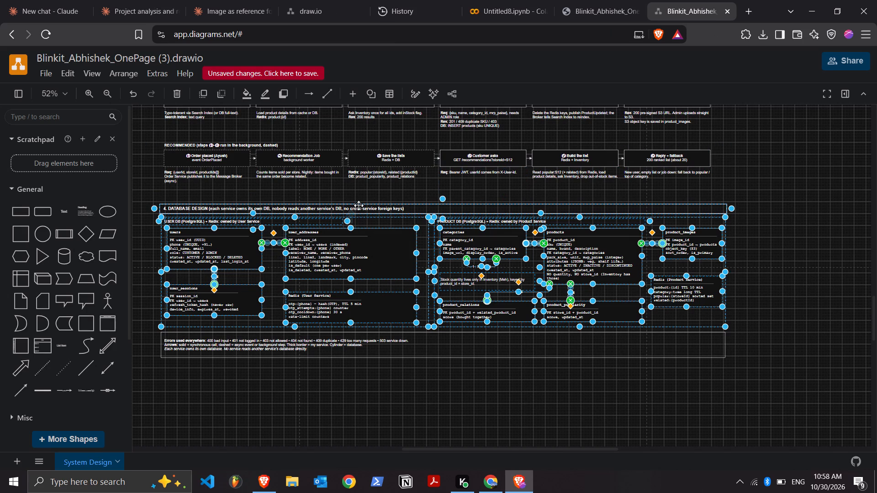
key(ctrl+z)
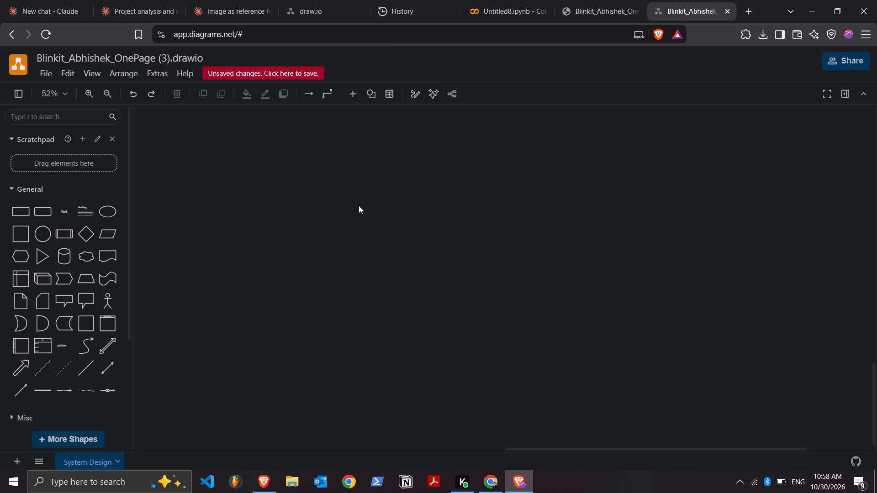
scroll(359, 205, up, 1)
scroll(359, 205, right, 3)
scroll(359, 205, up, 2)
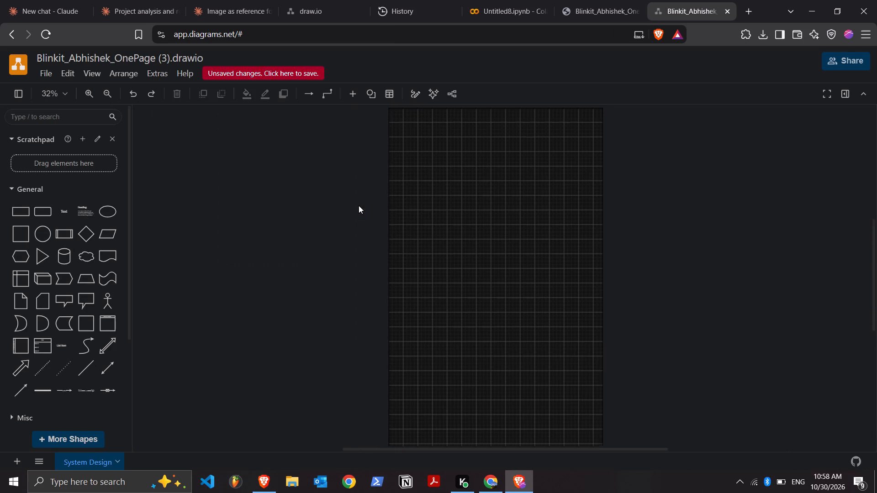
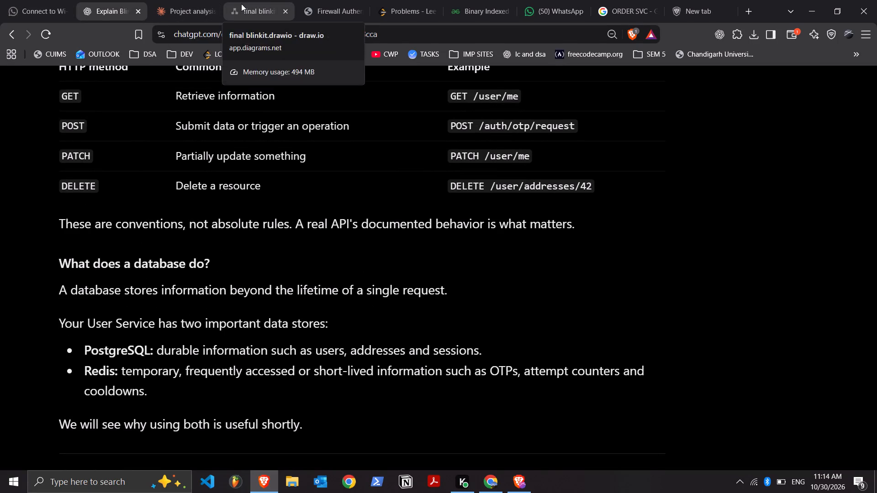
scroll(227, 252, up, 2)
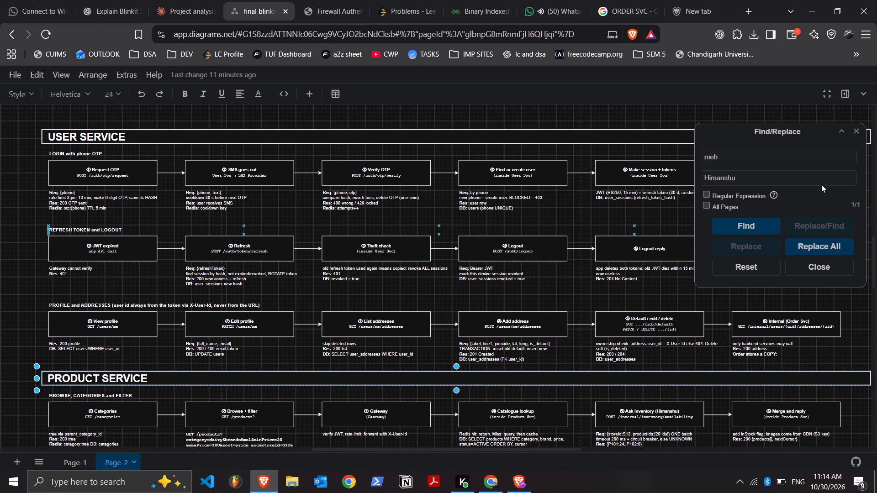
click(859, 128)
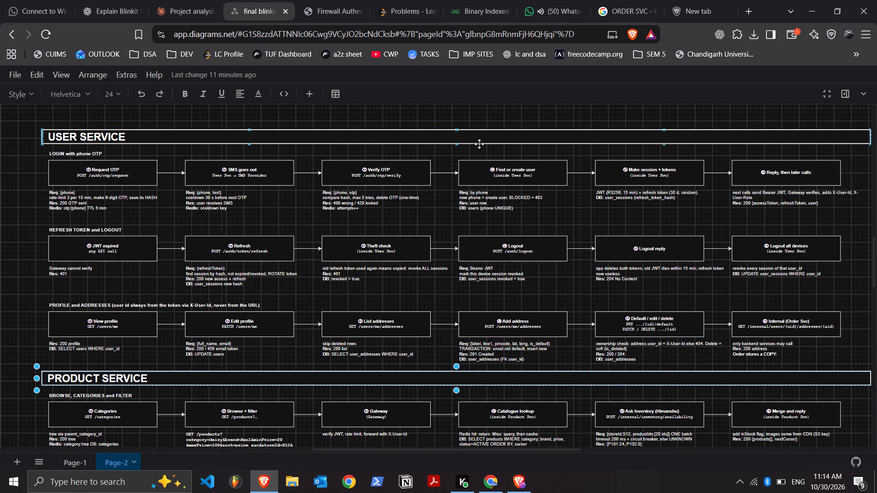
Show the diagram in the browser's full-screen view with the shape and format sidebars hidden.
scroll(479, 144, up, 1)
click(834, 93)
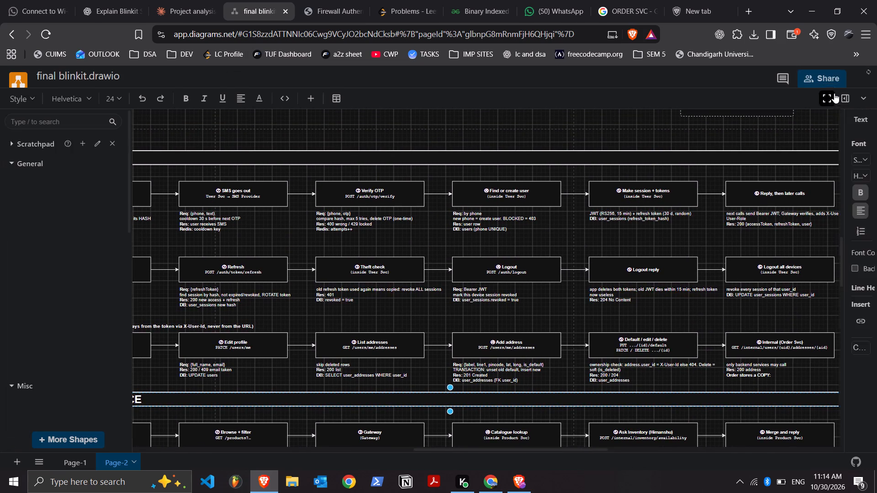
click(823, 116)
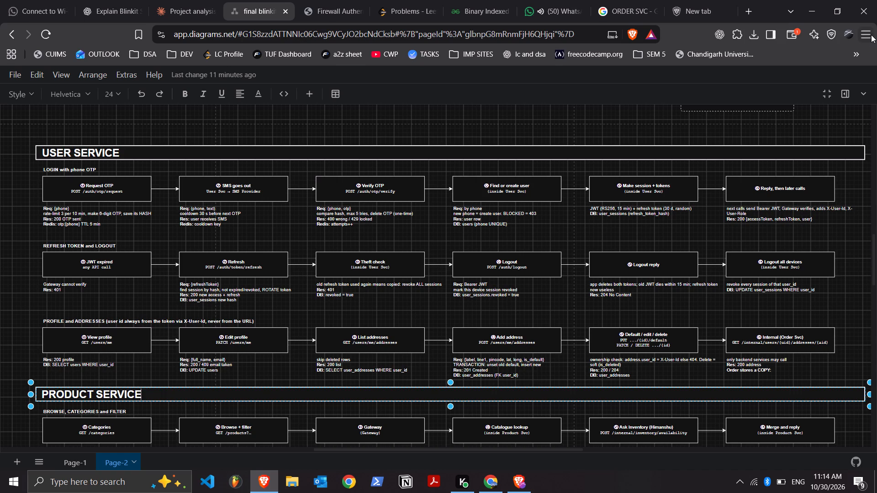
click(872, 35)
click(864, 310)
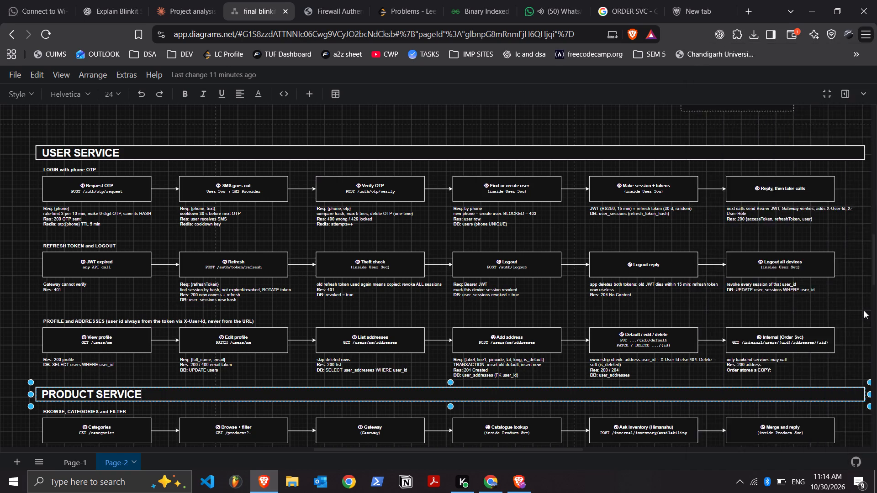
Examine the system map, the User Service and Product Service flows, and the database design section on Page-2.
scroll(588, 199, up, 5)
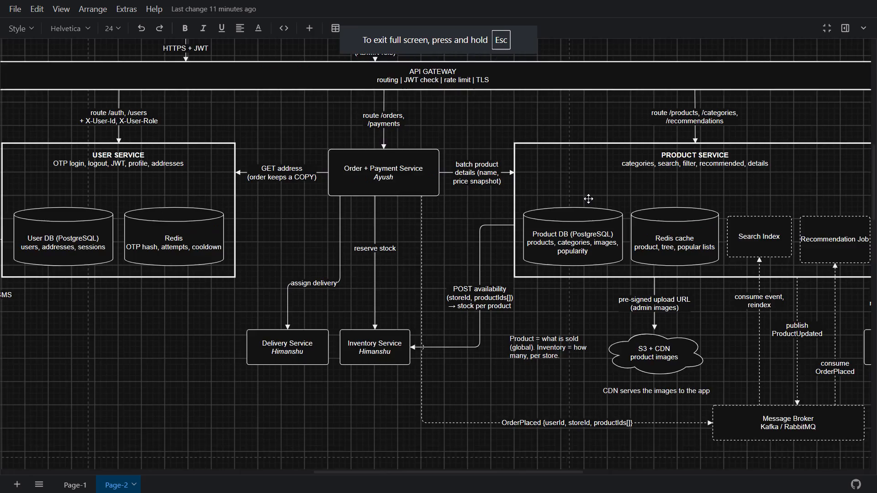
scroll(588, 199, up, 5)
scroll(588, 199, right, 2)
scroll(588, 199, down, 2)
scroll(588, 199, left, 1)
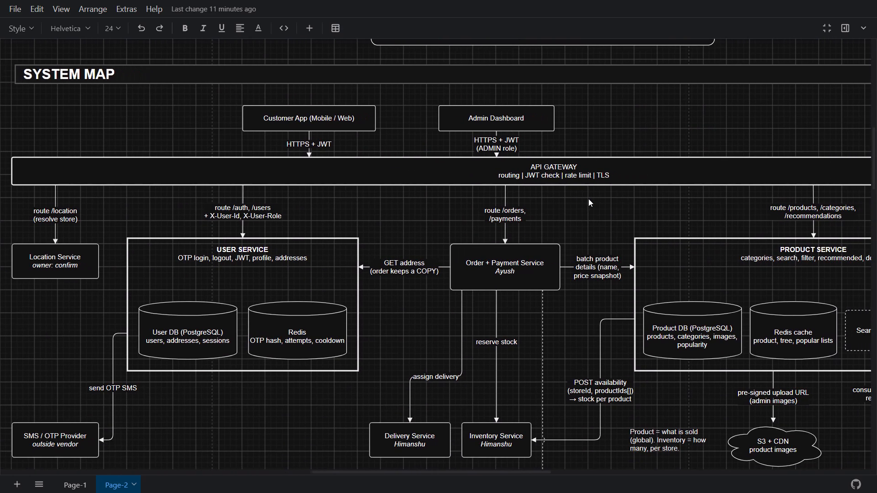
scroll(588, 199, down, 1)
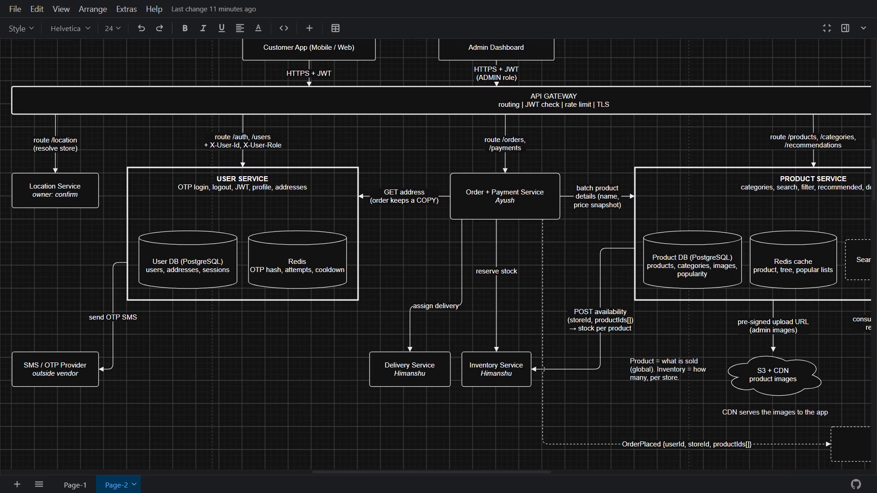
scroll(588, 199, down, 4)
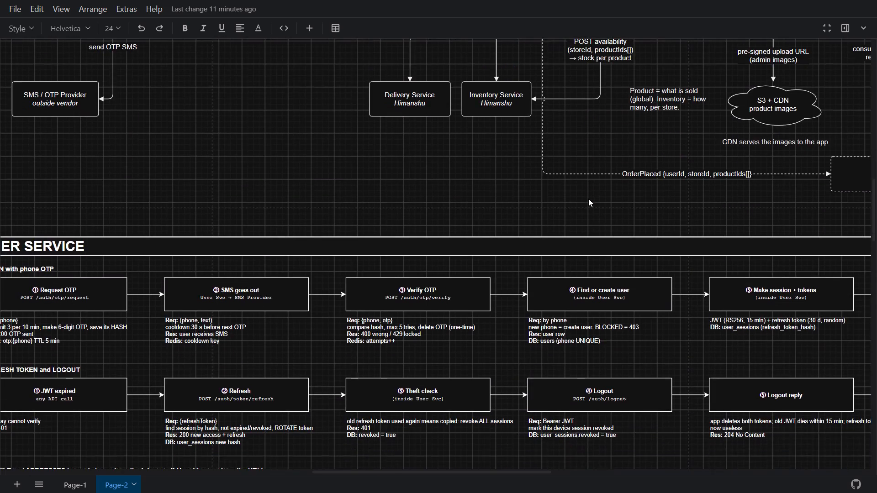
scroll(588, 199, down, 3)
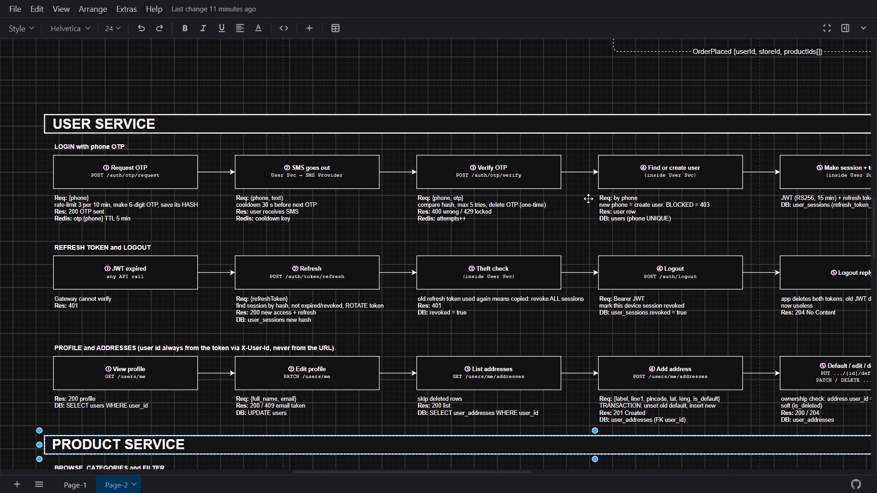
scroll(588, 199, down, 6)
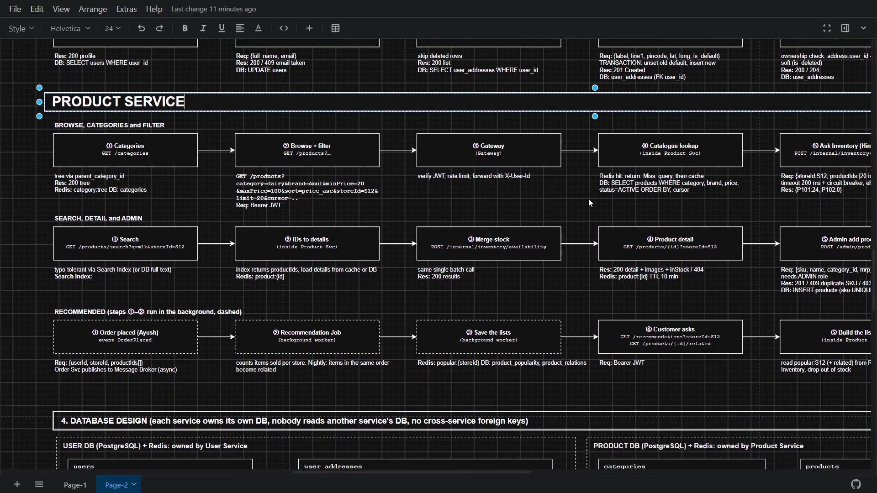
scroll(588, 199, down, 3)
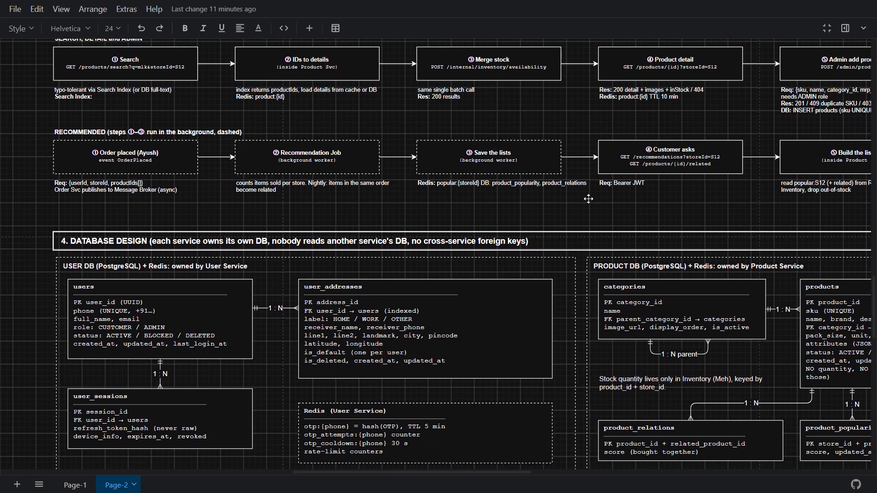
scroll(588, 199, down, 1)
scroll(588, 199, left, 1)
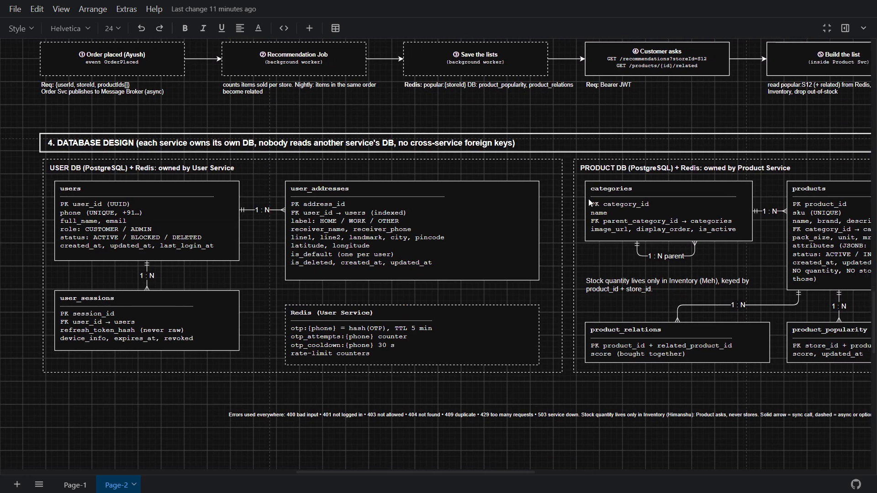
Set the font size of the "4. DATABASE DESIGN" section heading text to 24.
scroll(588, 199, up, 4)
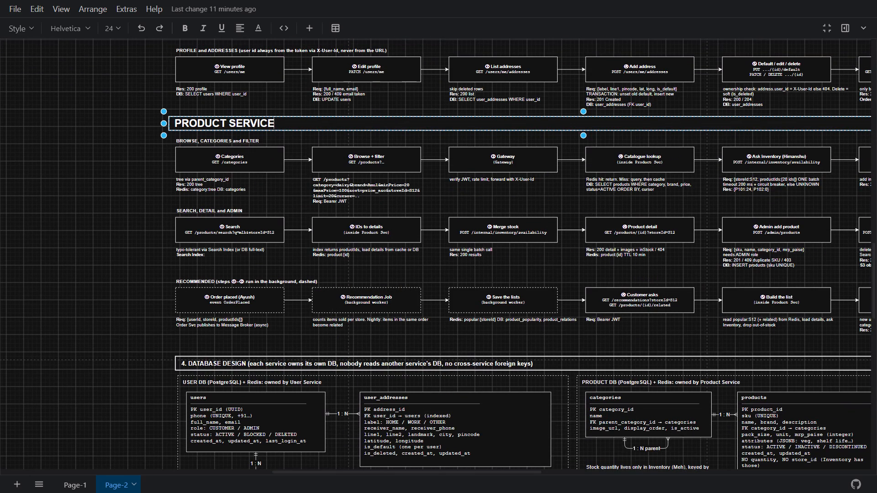
triple_click(252, 362)
triple_click(252, 362)
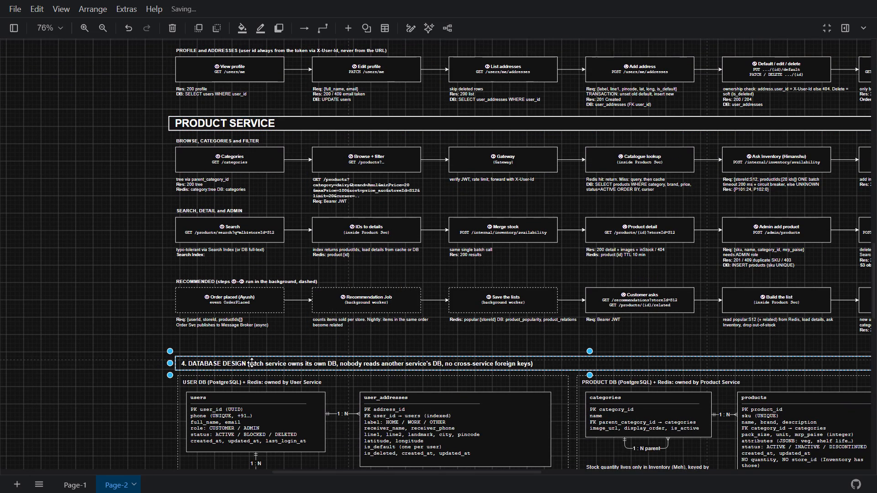
double_click(584, 362)
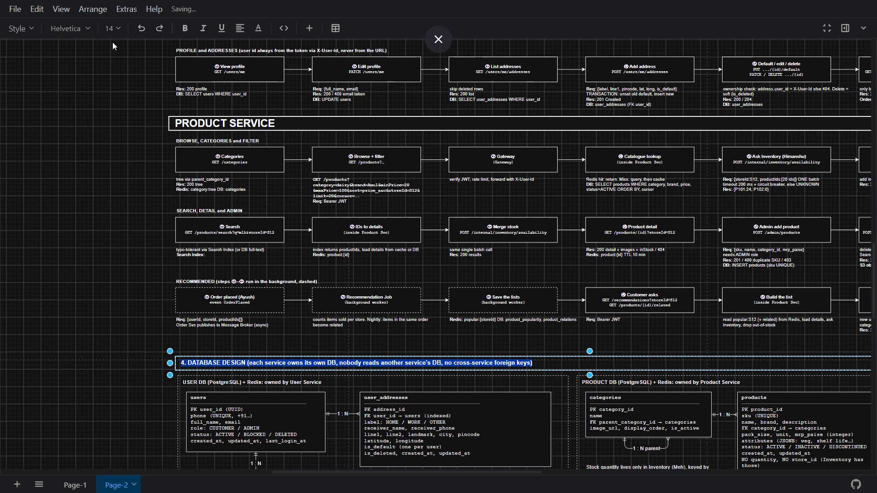
click(121, 29)
click(139, 157)
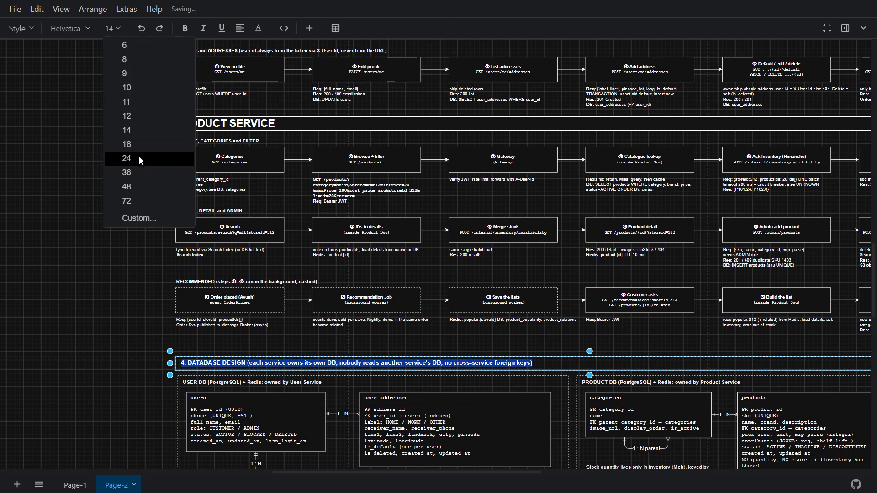
click(113, 319)
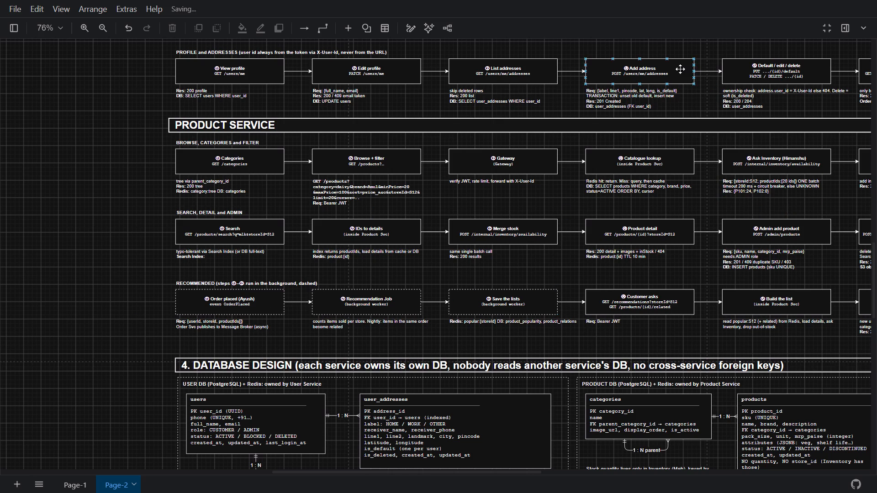
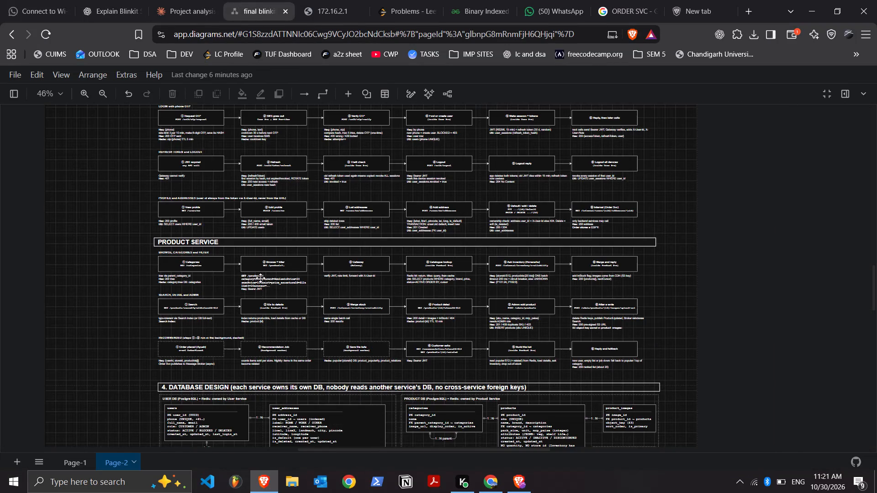
scroll(260, 278, up, 1)
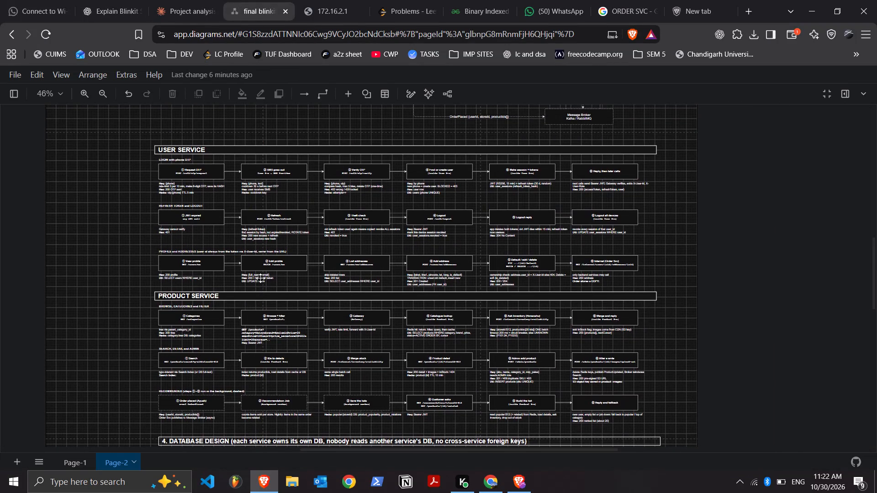
click(72, 462)
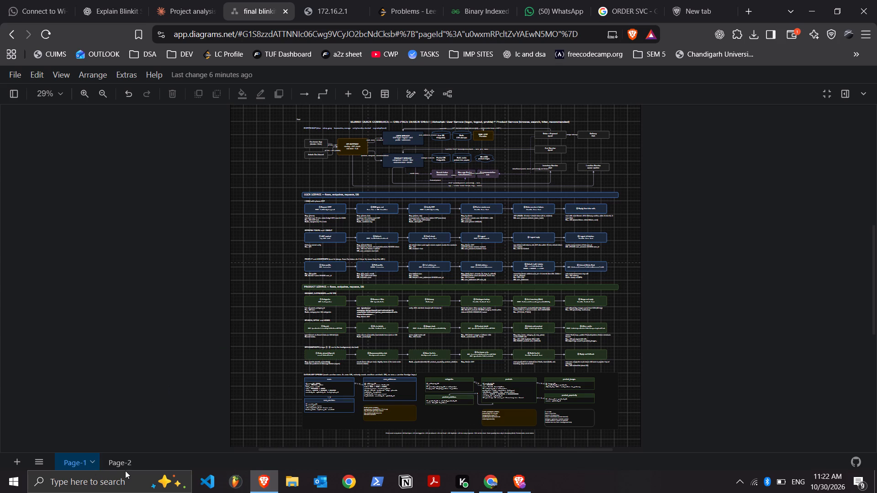
click(125, 471)
click(122, 462)
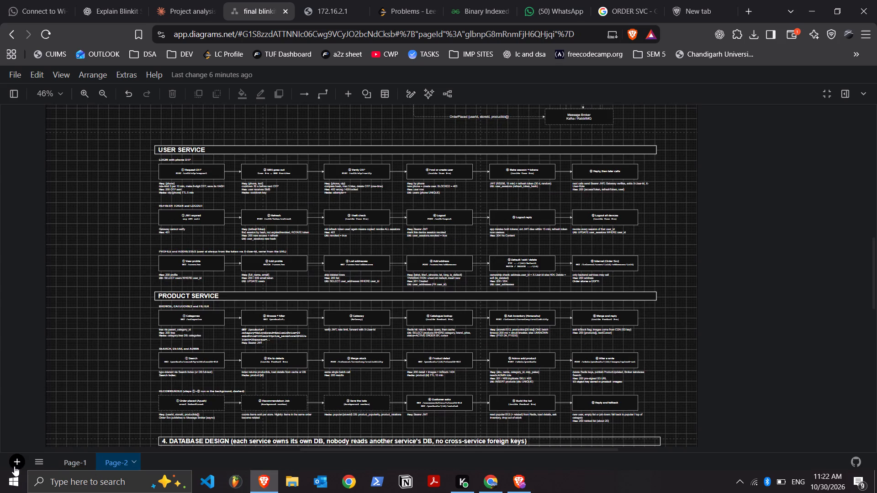
Add two blank pages, Page-3 and Page-4, to the diagram and return to Page-2.
click(14, 466)
click(14, 466)
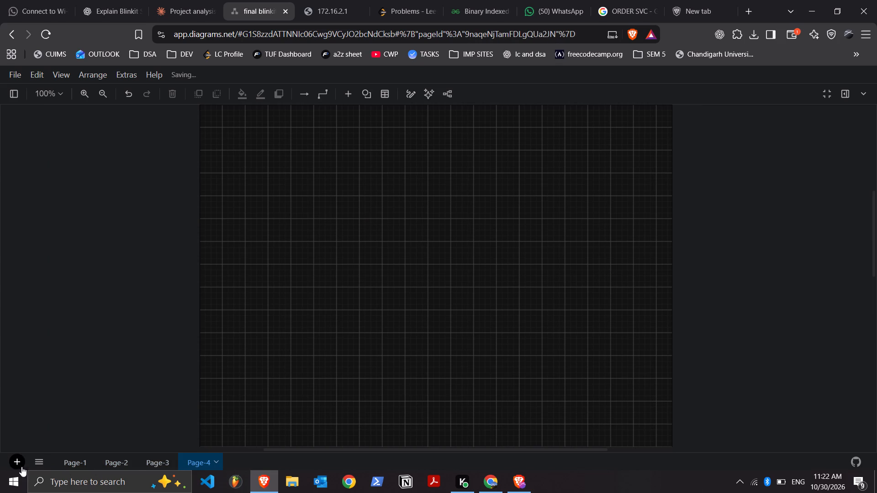
click(107, 464)
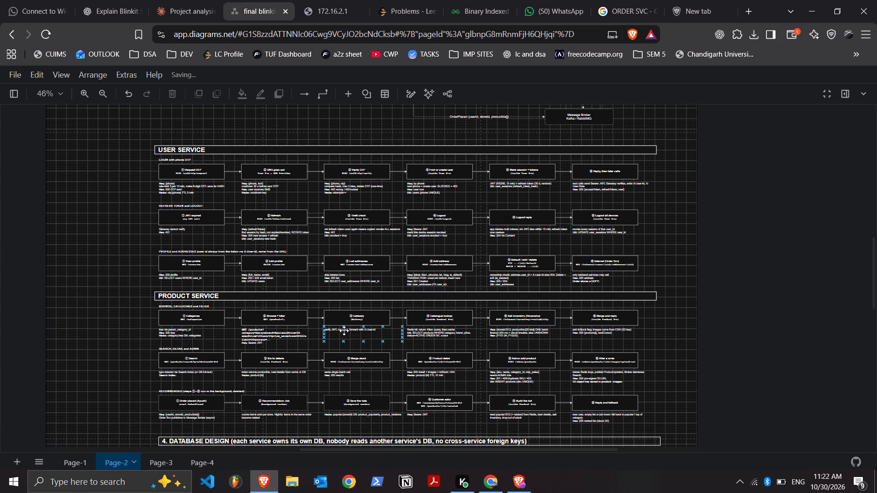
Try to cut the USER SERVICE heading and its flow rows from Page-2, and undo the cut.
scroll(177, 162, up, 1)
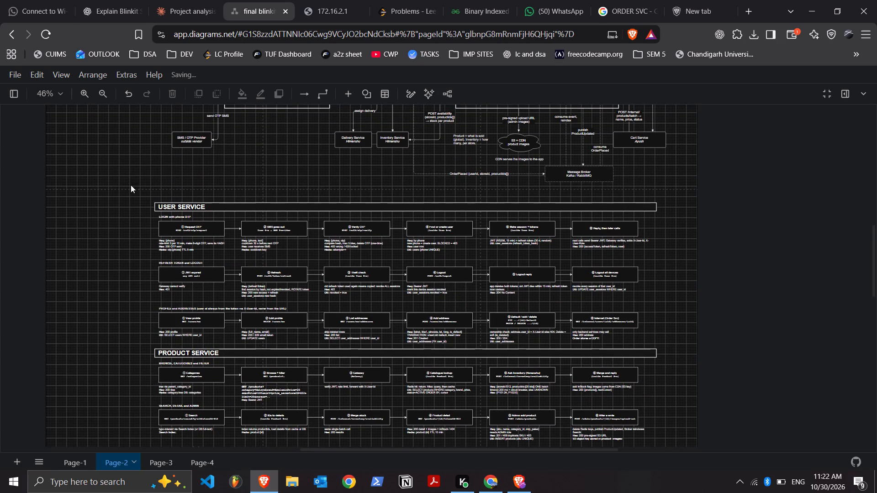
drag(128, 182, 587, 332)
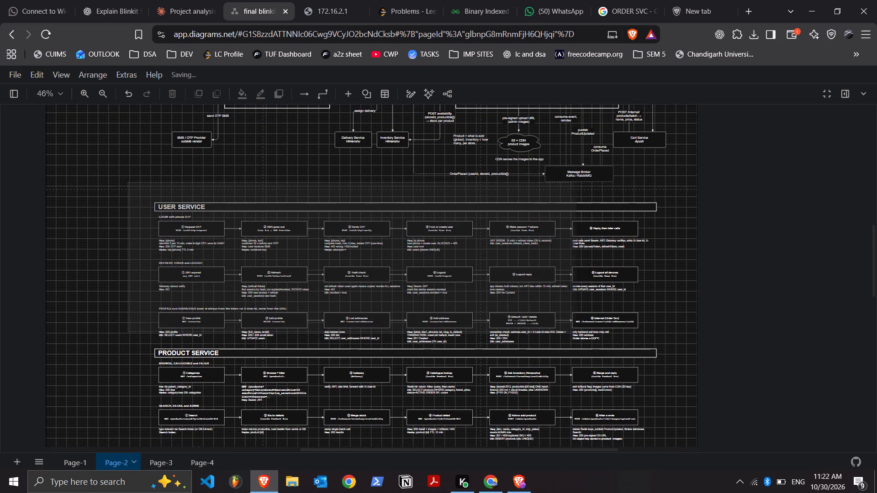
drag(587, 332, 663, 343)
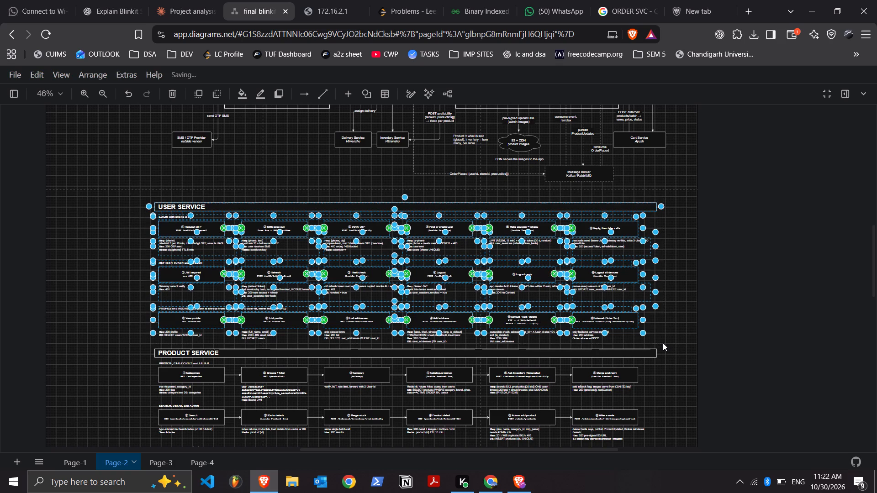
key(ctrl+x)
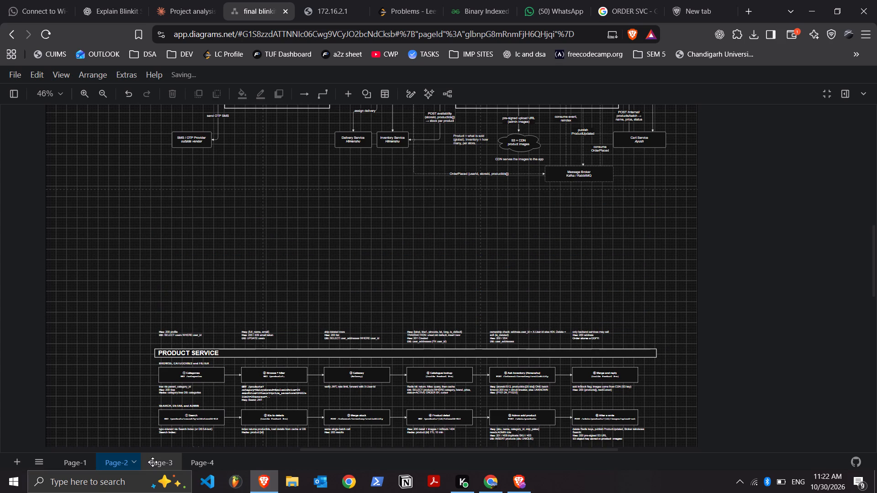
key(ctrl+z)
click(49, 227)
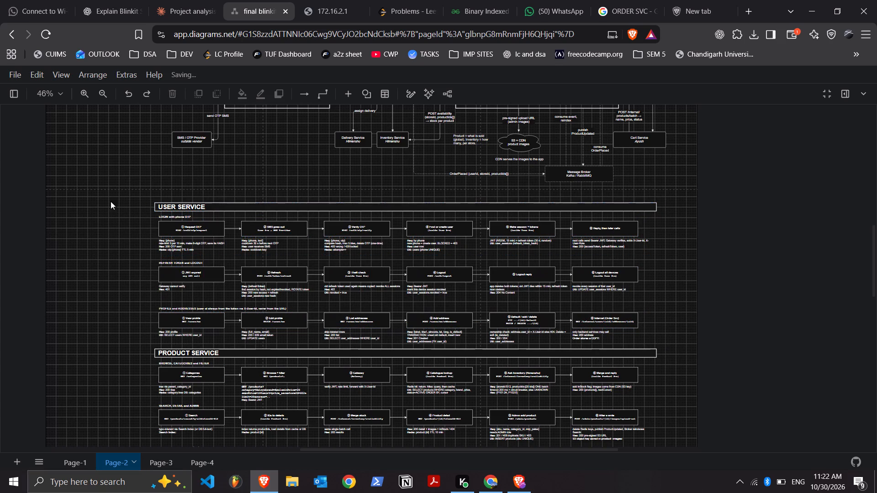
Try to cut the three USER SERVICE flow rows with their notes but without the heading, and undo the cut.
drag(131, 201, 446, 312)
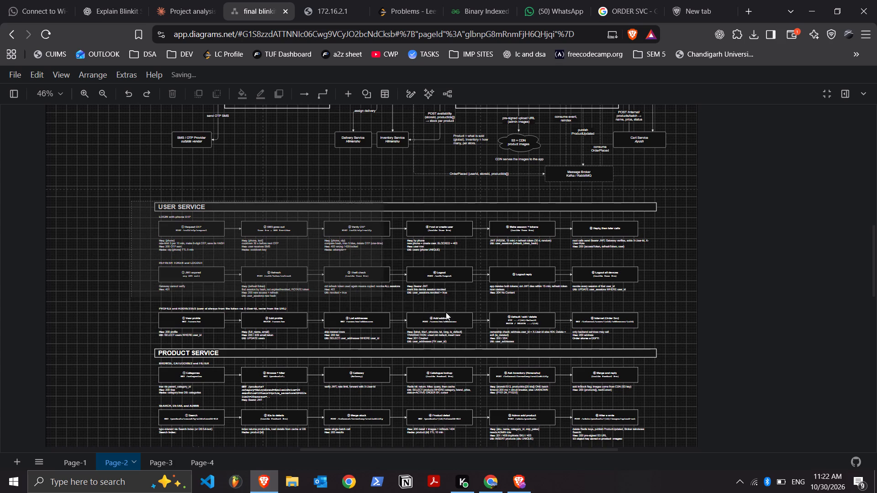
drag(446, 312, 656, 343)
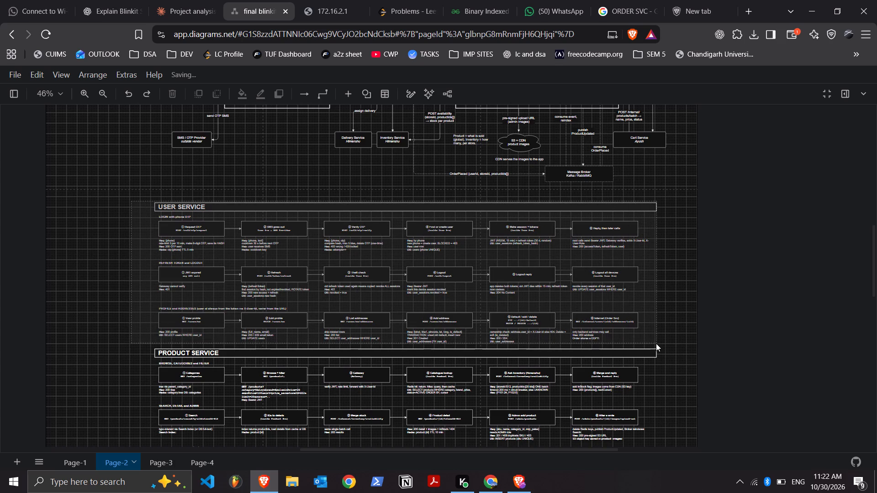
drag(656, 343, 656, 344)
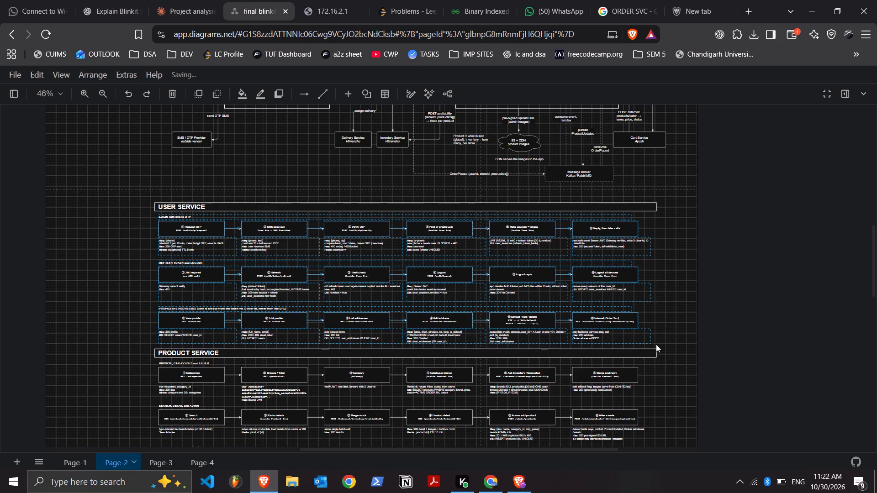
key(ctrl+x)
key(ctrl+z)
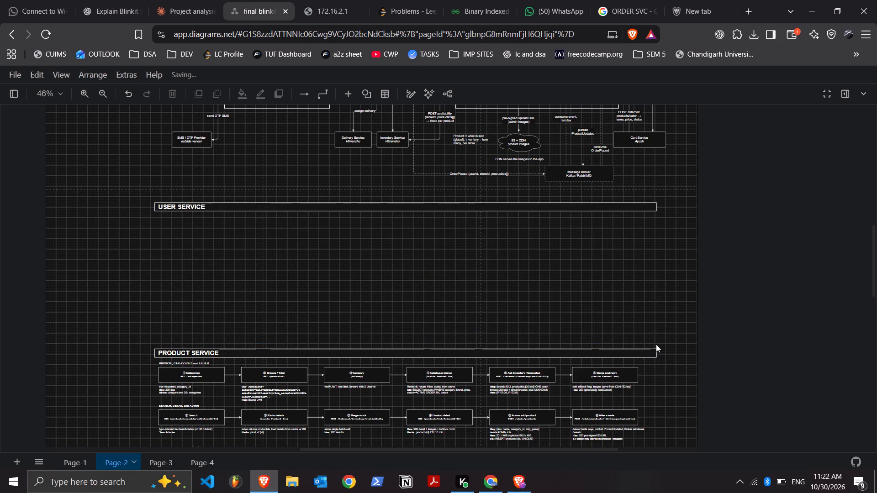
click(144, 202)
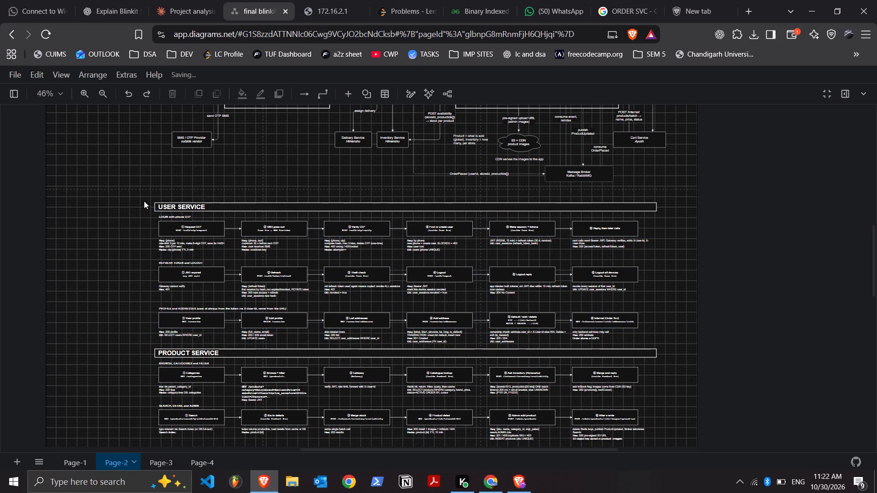
Move the complete USER SERVICE section, with its heading, all three flow rows and their notes, from Page-2 to Page-3.
drag(145, 199, 650, 347)
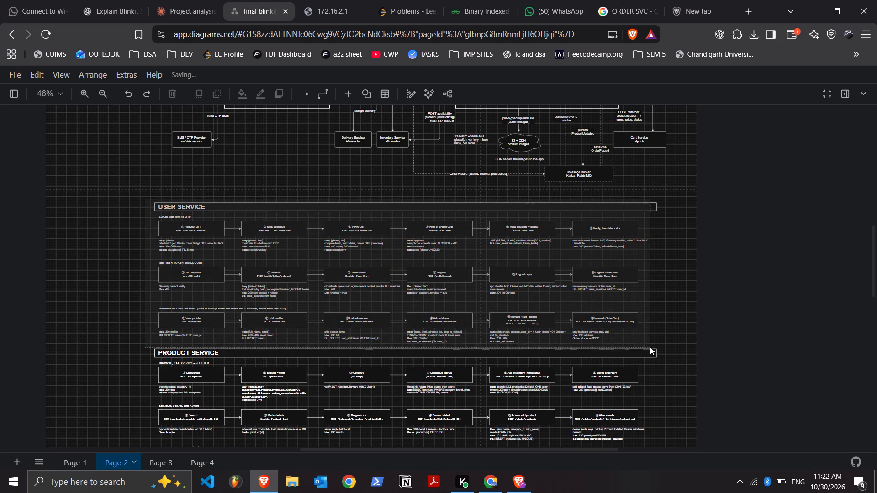
drag(650, 347, 663, 348)
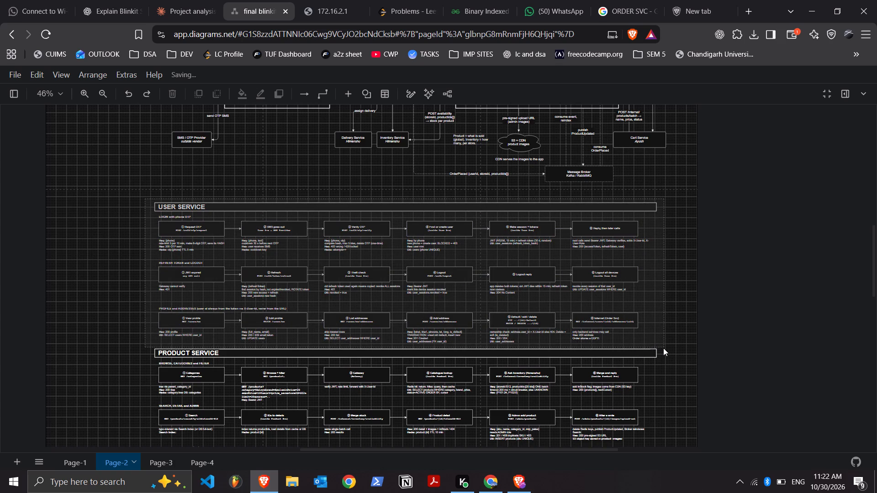
drag(663, 348, 663, 346)
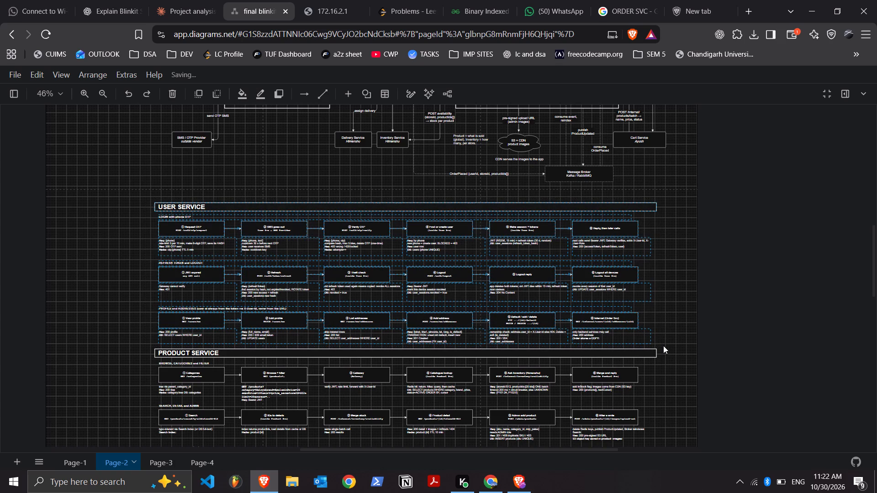
key(ctrl+x)
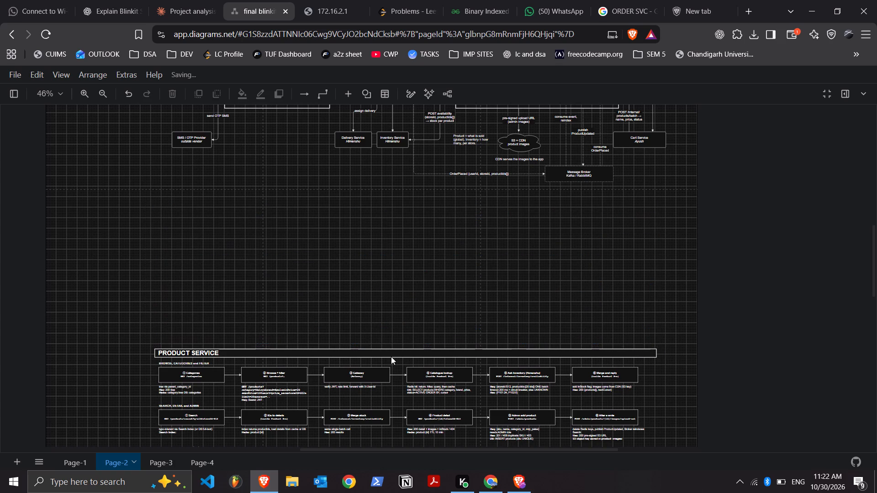
click(153, 466)
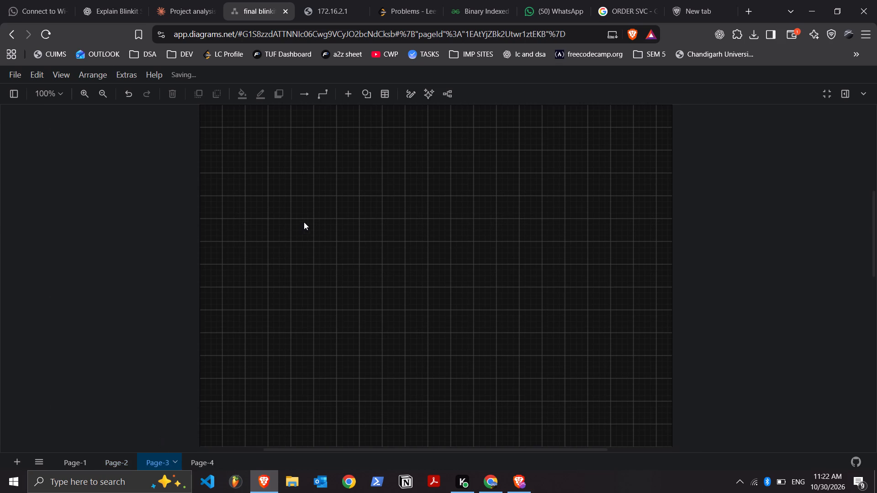
click(304, 222)
key(ctrl+v)
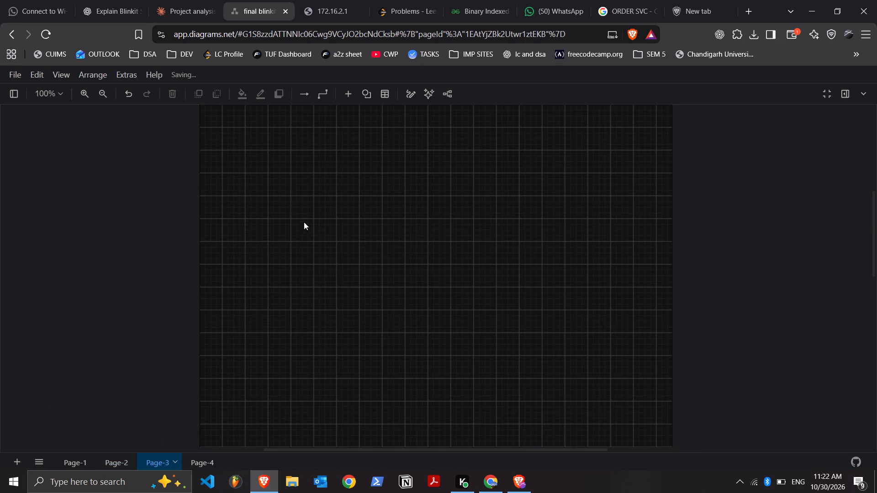
click(304, 222)
key(ctrl+v)
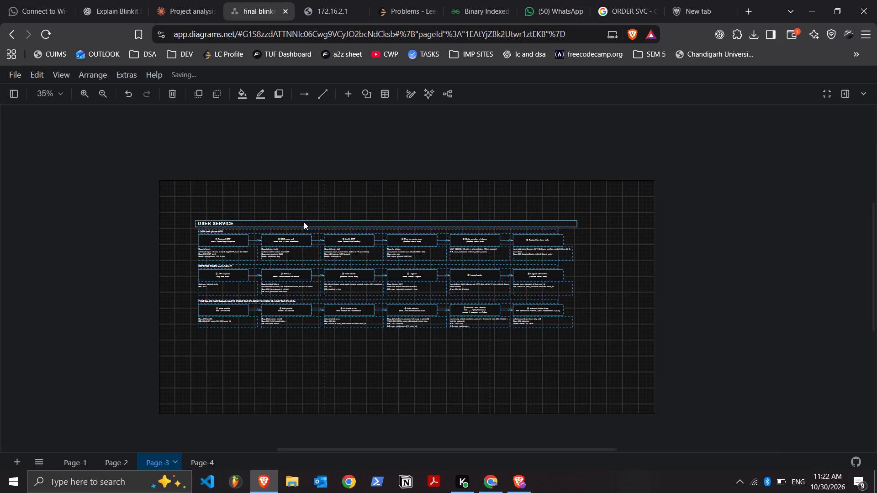
click(413, 198)
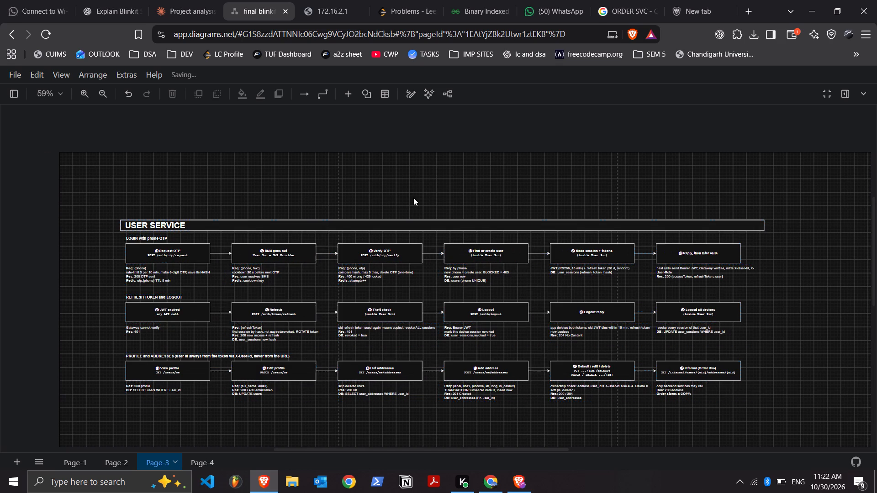
Set the font size of the entire USER SERVICE section on Page-3 to 15 px.
scroll(88, 293, down, 1)
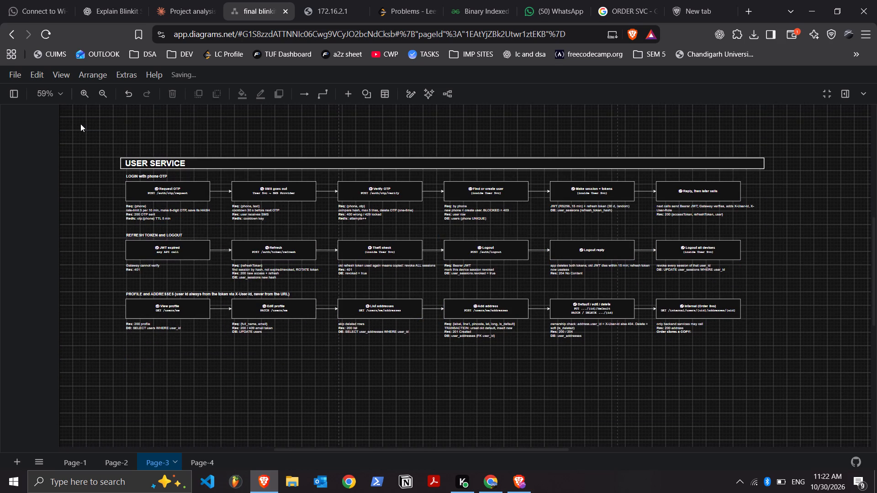
drag(82, 124, 109, 131)
drag(109, 131, 794, 348)
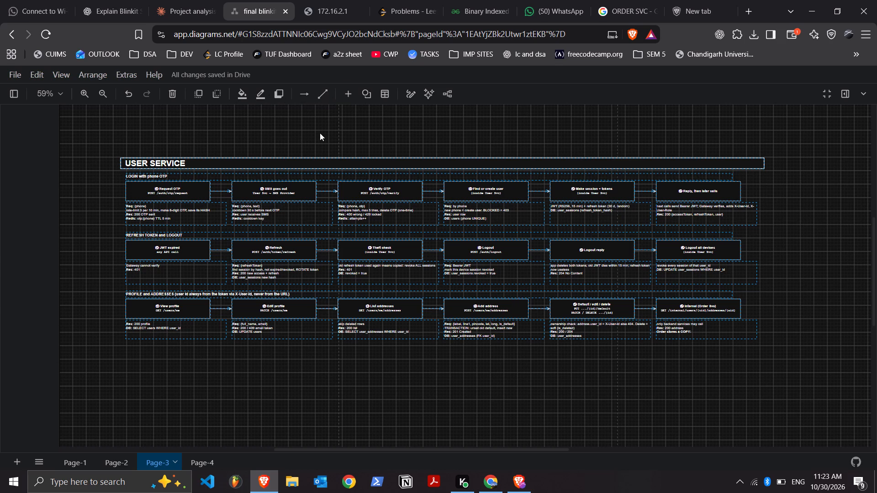
key(ctrl+equal)
key(ctrl+equal)
key(ctrl+equal)
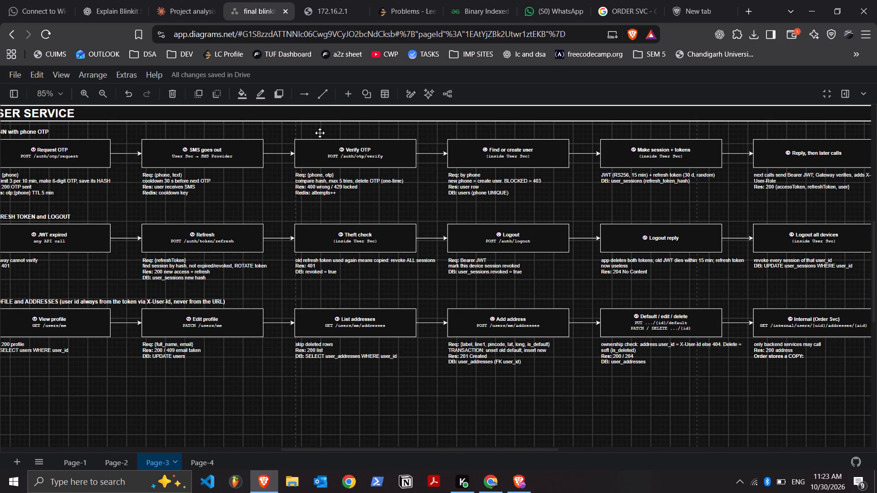
key(ctrl+minus)
key(ctrl+minus)
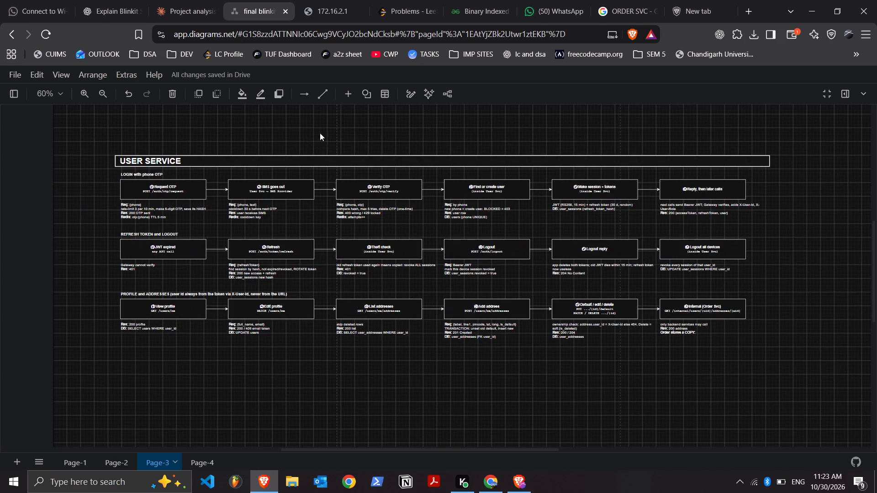
drag(97, 131, 845, 372)
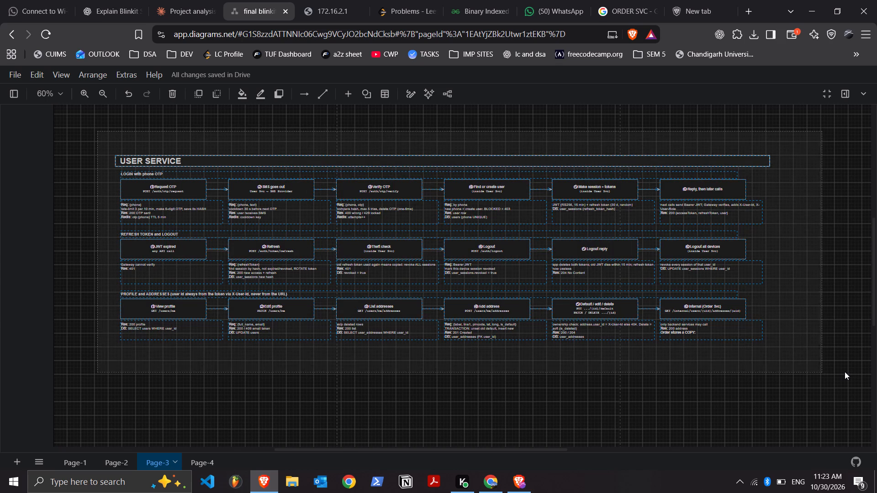
drag(845, 372, 846, 372)
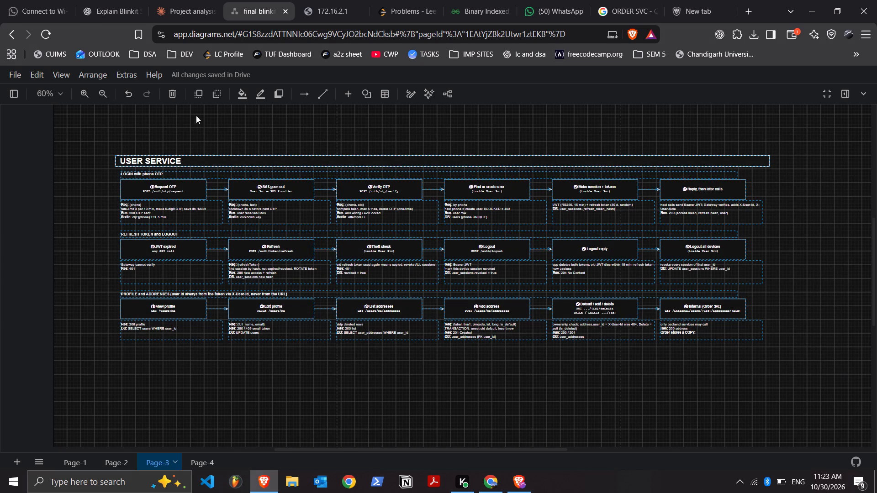
click(850, 103)
click(849, 100)
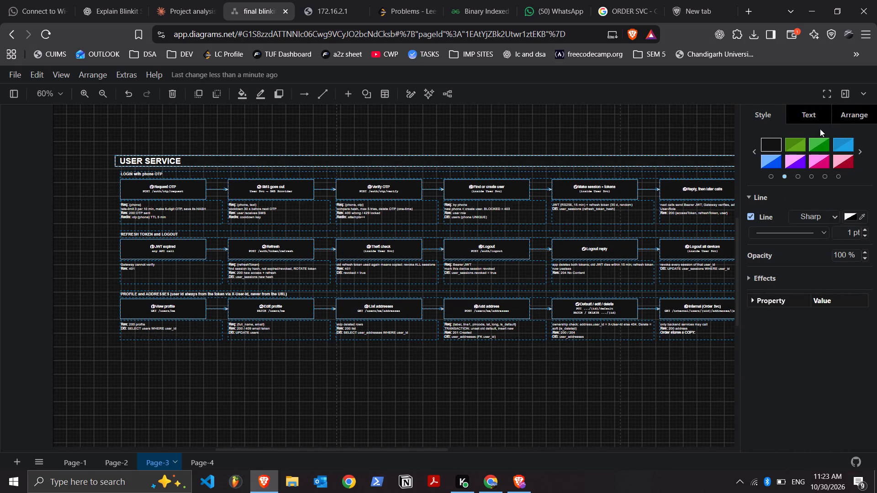
click(808, 110)
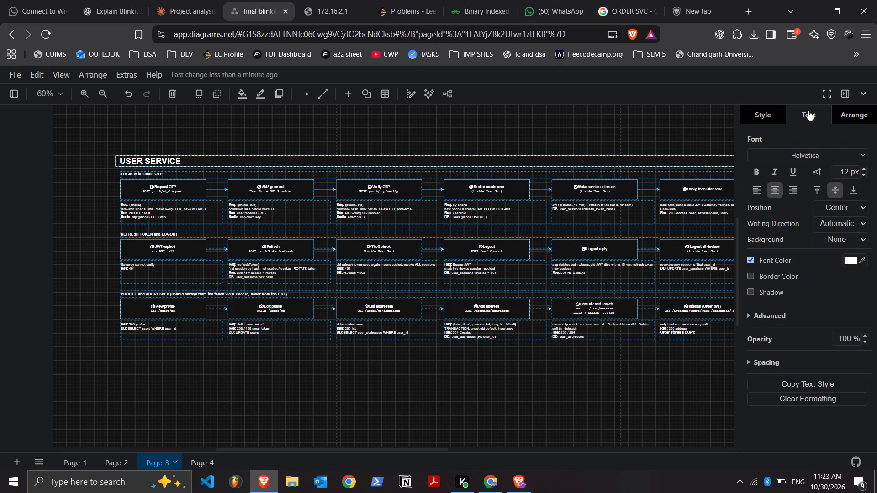
double_click(863, 171)
click(862, 168)
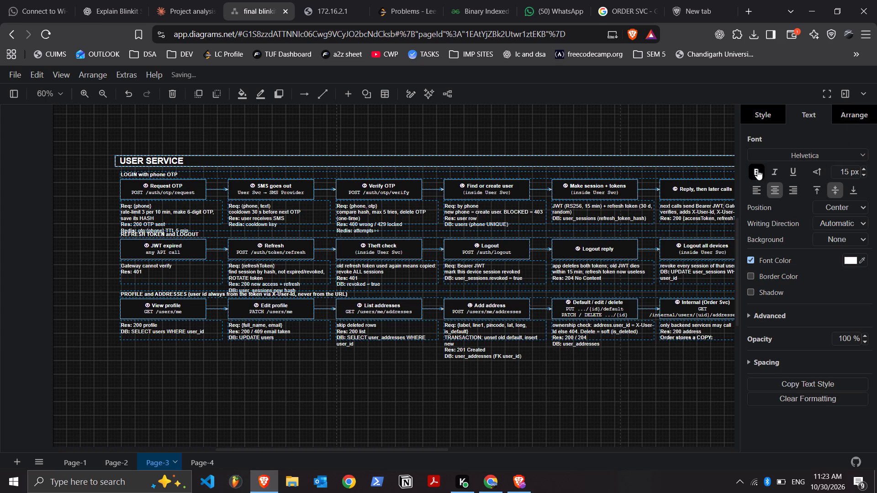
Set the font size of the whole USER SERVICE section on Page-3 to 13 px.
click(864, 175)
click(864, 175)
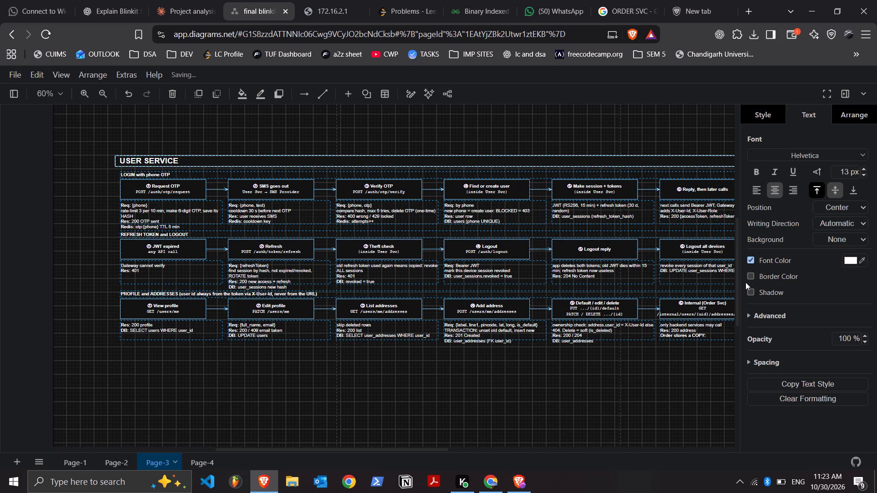
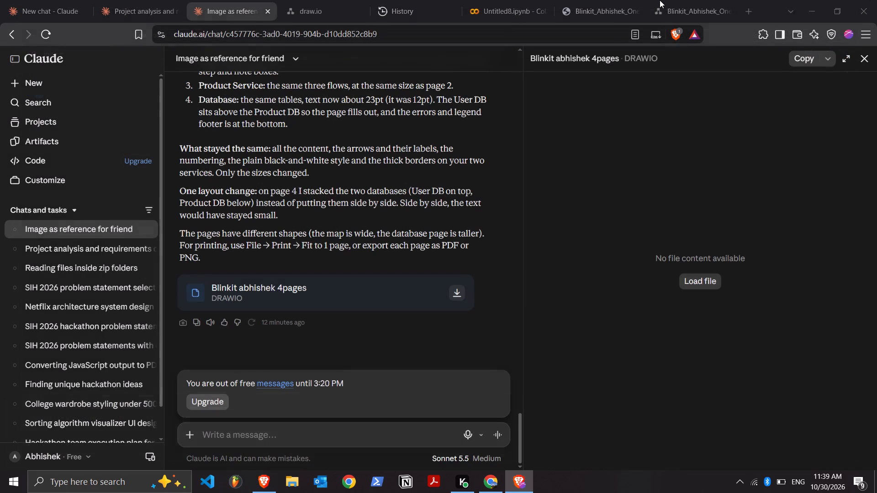
Switch to the draw.io tab holding the Blinkit_Abhishek_OnePage (3) diagram.
click(660, 0)
click(660, 0)
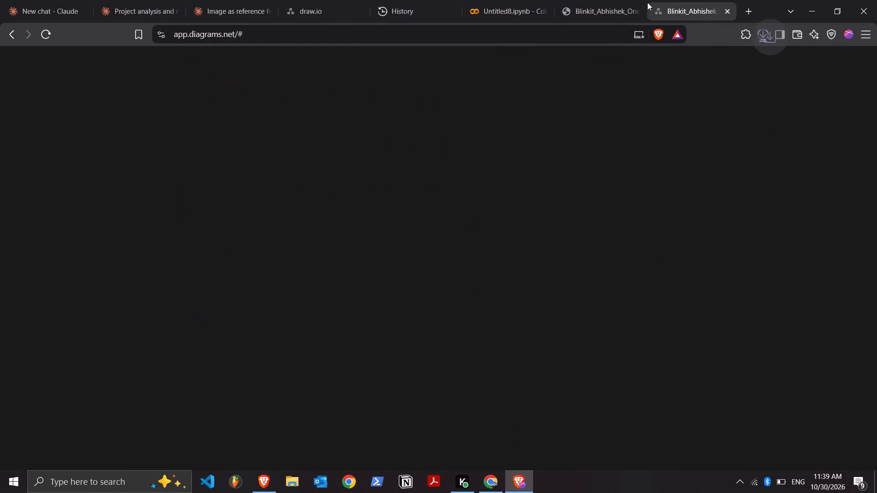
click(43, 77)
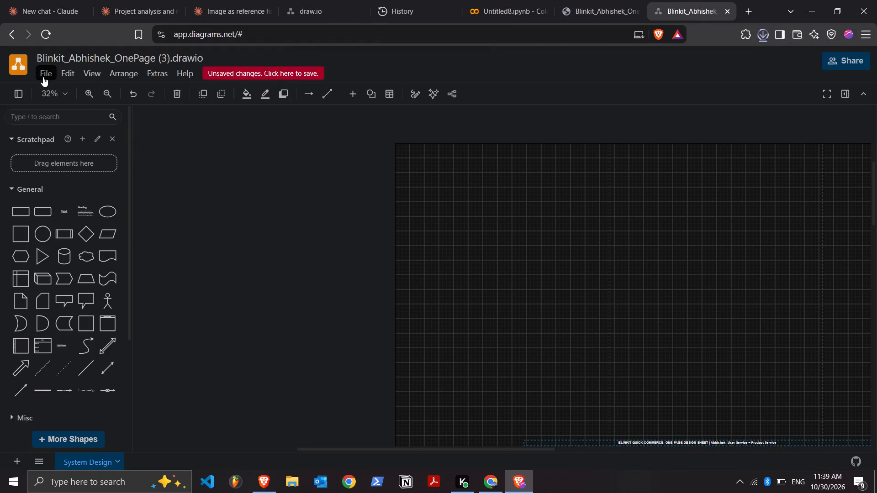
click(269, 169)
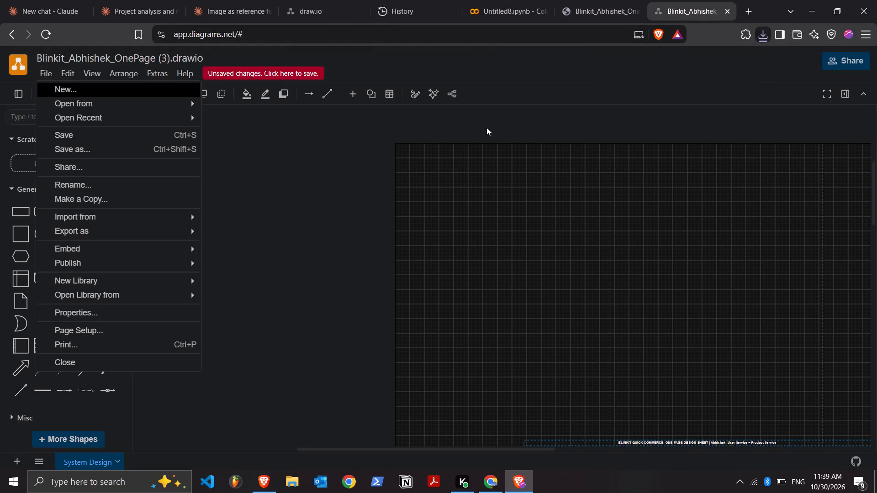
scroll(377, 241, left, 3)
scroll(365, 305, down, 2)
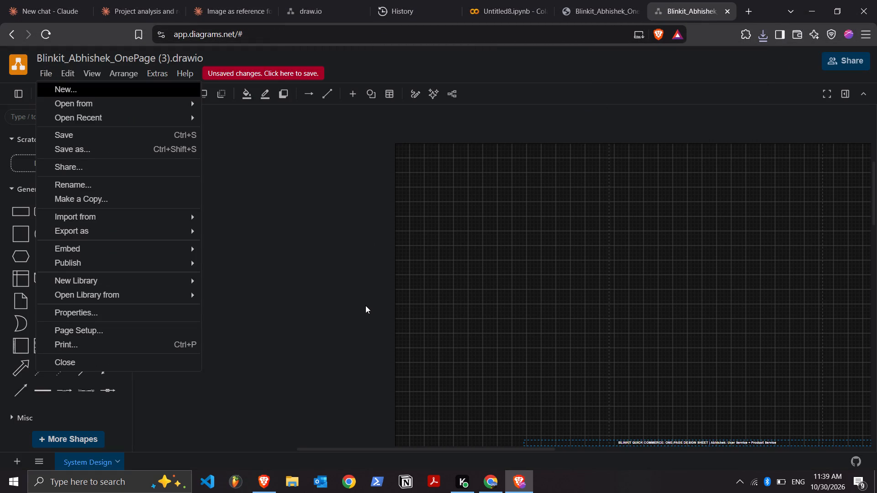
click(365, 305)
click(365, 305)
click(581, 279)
Delete the entire one-page design sheet from the System Design page.
scroll(581, 279, left, 4)
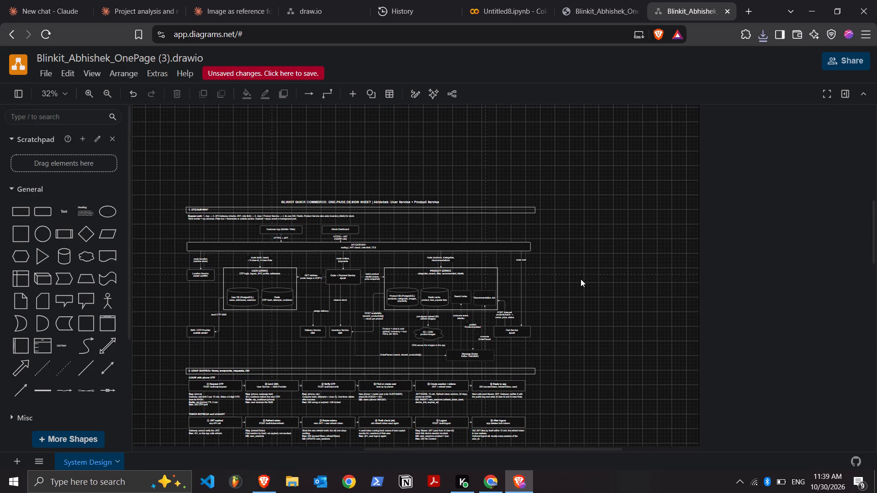
scroll(510, 264, down, 1)
click(617, 307)
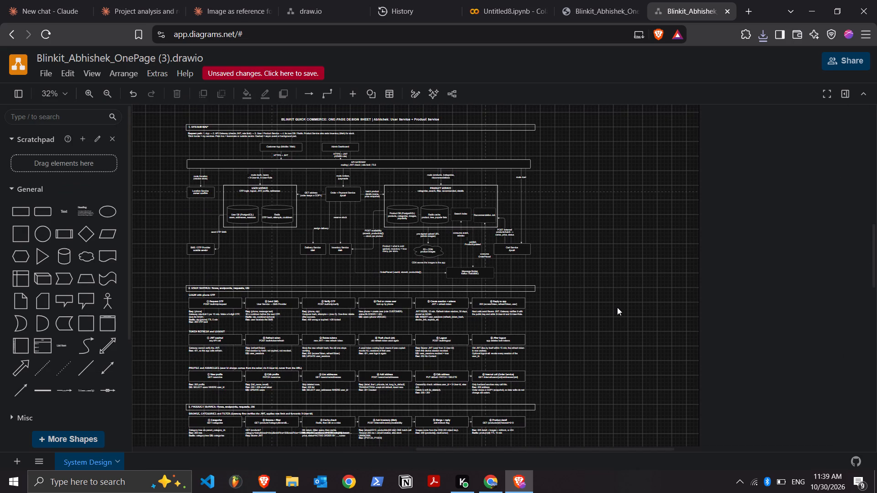
key(ctrl+a)
key(Delete)
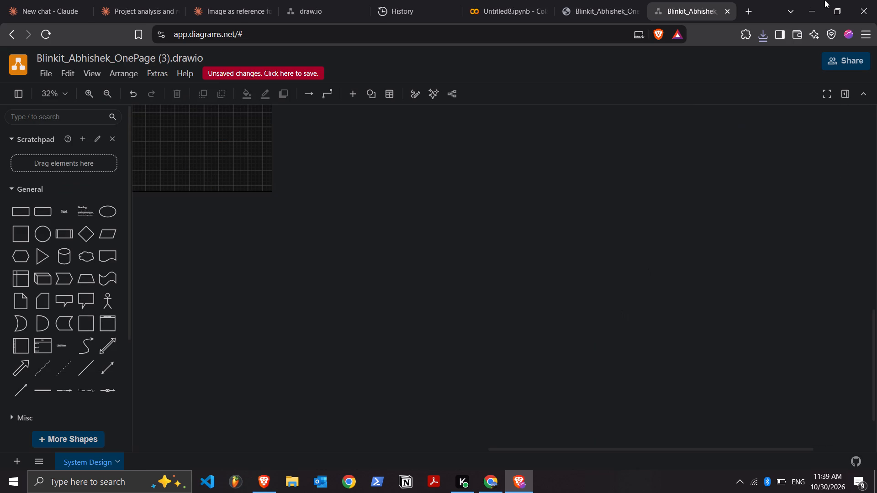
Import the downloaded Blinkit_Abhishek_4Pages.drawio file onto the emptied canvas and bring the Overall page's system map into view.
scroll(344, 291, right, 3)
scroll(399, 197, right, 5)
scroll(399, 197, left, 3)
scroll(399, 197, right, 1)
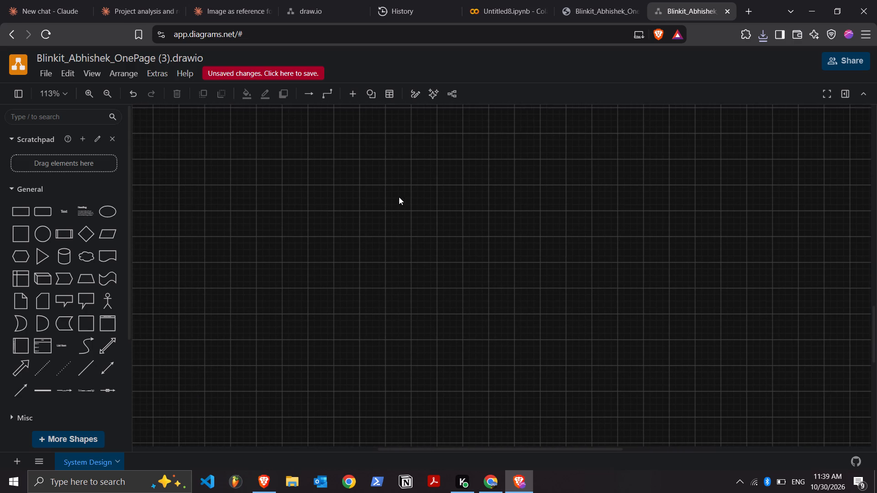
click(765, 37)
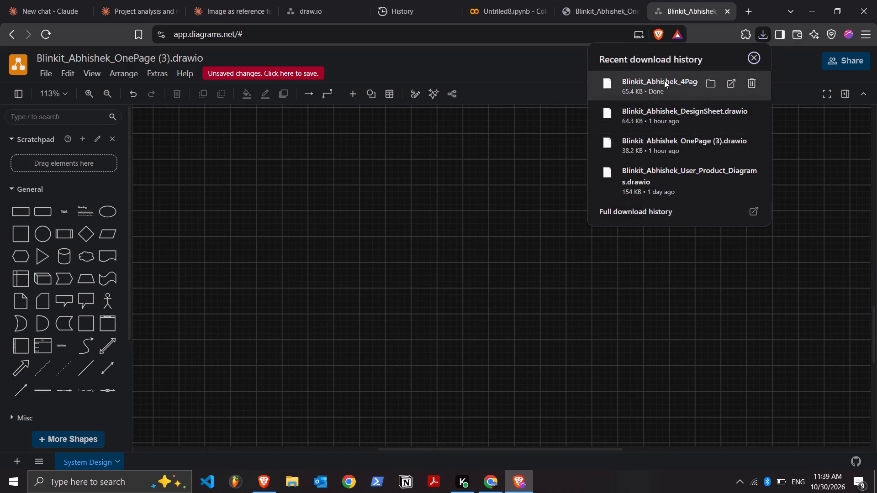
drag(664, 80, 511, 208)
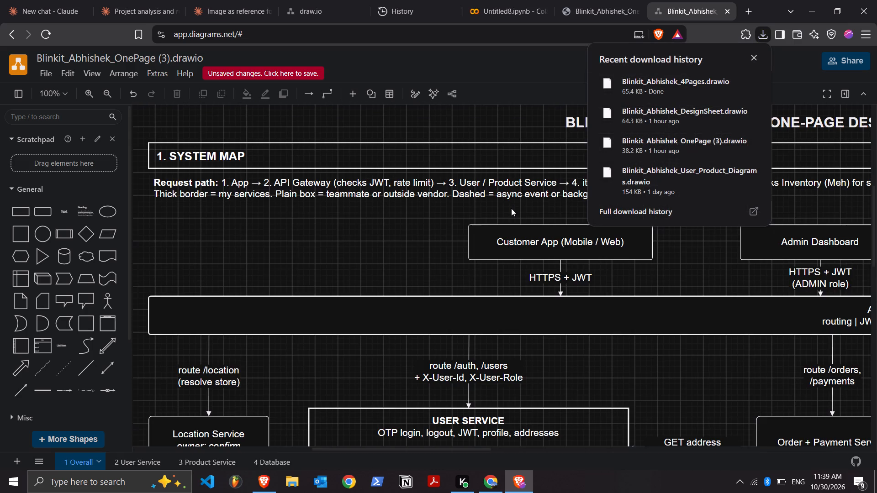
scroll(511, 208, left, 4)
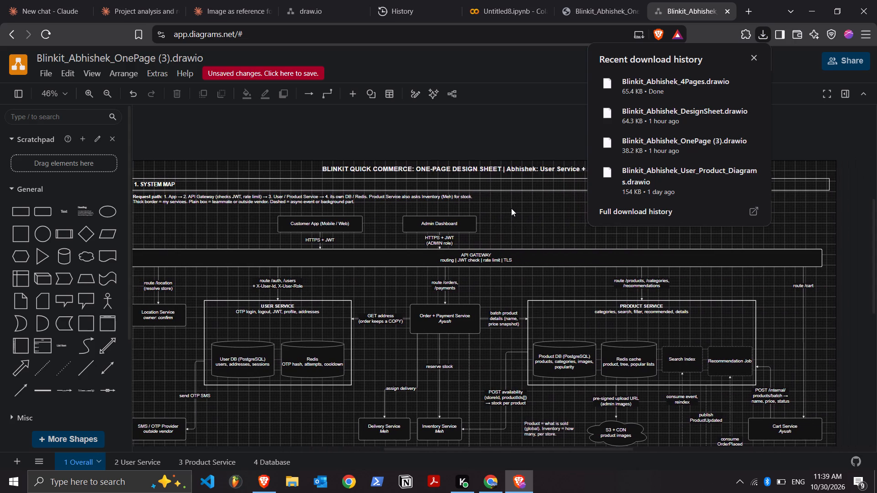
Review the imported diagram's Overall, User Service, Product Service and Database pages.
scroll(511, 208, down, 1)
scroll(511, 208, up, 1)
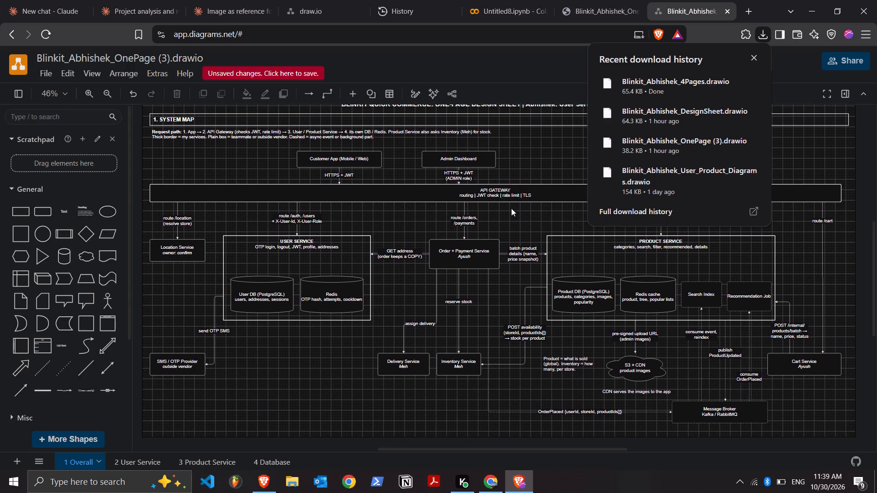
scroll(511, 208, up, 1)
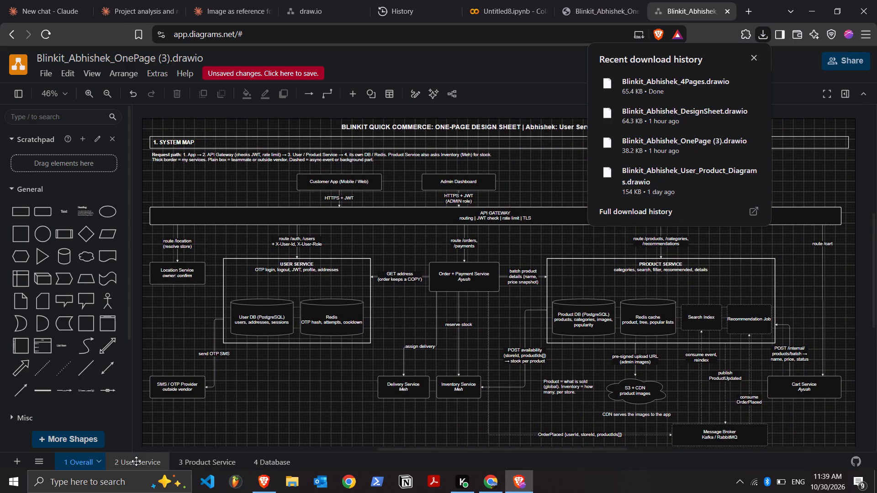
click(136, 461)
scroll(369, 284, up, 1)
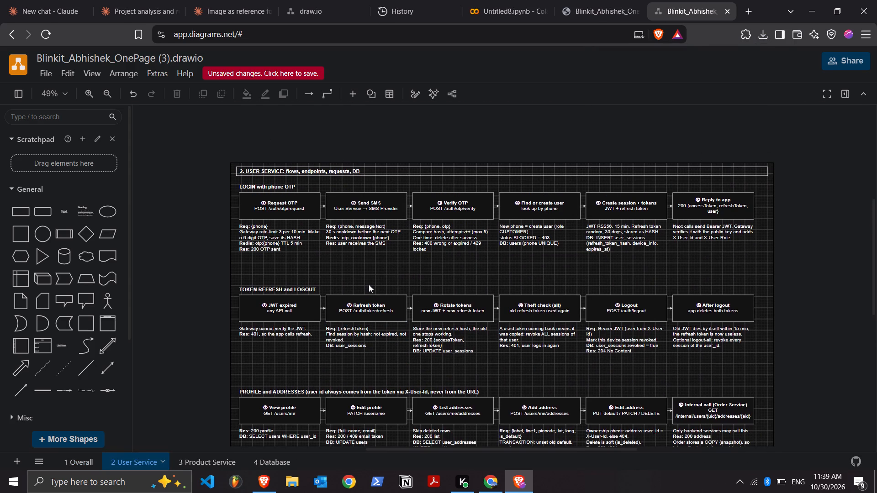
scroll(369, 284, down, 1)
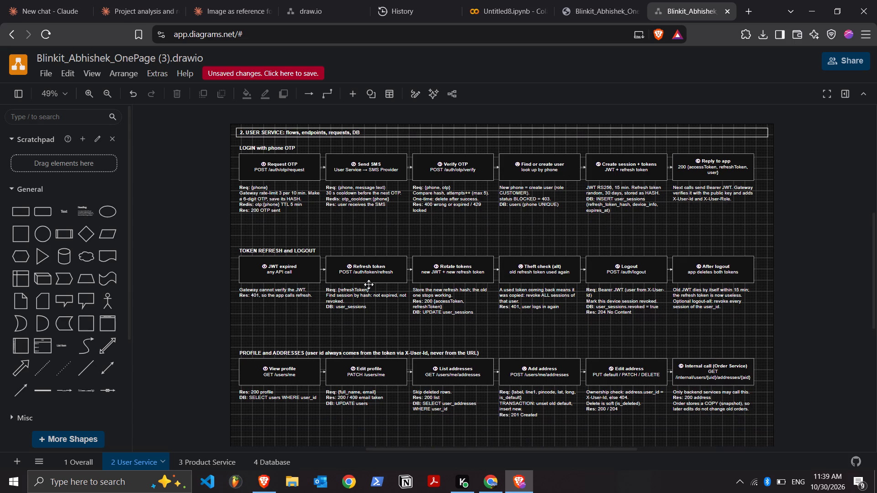
click(222, 464)
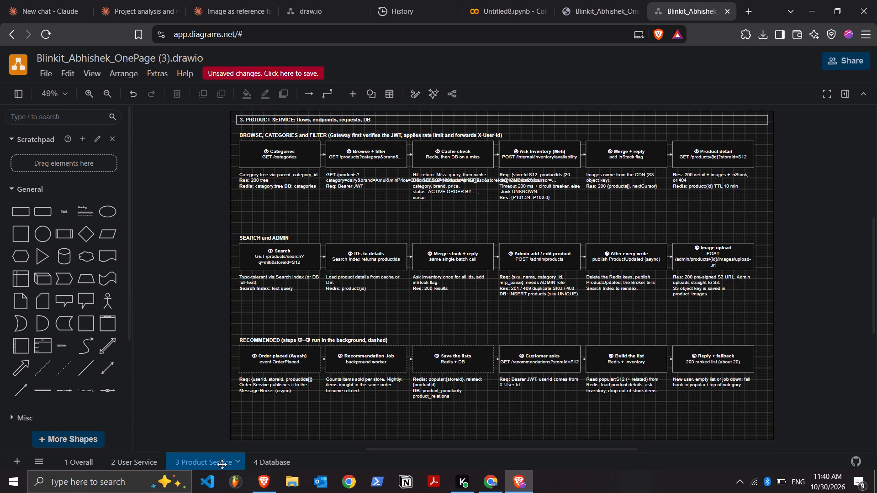
click(279, 466)
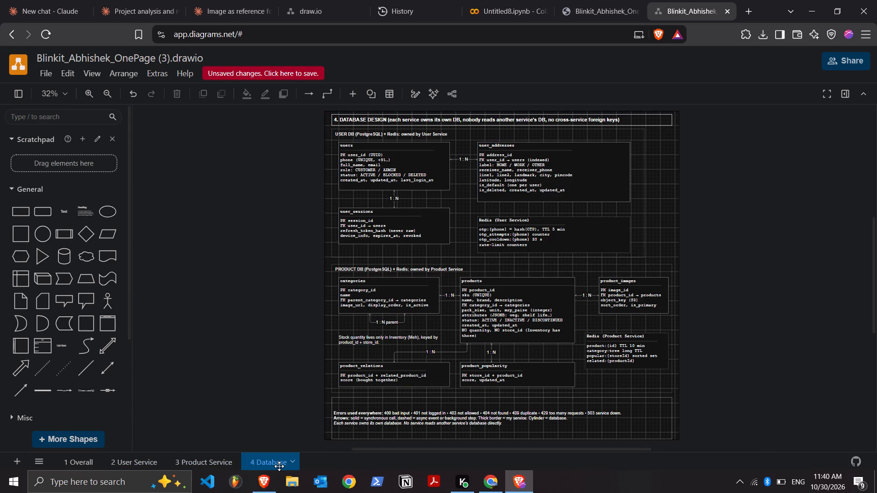
scroll(449, 345, down, 1)
scroll(449, 345, up, 1)
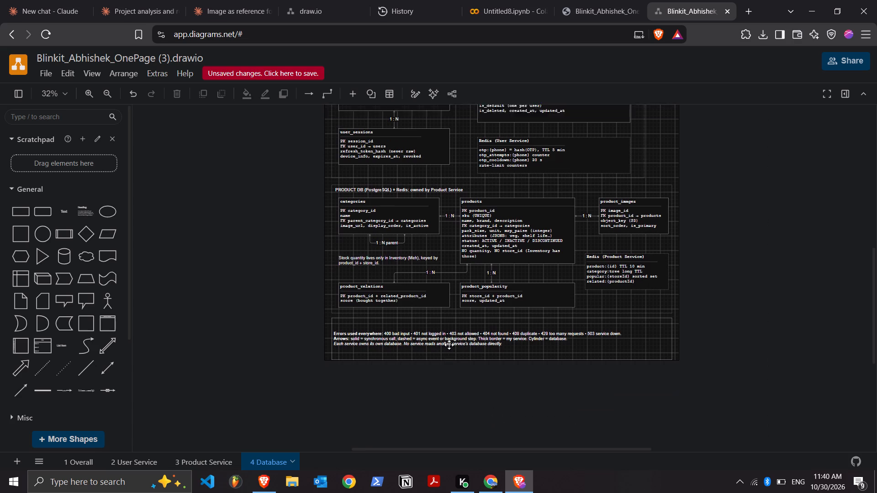
scroll(449, 345, up, 2)
On the Product Service page, select the whole diagram and shift it slightly down to leave space above the title bar.
click(201, 463)
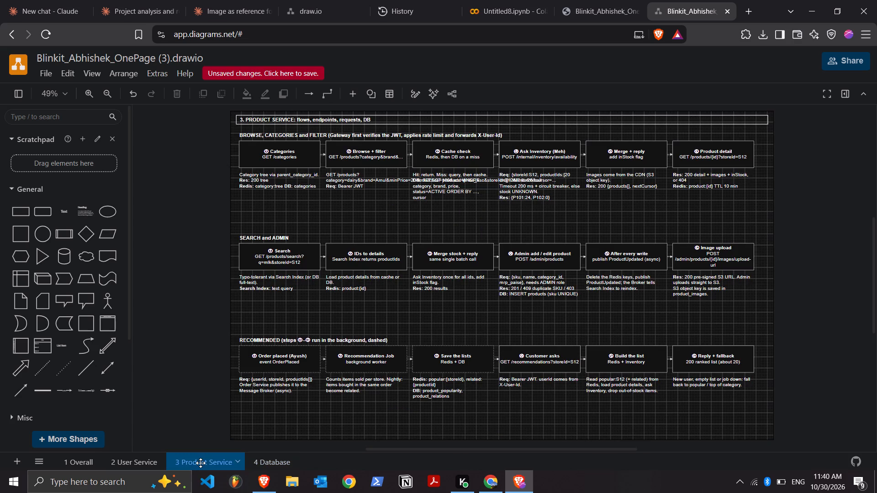
scroll(277, 178, up, 1)
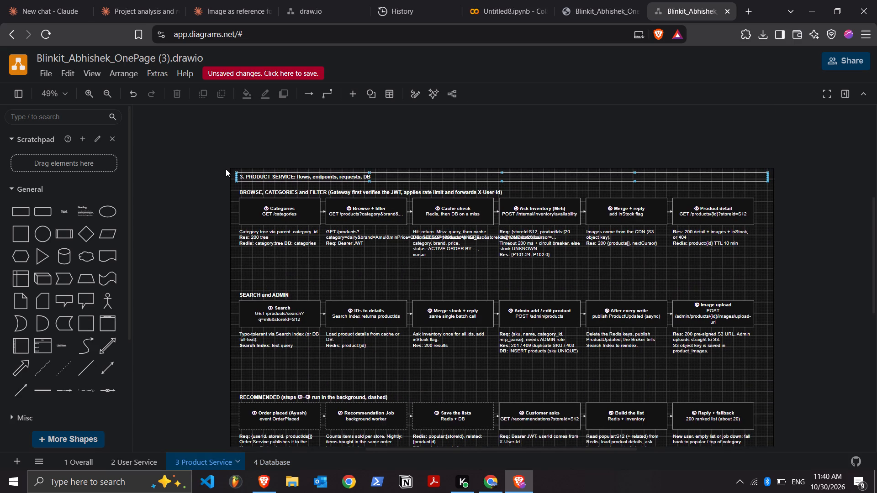
drag(232, 170, 560, 402)
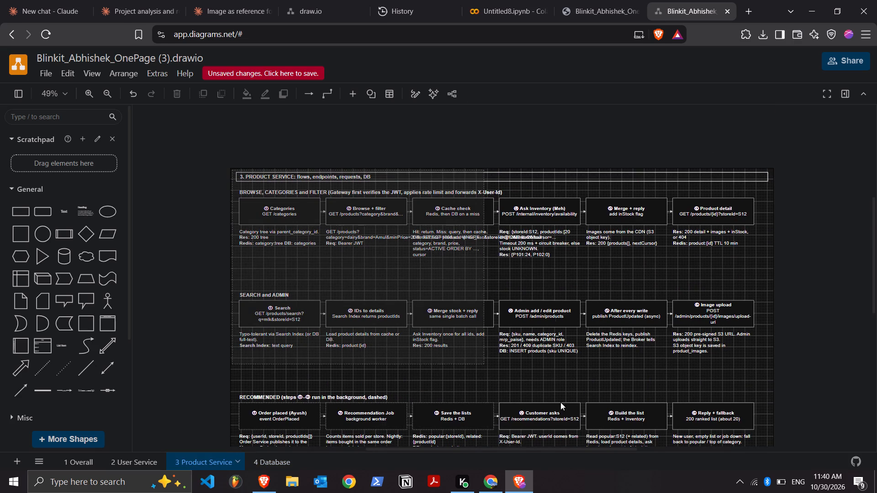
drag(560, 402, 791, 231)
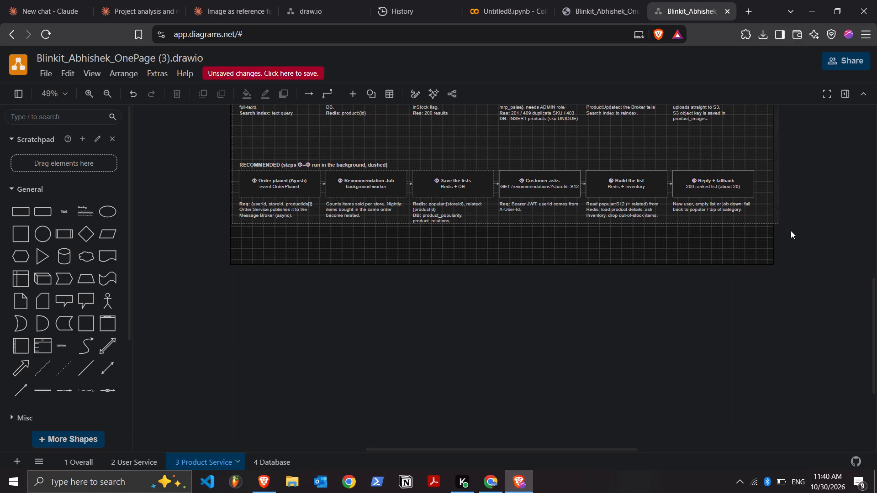
drag(791, 231, 792, 233)
scroll(792, 233, up, 2)
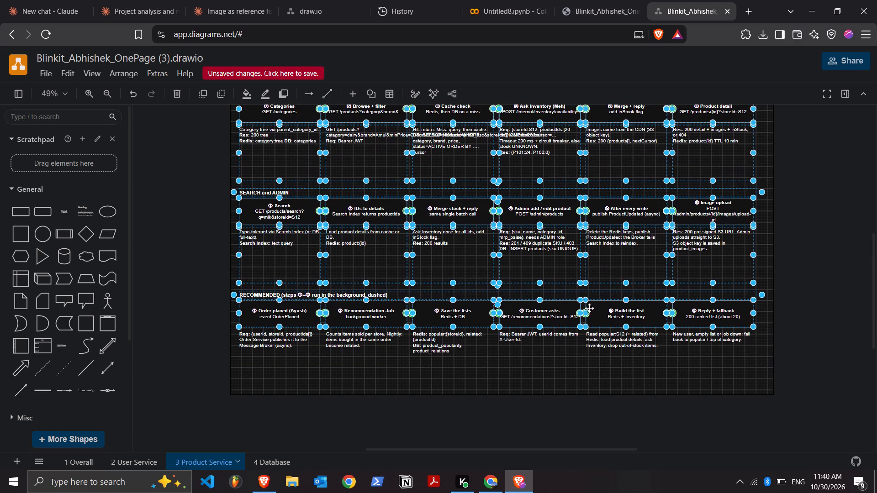
scroll(588, 311, up, 1)
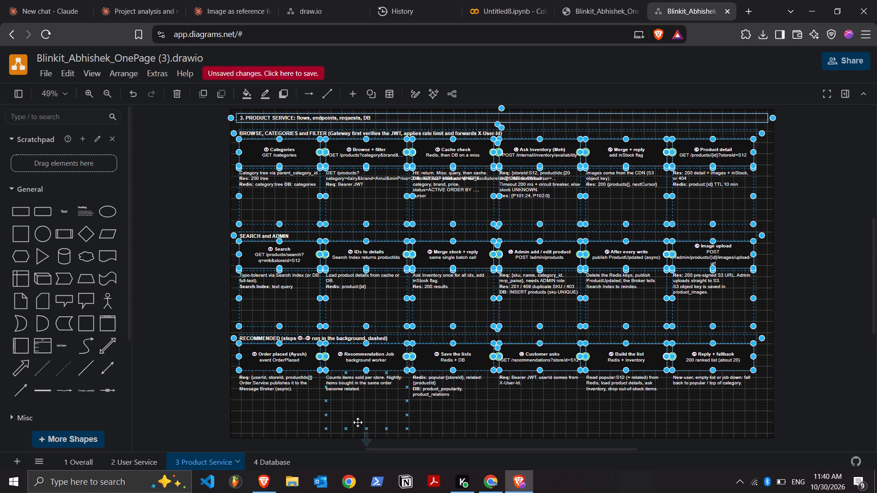
click(454, 413)
click(326, 425)
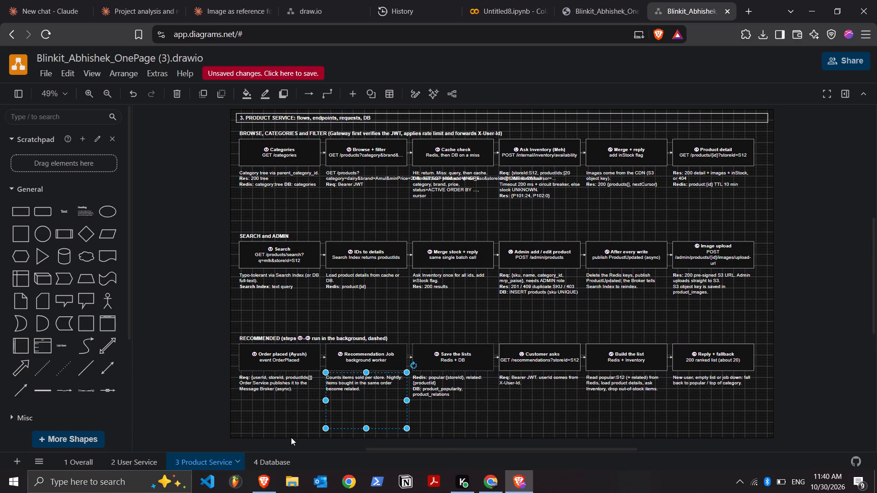
click(291, 437)
key(ctrl+a)
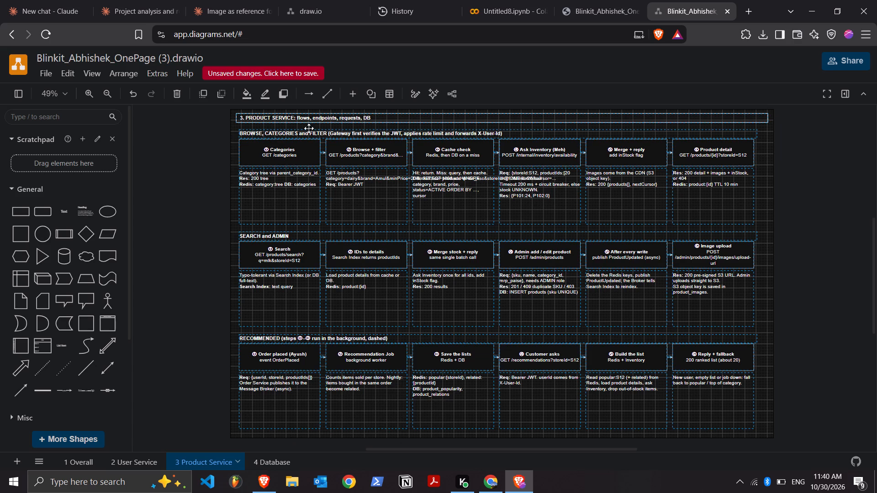
drag(308, 118, 308, 136)
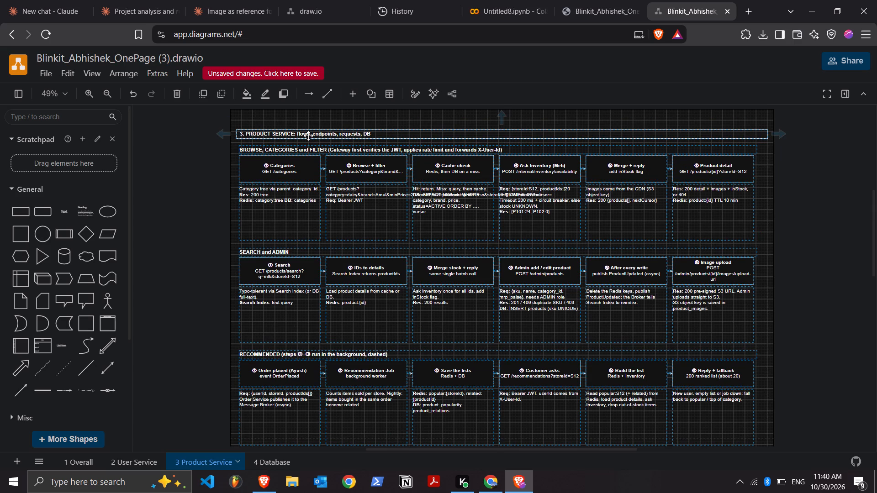
click(848, 235)
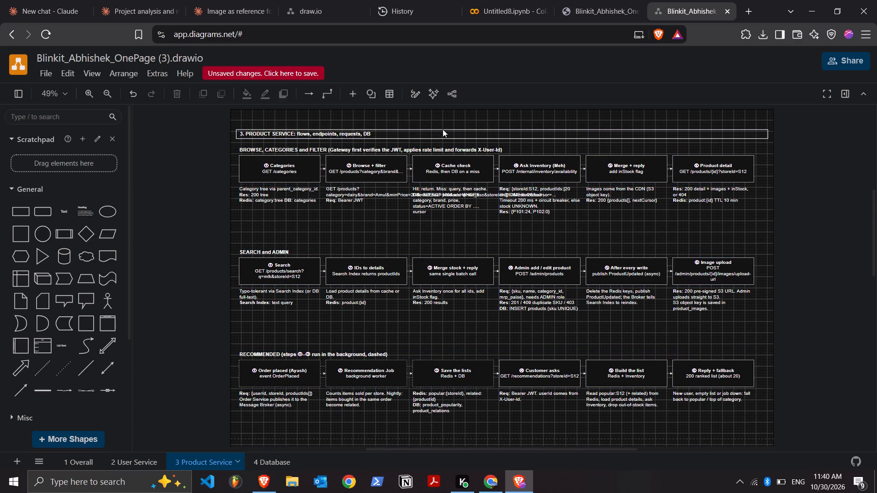
Nudge the Product Service title bar slightly up and set its text to a custom size of 22 points.
drag(437, 134, 439, 130)
double_click(412, 132)
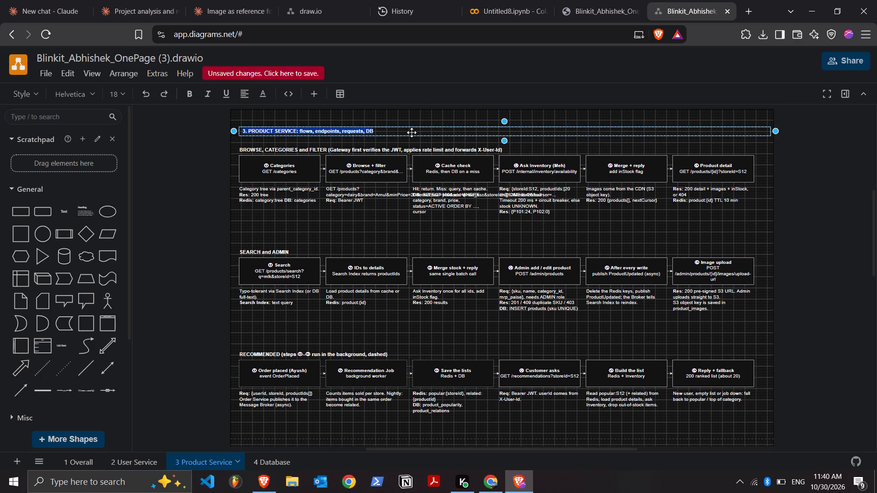
click(116, 86)
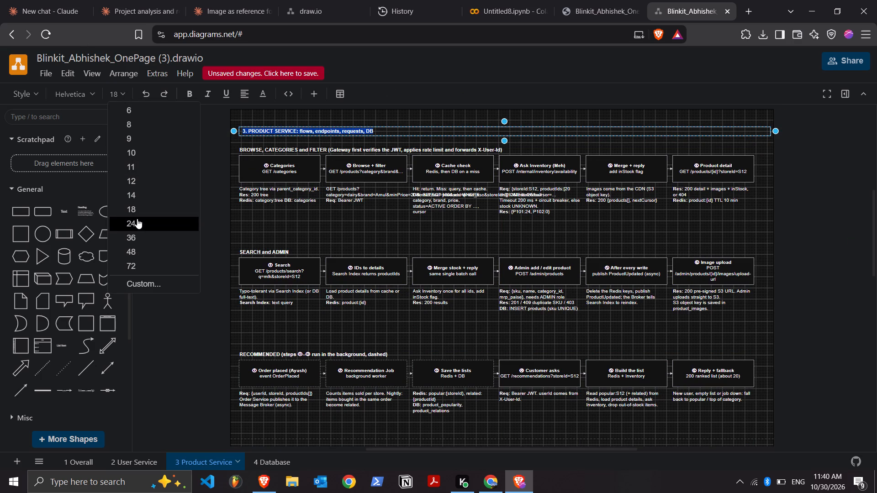
click(145, 279)
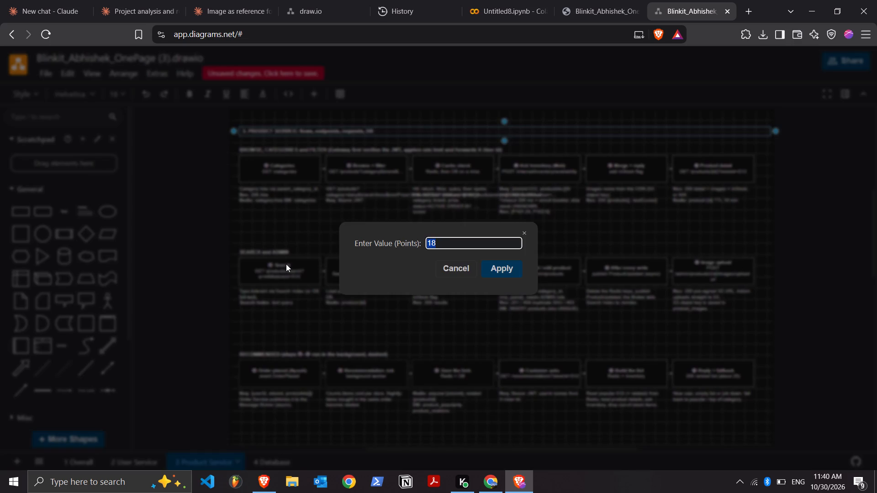
key(BackSpace)
text(22)
key(Return)
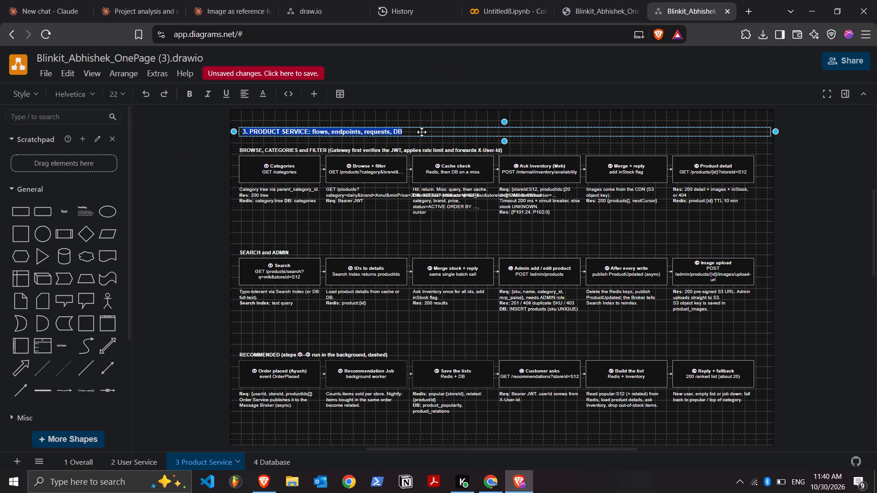
Shorten the Product Service title to "3. PRODUCT SERVICE:" by removing the words after the colon.
key(Right)
key(BackSpace)
key(BackSpace)
key(BackSpace)
key(BackSpace)
key(BackSpace)
key(BackSpace)
key(BackSpace)
key(BackSpace)
key(BackSpace)
key(BackSpace)
key(BackSpace)
key(BackSpace)
key(BackSpace)
key(BackSpace)
key(BackSpace)
key(BackSpace)
key(BackSpace)
key(BackSpace)
key(BackSpace)
key(BackSpace)
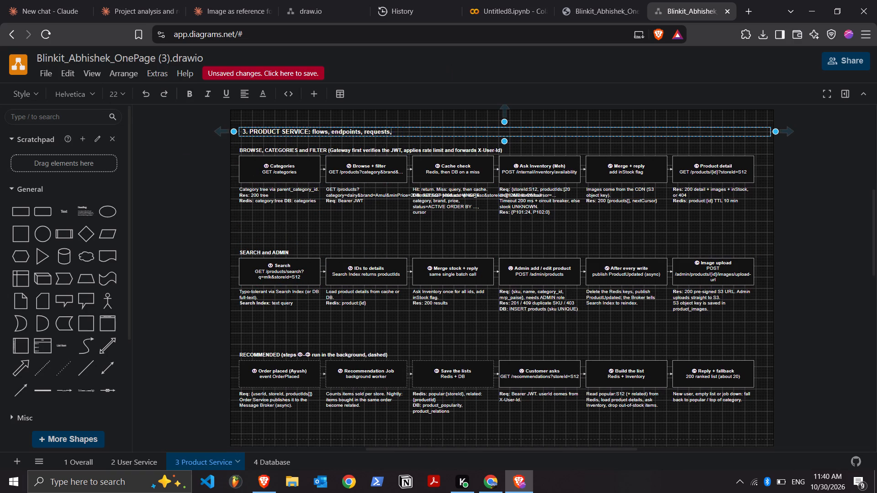
key(BackSpace)
key(BackSpace)
key(BackSpace)
key(BackSpace)
key(BackSpace)
key(BackSpace)
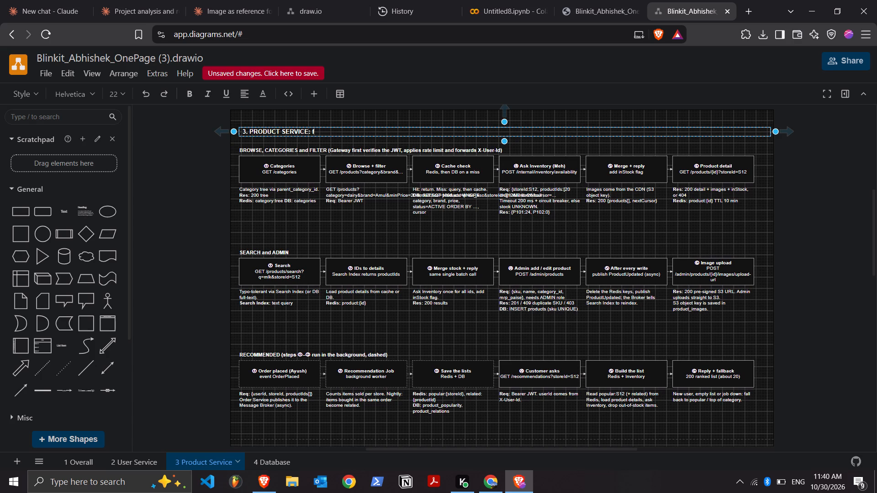
click(206, 215)
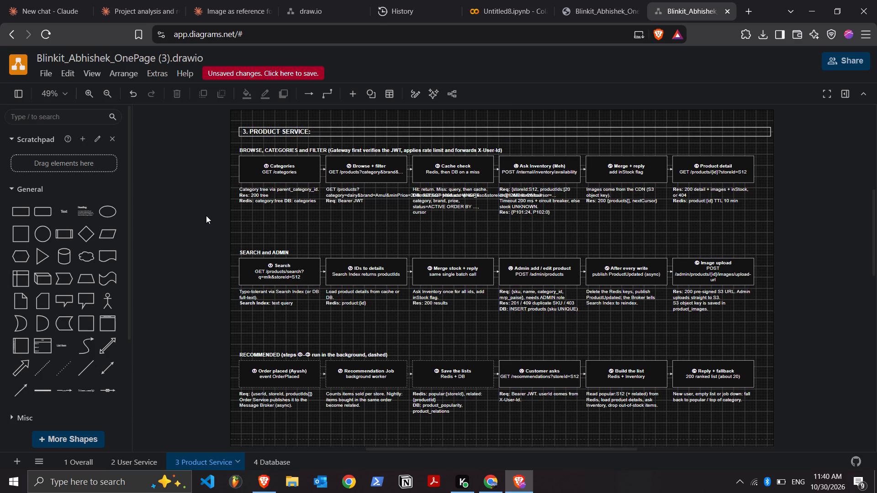
On the User Service page, select the whole diagram and shift it down to leave space above the title bar.
scroll(526, 362, down, 1)
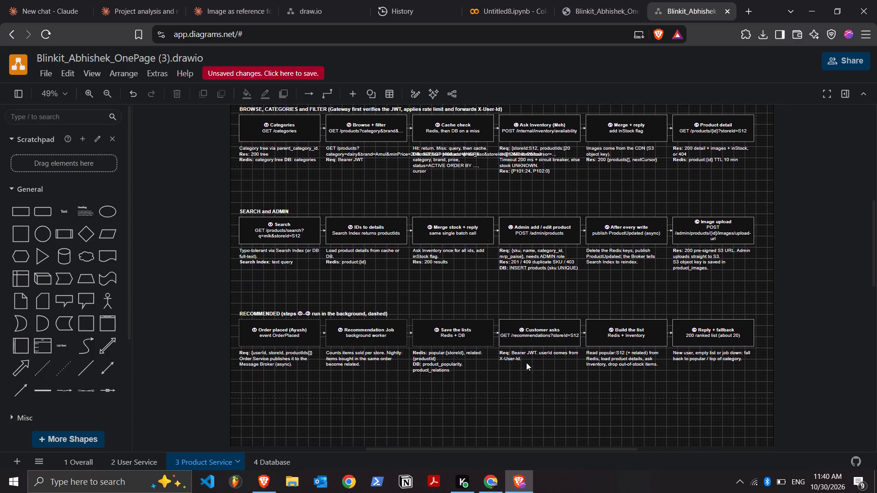
scroll(526, 362, up, 2)
click(143, 465)
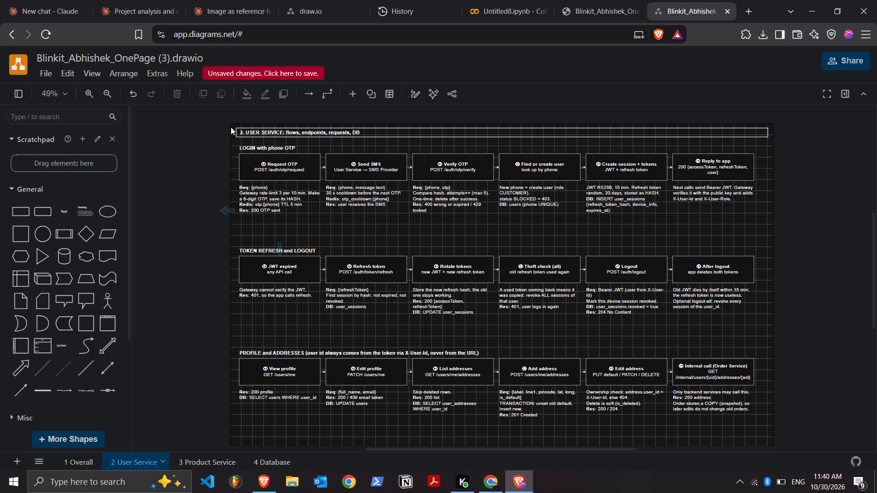
drag(232, 127, 706, 383)
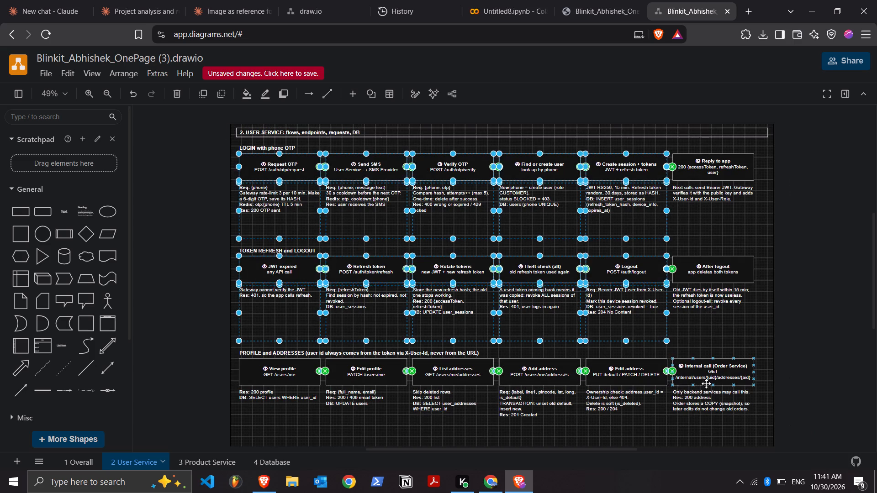
key(ctrl+a)
drag(416, 135, 416, 151)
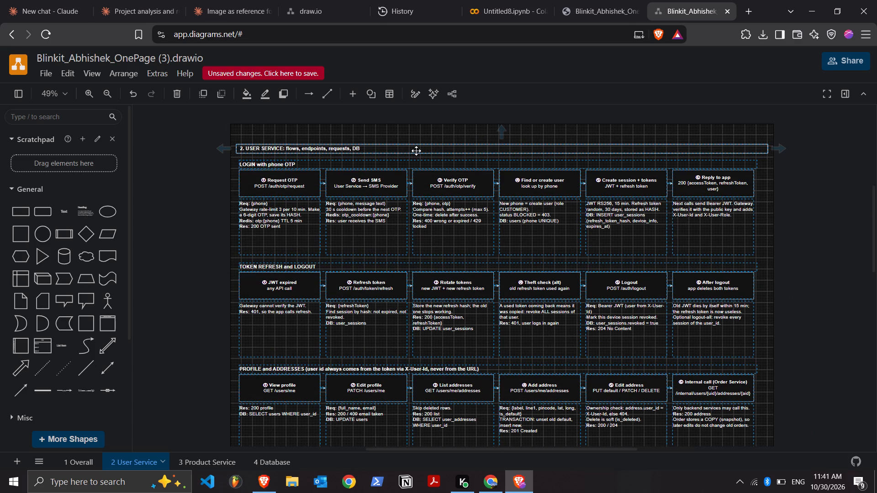
drag(416, 151, 416, 145)
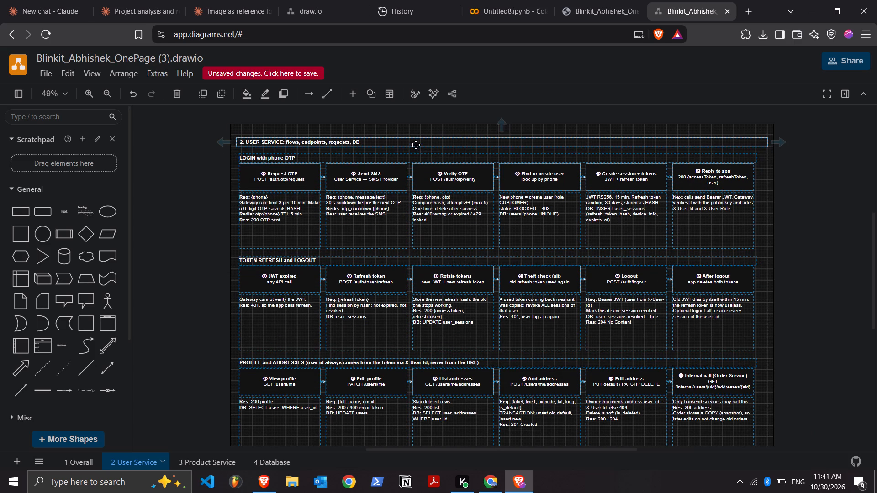
drag(416, 145, 416, 167)
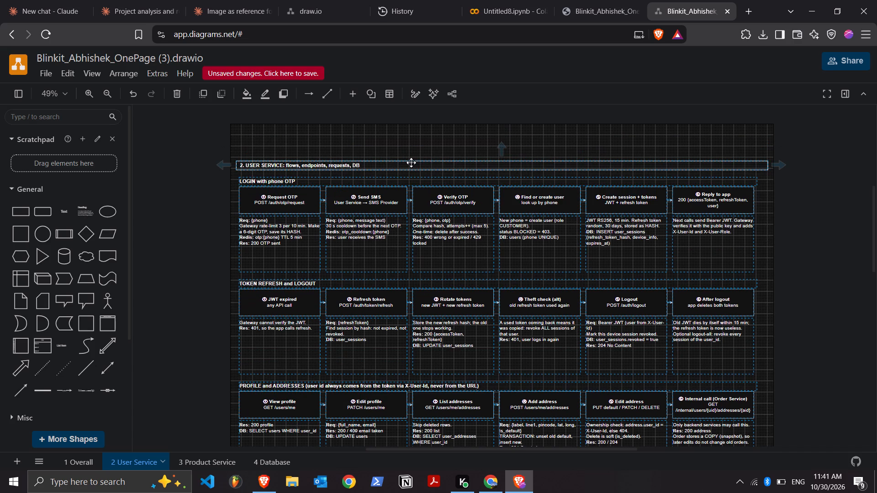
Move only the User Service title bar slightly up, away from the "LOGIN with phone OTP" heading.
click(411, 163)
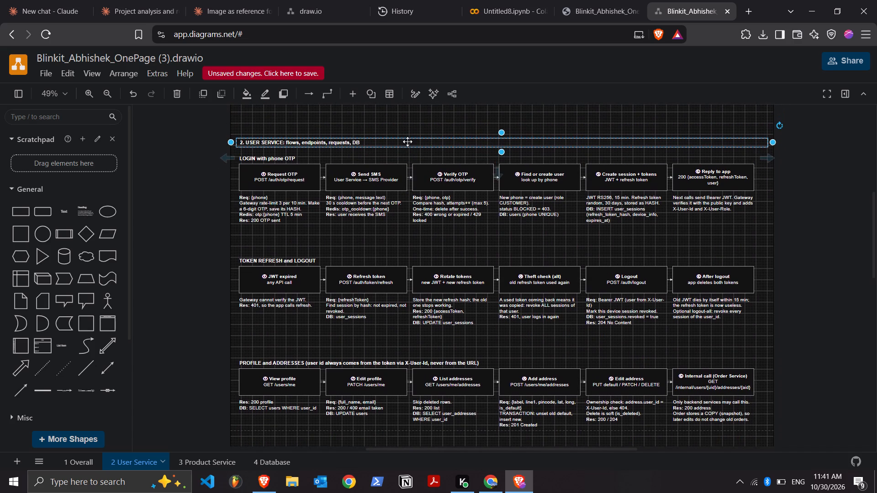
drag(407, 141, 407, 127)
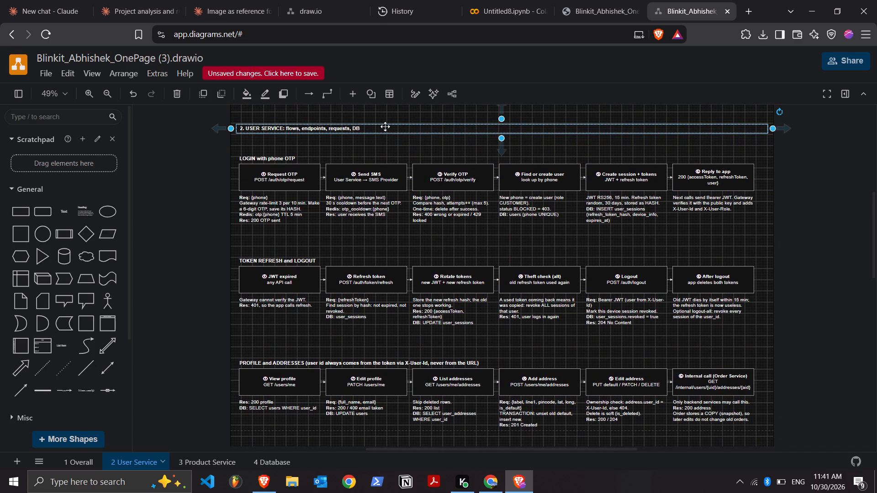
Shorten the User Service title to "2. USER SERVICE:" by removing the words after the colon.
double_click(385, 126)
key(Right)
key(BackSpace)
key(BackSpace)
key(BackSpace)
key(BackSpace)
key(BackSpace)
key(BackSpace)
key(BackSpace)
key(BackSpace)
key(BackSpace)
key(BackSpace)
key(BackSpace)
key(BackSpace)
key(BackSpace)
key(BackSpace)
key(BackSpace)
key(BackSpace)
key(BackSpace)
key(BackSpace)
key(BackSpace)
key(BackSpace)
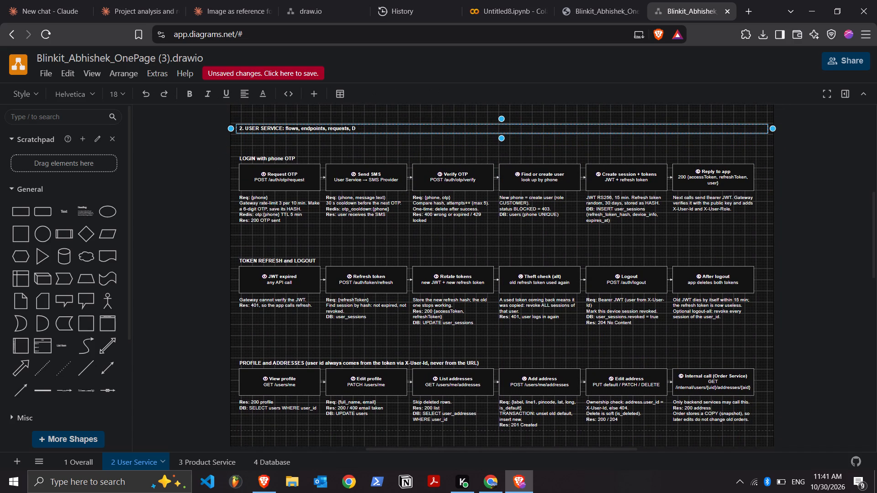
key(BackSpace)
key(BackSpace)
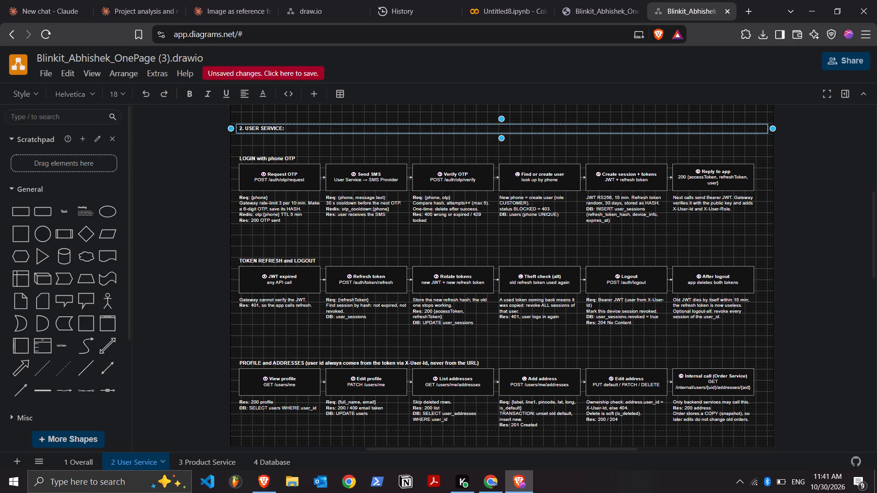
Set the font size of the "2. USER SERVICE:" title to 22 points.
double_click(304, 127)
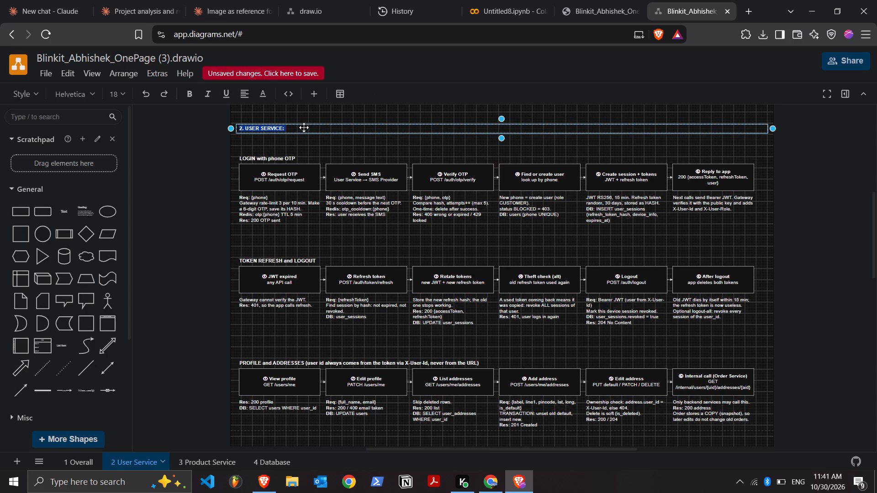
click(114, 93)
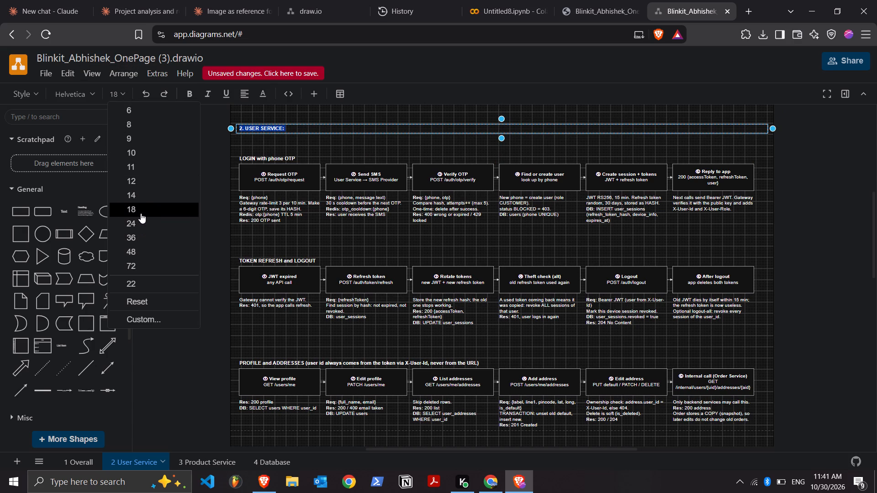
click(148, 323)
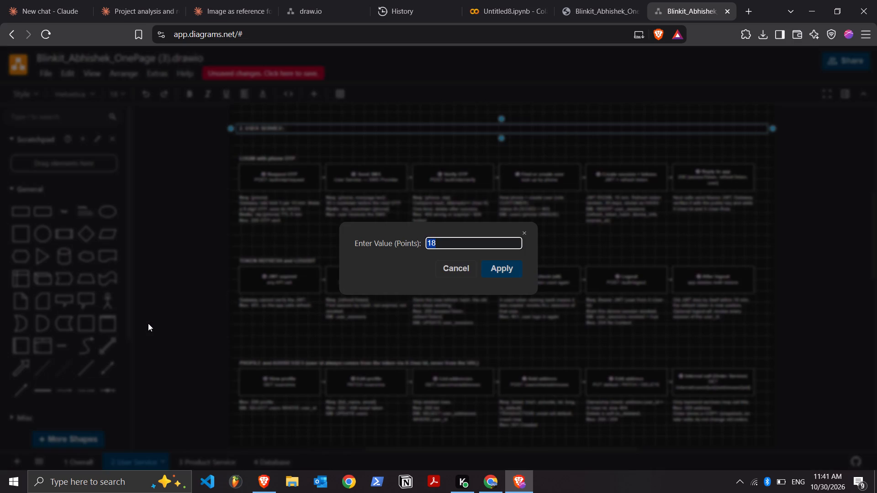
text(22)
key(Return)
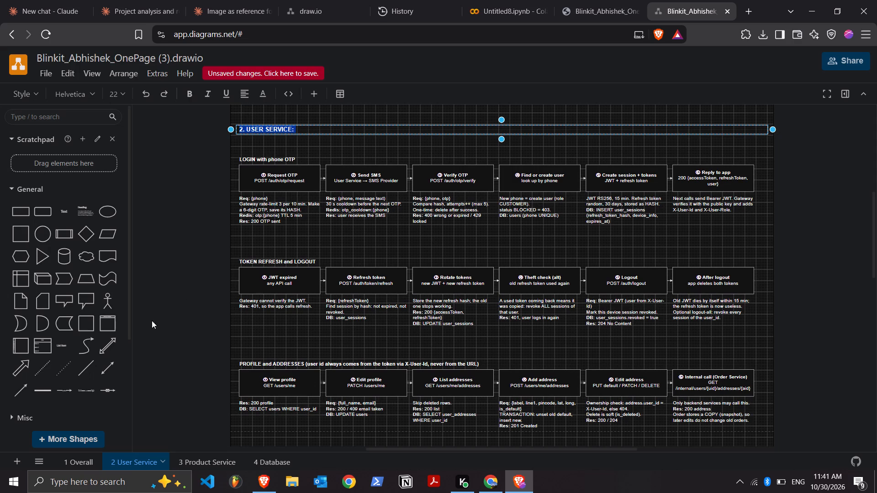
click(222, 176)
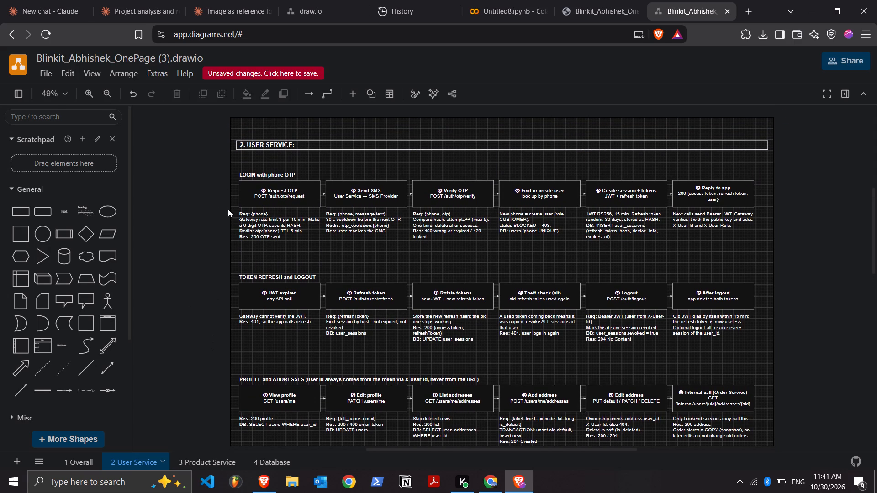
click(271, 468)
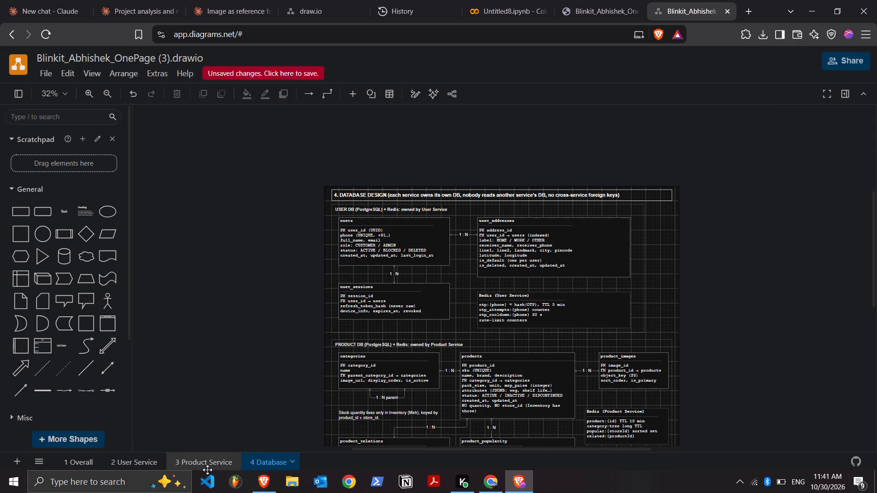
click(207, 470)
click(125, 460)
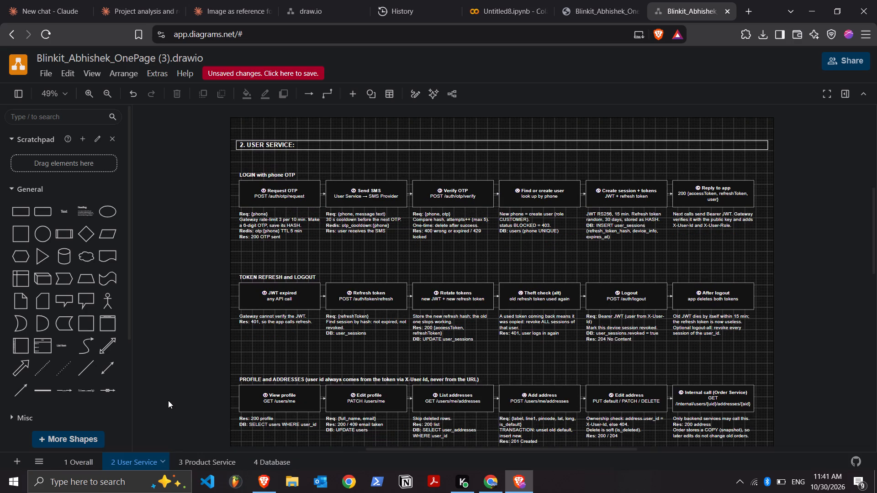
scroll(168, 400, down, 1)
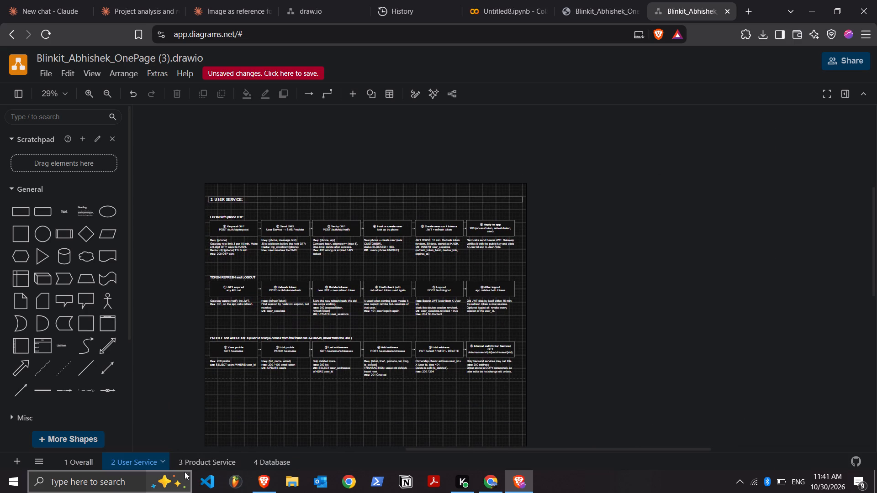
On the Product Service page, cut the "3. PRODUCT SERVICE:" title text and delete its full-width title bar.
click(190, 462)
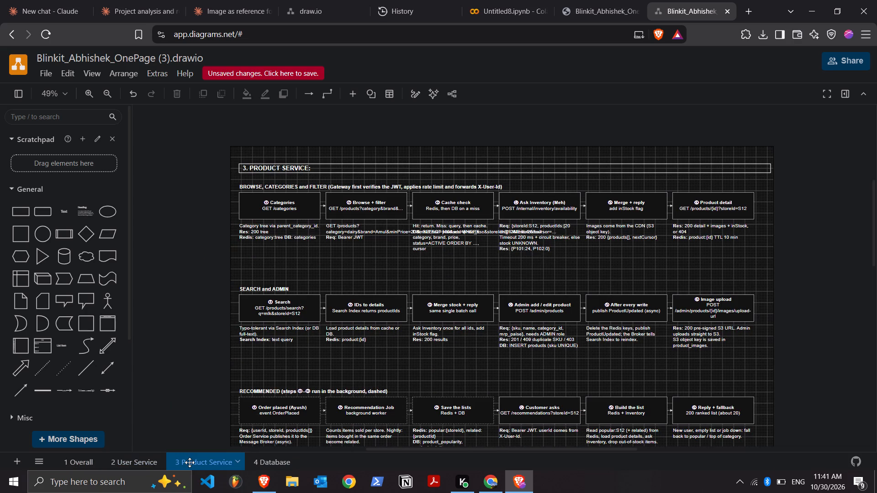
double_click(310, 162)
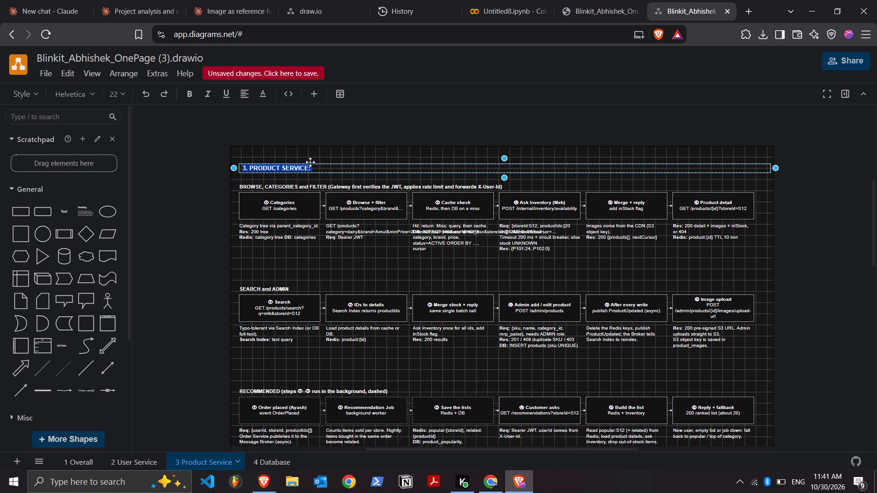
key(ctrl+x)
click(310, 163)
key(Delete)
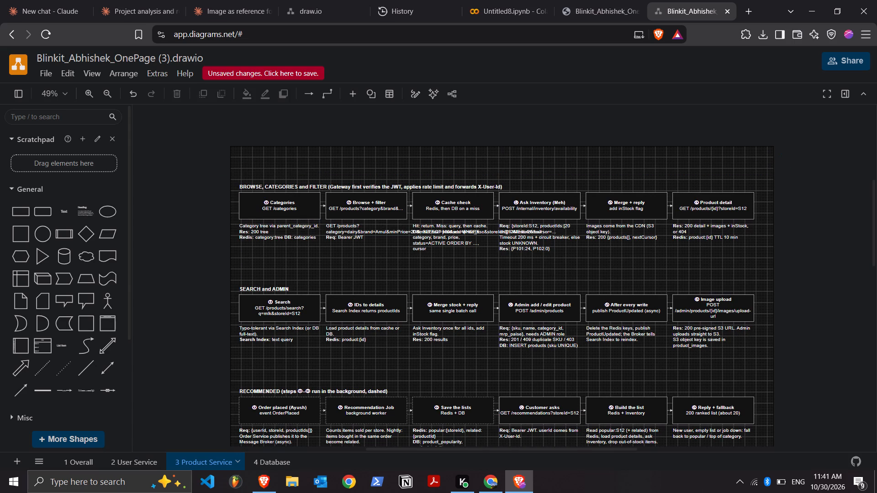
Add a rounded rectangle above the "BROWSE, CATEGORIES and FILTER" heading and widen it into a compact title box.
click(37, 210)
drag(494, 279, 448, 246)
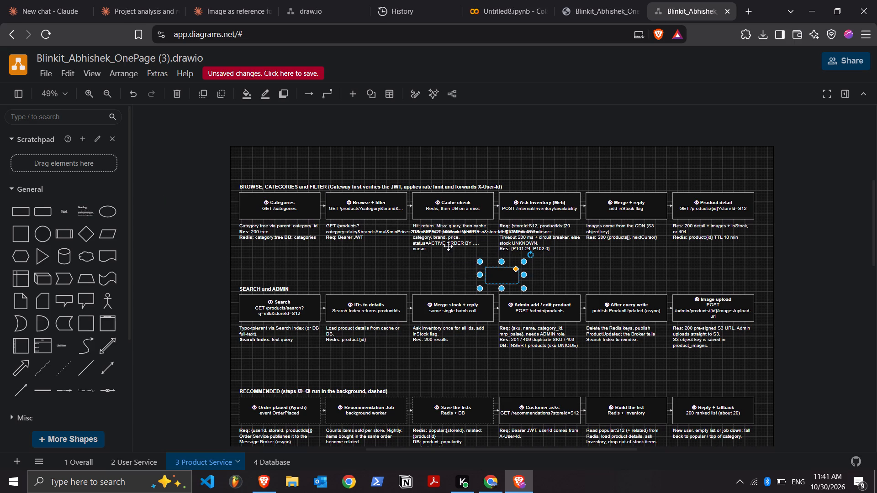
drag(448, 246, 252, 166)
drag(283, 178, 345, 177)
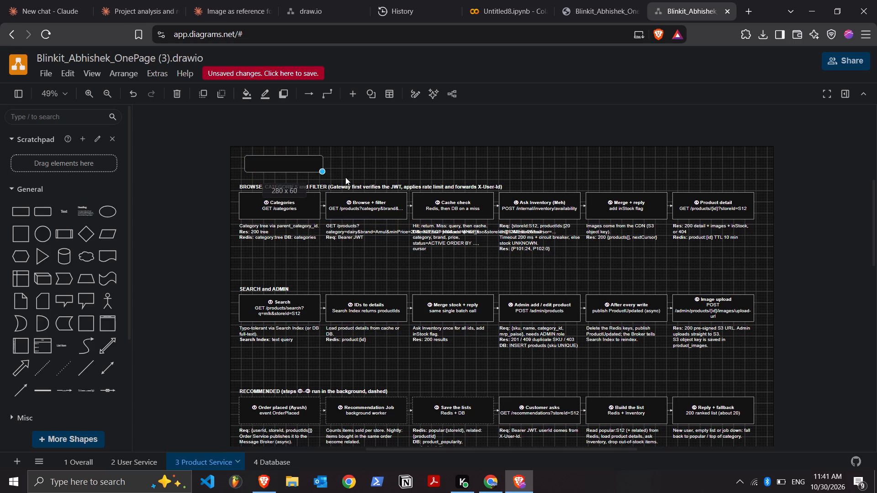
drag(345, 177, 376, 177)
Paste the cut title into the rounded box and remove its number so it reads "PRODUCT SERVICE:".
double_click(282, 161)
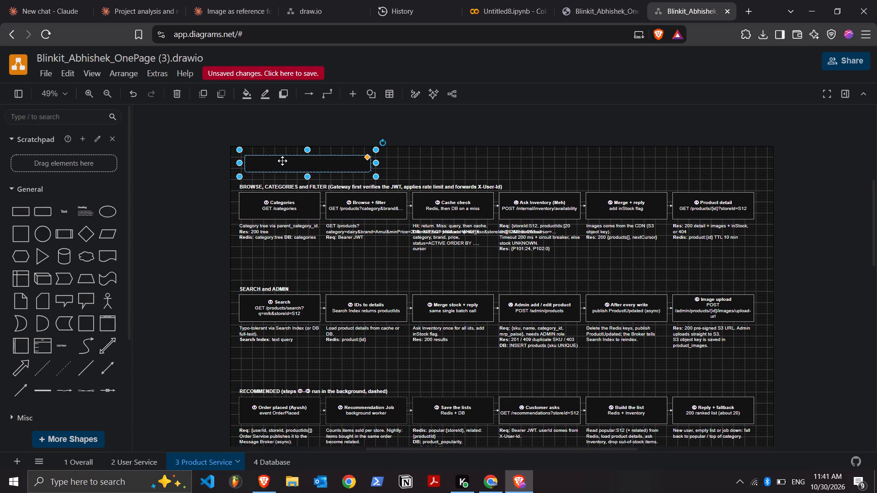
key(ctrl+v)
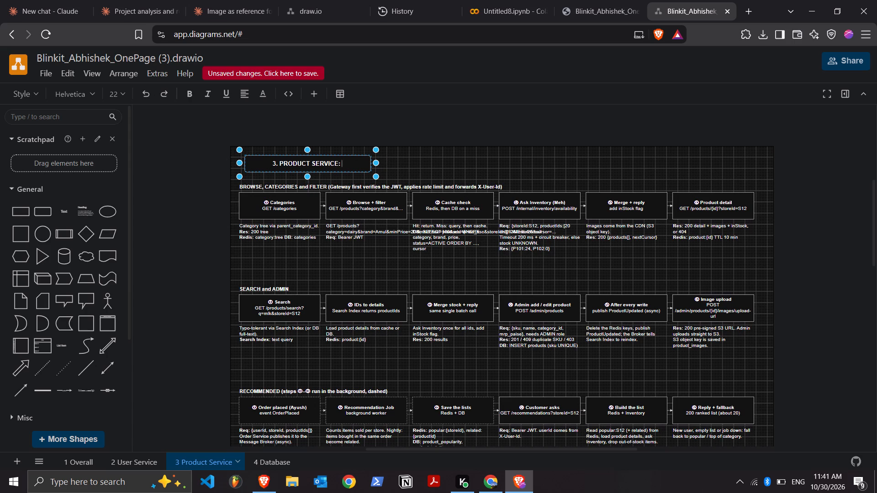
click(279, 162)
key(BackSpace)
key(BackSpace)
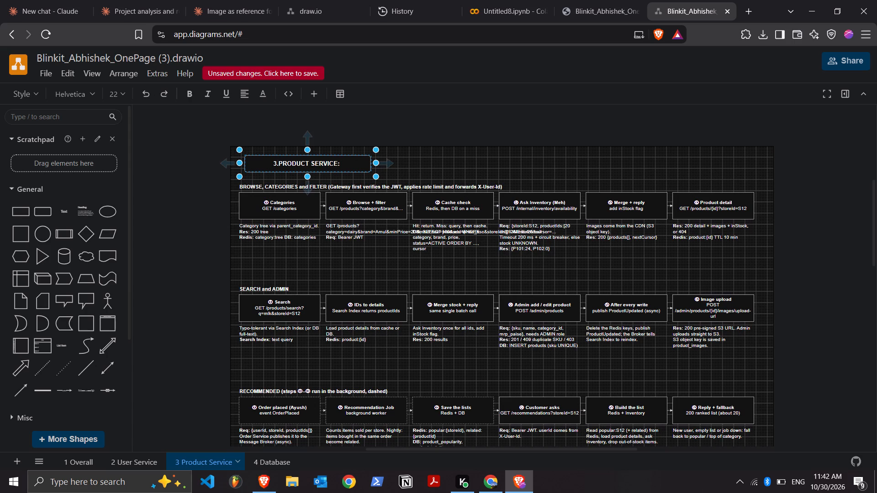
key(BackSpace)
click(410, 169)
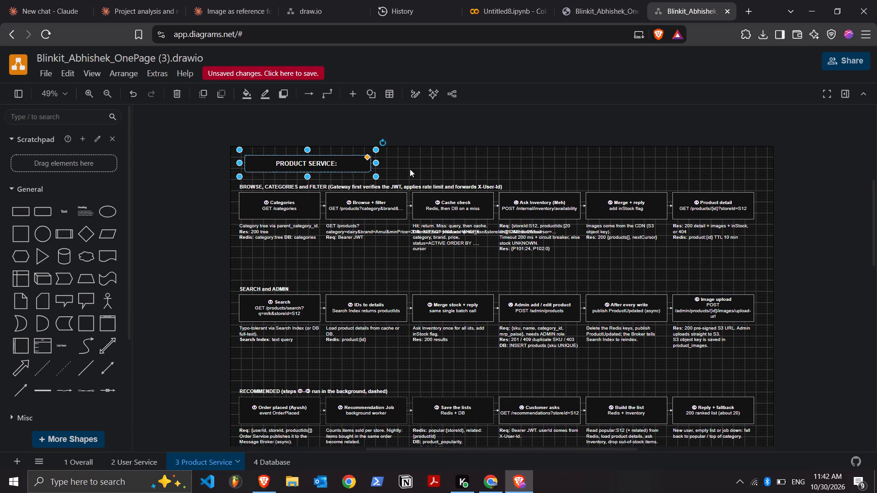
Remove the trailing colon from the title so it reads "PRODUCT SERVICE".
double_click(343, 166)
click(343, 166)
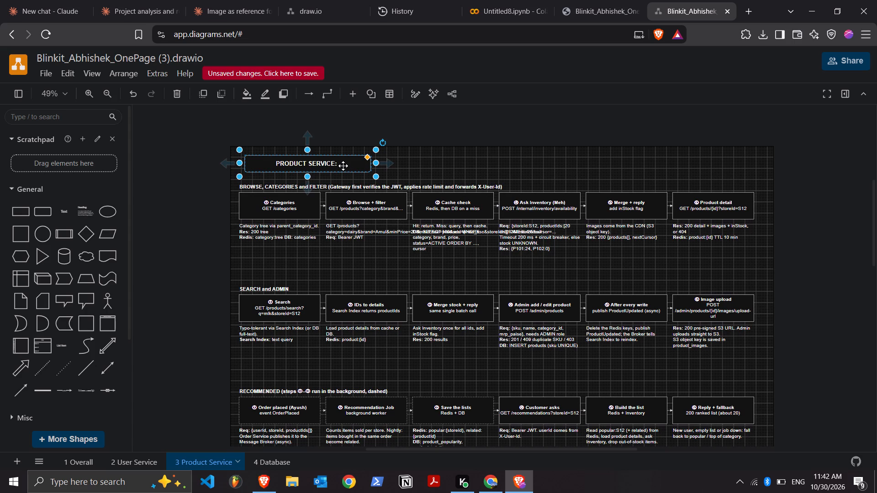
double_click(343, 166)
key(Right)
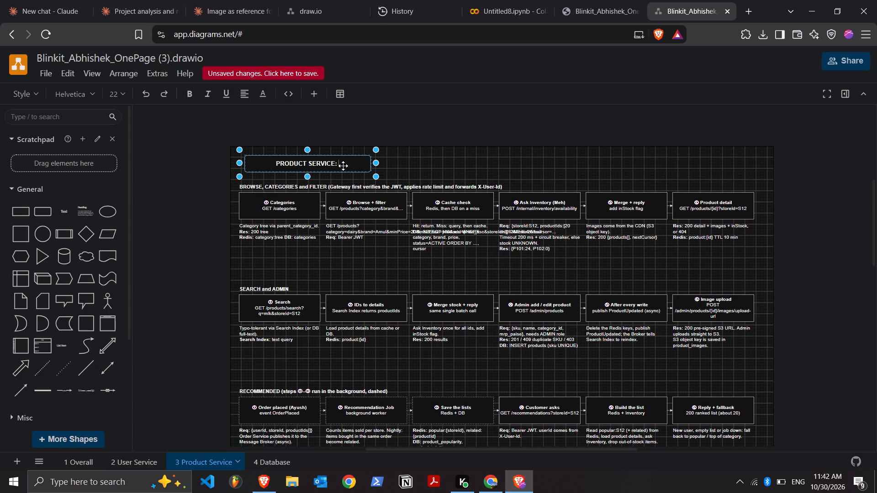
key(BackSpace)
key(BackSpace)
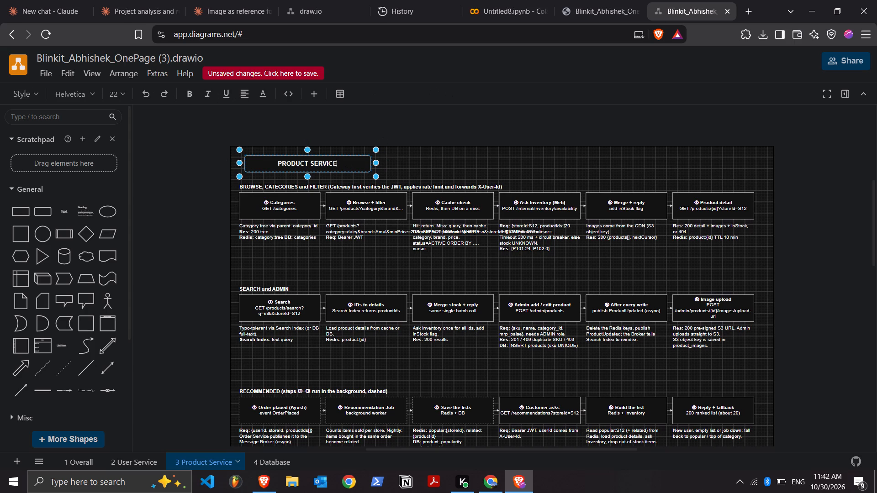
Left-align the "PRODUCT SERVICE" text inside its rounded title box.
click(248, 94)
click(244, 110)
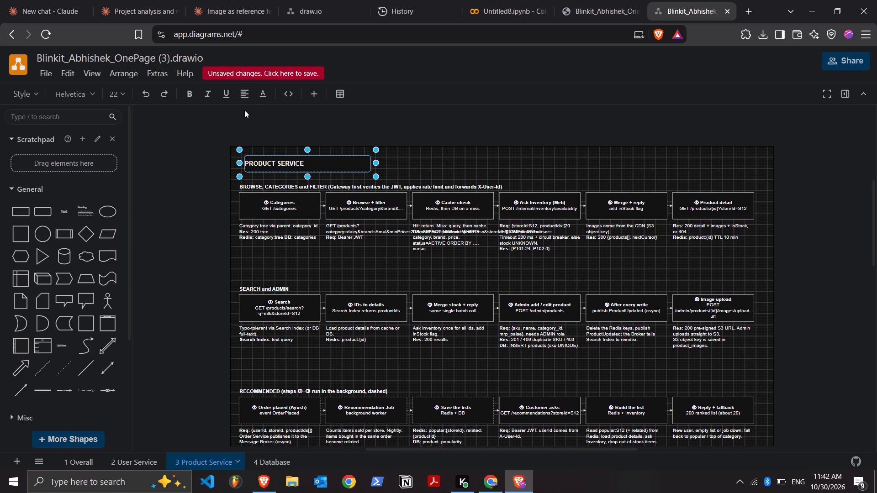
click(198, 293)
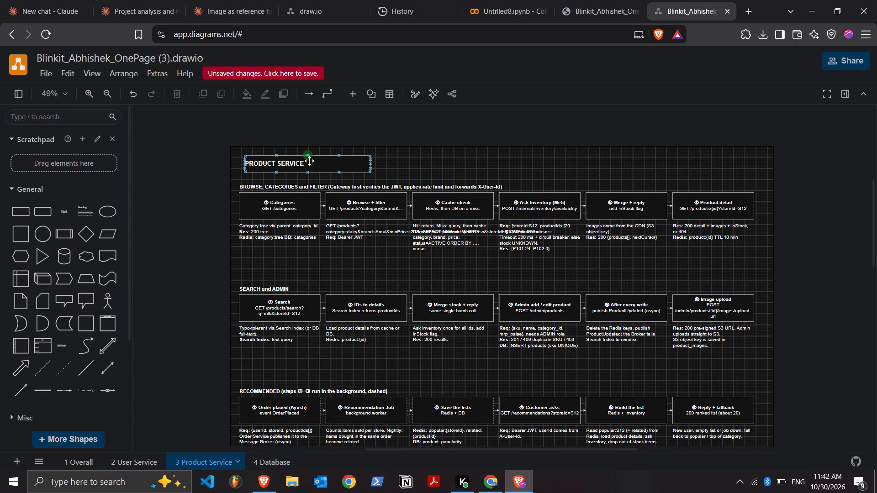
Indent the "PRODUCT SERVICE" title by inserting two spaces before its first word.
double_click(309, 164)
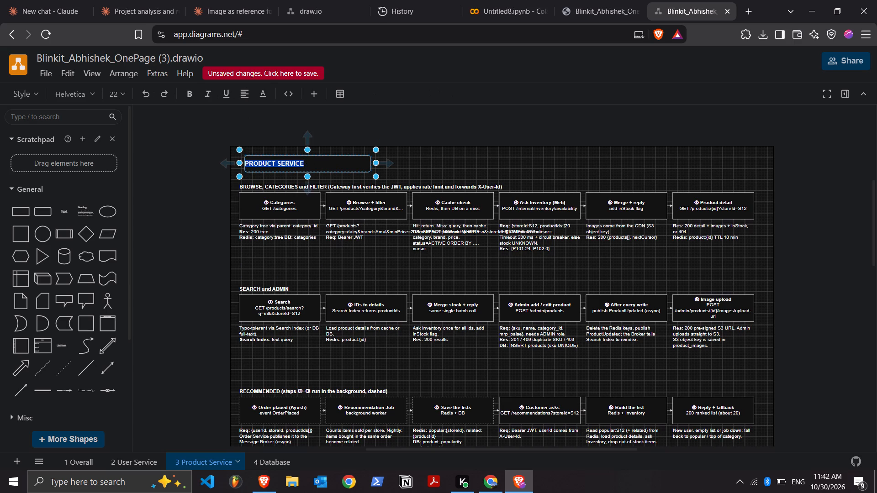
double_click(269, 164)
click(269, 164)
key(Left)
key(Left)
key(Left)
key(Left)
key(Left)
key(Left)
key(Left)
key(Left)
key(Left)
key(Left)
key(space)
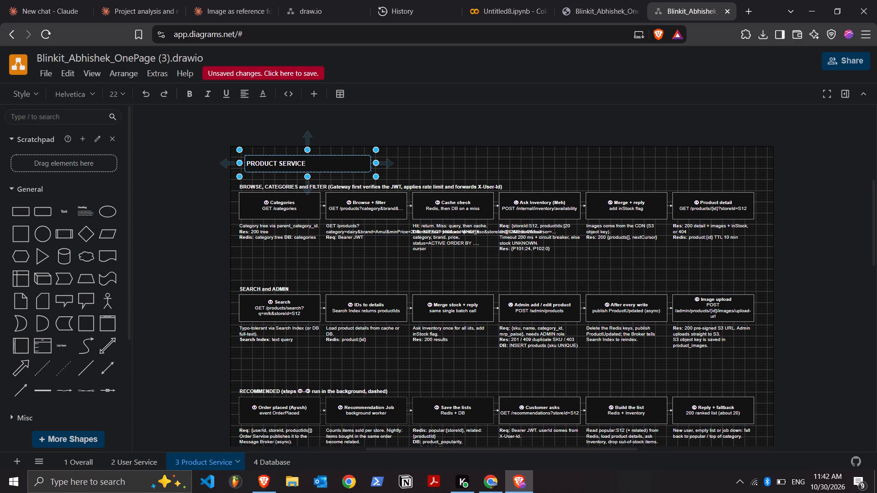
key(space)
click(317, 164)
Nudge the rounded title box slightly left, nearly in line with the left edge of the flow boxes below.
double_click(317, 164)
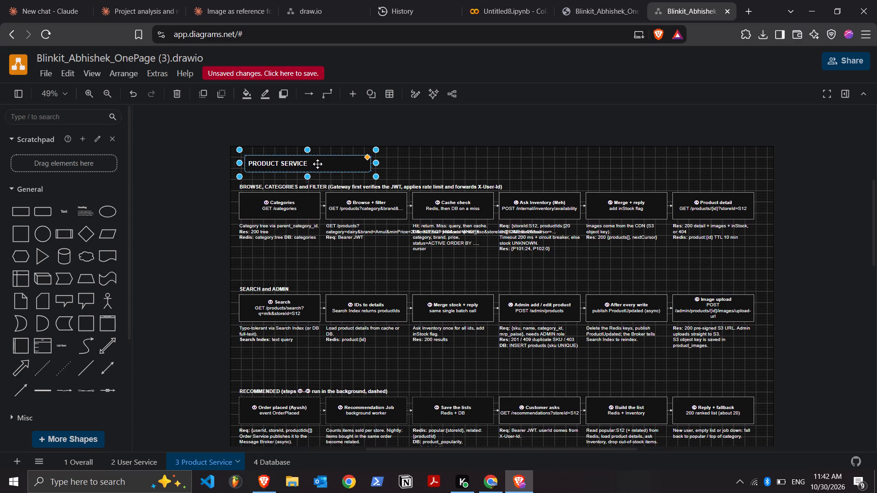
key(Right)
key(Right)
key(Right)
key(Right)
key(Right)
key(Right)
key(Right)
key(Right)
key(Right)
key(Right)
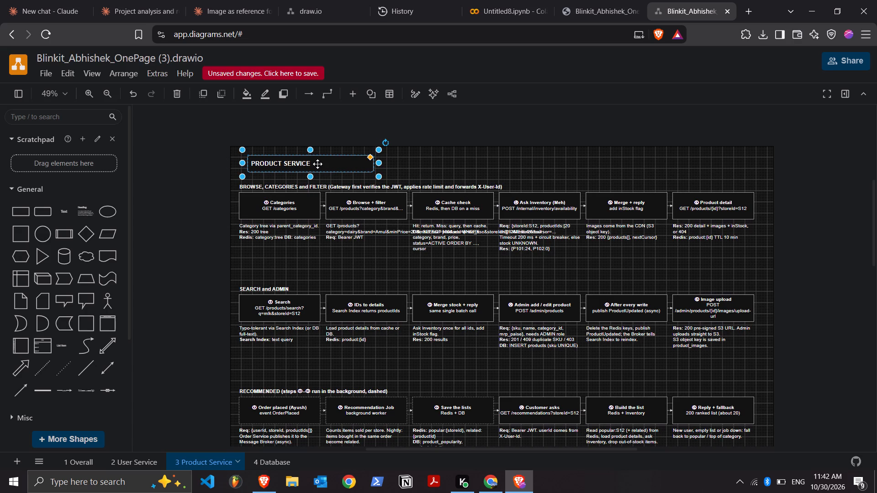
key(Left)
key(Left)
key(Left)
key(Left)
key(Left)
key(Left)
key(Left)
key(Left)
key(Left)
key(Left)
key(Left)
key(Left)
key(Left)
key(Left)
key(Left)
key(Left)
key(Left)
key(Left)
key(Left)
key(Left)
key(Left)
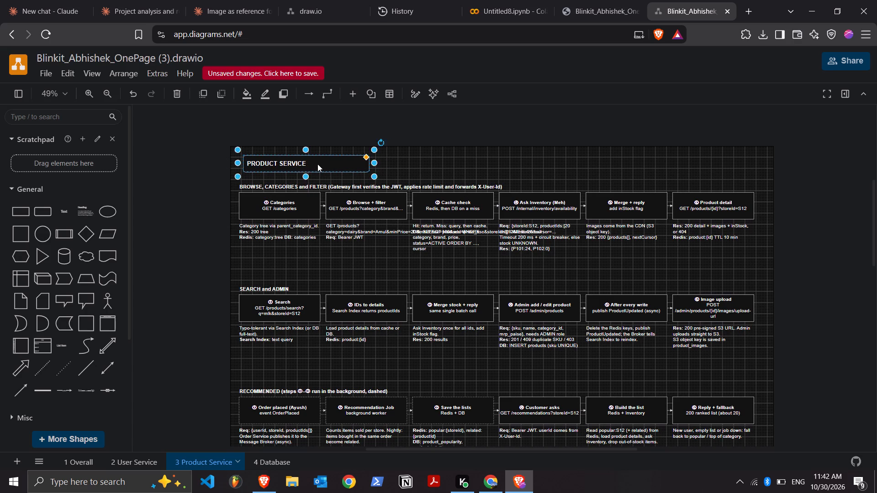
Add a colon and a space at the end of the title so it reads "PRODUCT SERVICE:".
double_click(288, 165)
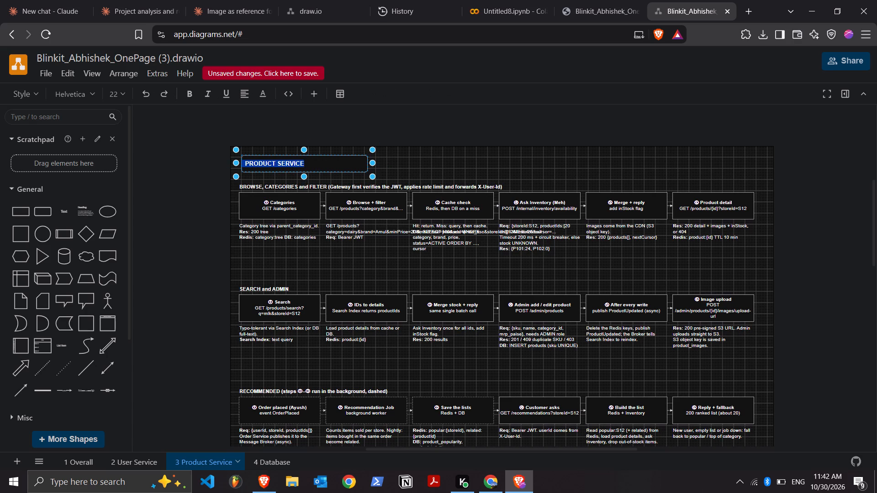
key(Right)
double_click(288, 165)
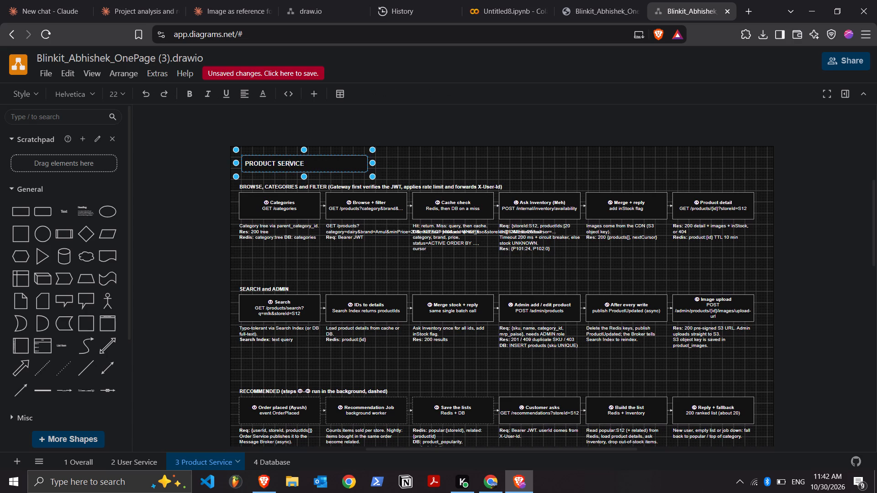
key(Right)
text(:)
key(space)
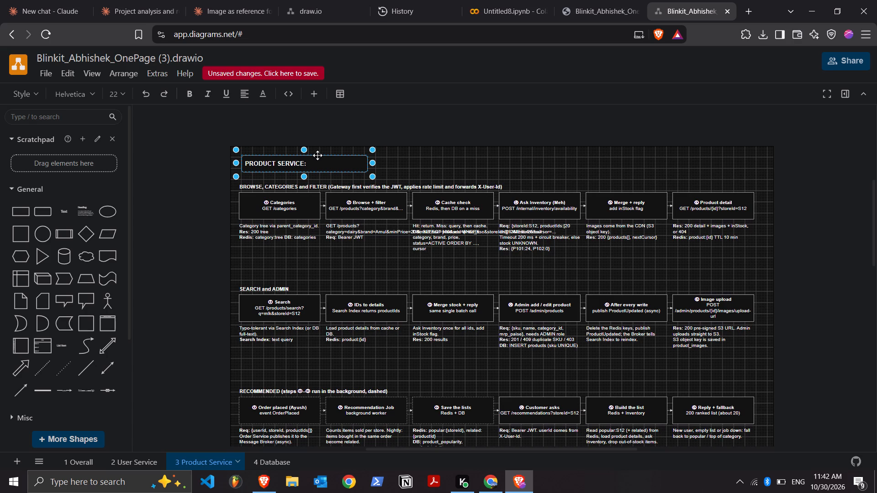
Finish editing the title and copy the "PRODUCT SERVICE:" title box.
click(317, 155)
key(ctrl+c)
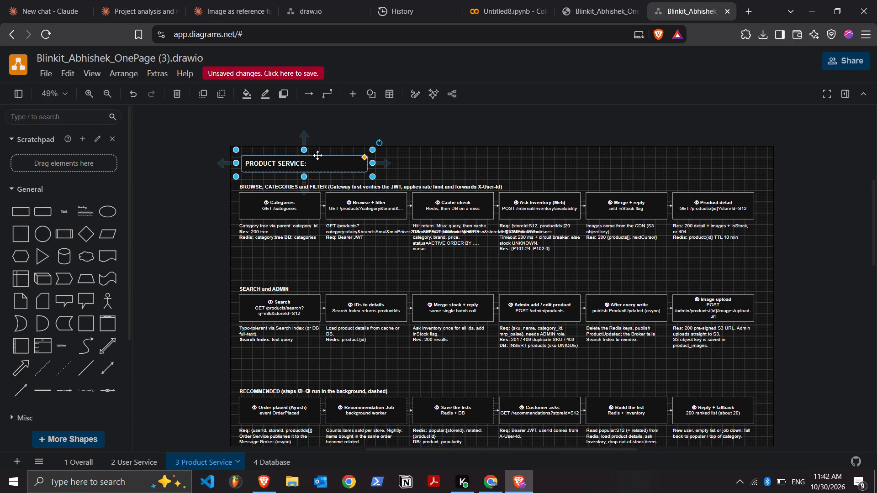
On the 4 Database page, shorten the full-width title to "4. DATABASE DESIGN:", removing the bracketed note and adding a colon.
click(268, 462)
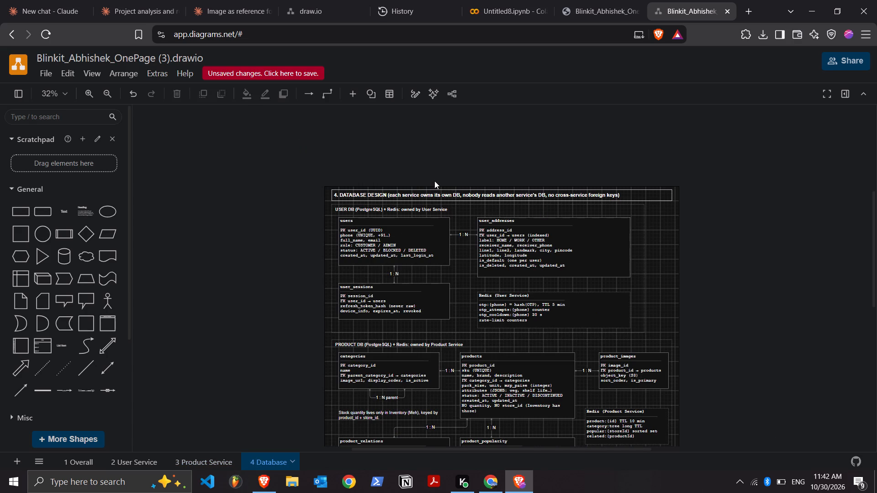
double_click(437, 192)
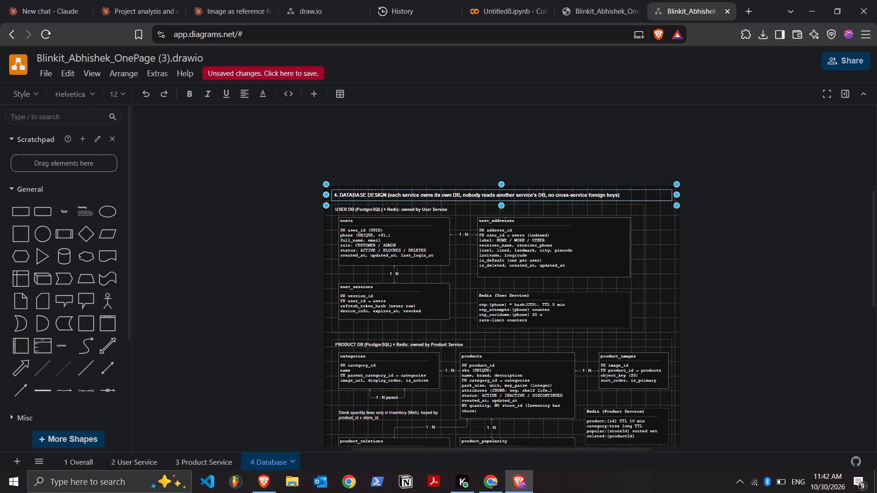
key(Right)
key(BackSpace)
key(BackSpace)
key(BackSpace)
key(BackSpace)
key(BackSpace)
key(BackSpace)
key(BackSpace)
key(BackSpace)
key(BackSpace)
key(BackSpace)
key(BackSpace)
key(BackSpace)
key(BackSpace)
key(BackSpace)
key(BackSpace)
key(BackSpace)
key(BackSpace)
key(BackSpace)
key(BackSpace)
key(BackSpace)
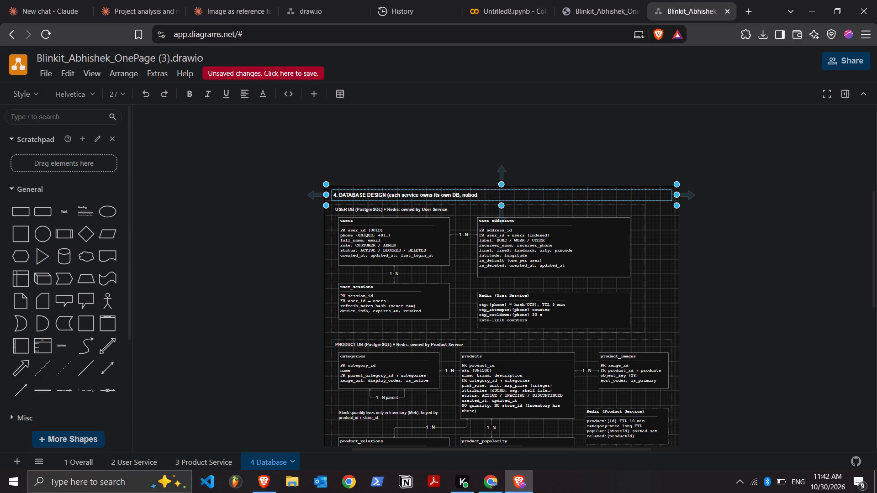
key(BackSpace)
key(BackSpace)
key(BackSpace)
key(BackSpace)
key(BackSpace)
key(BackSpace)
key(BackSpace)
key(BackSpace)
key(BackSpace)
key(BackSpace)
key(BackSpace)
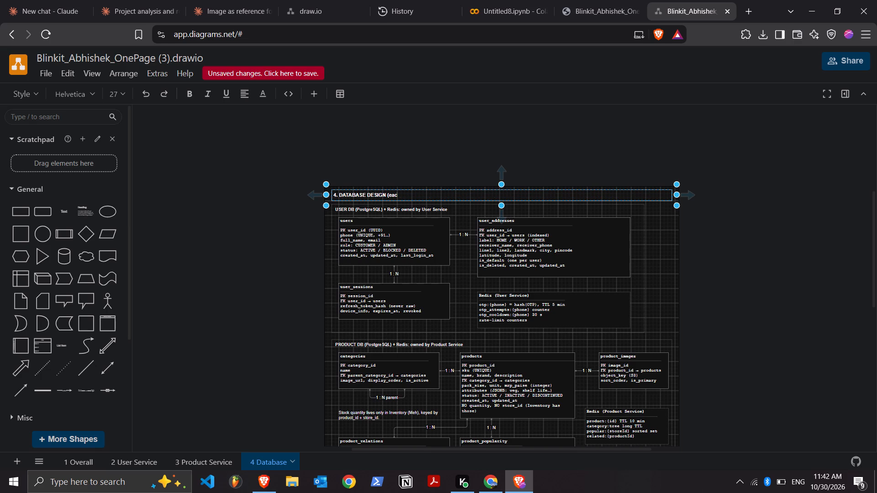
key(BackSpace)
key(BackSpace)
key(BackSpace)
key(BackSpace)
key(BackSpace)
key(shift+colon)
Cut the "4. DATABASE DESIGN:" text from the full-width title box and delete the emptied box.
key(Left)
key(Left)
key(Left)
key(Left)
key(Left)
key(Left)
key(Left)
key(Left)
key(Left)
key(Left)
key(Left)
key(Left)
key(Left)
key(Left)
key(Left)
key(Left)
key(Left)
key(Left)
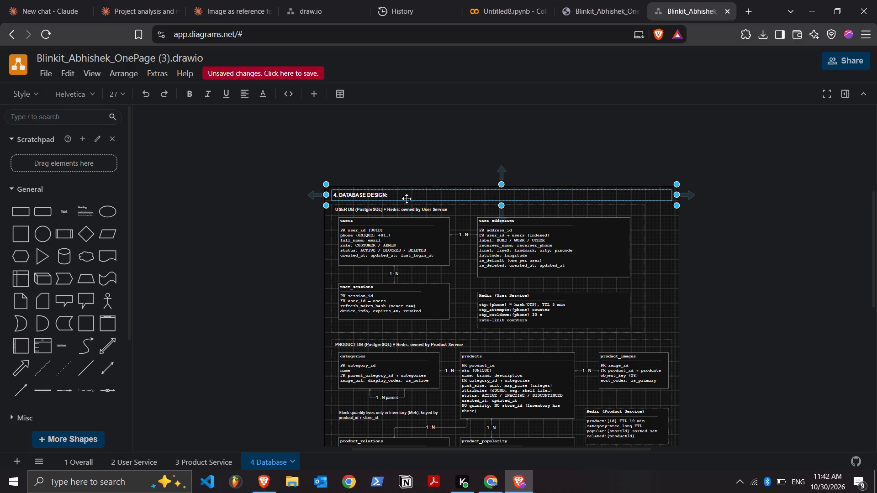
double_click(375, 197)
double_click(398, 195)
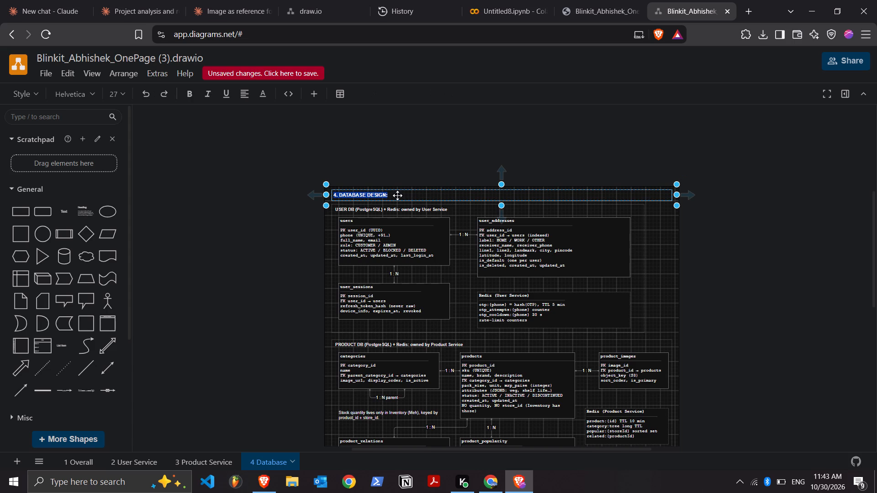
key(ctrl+x)
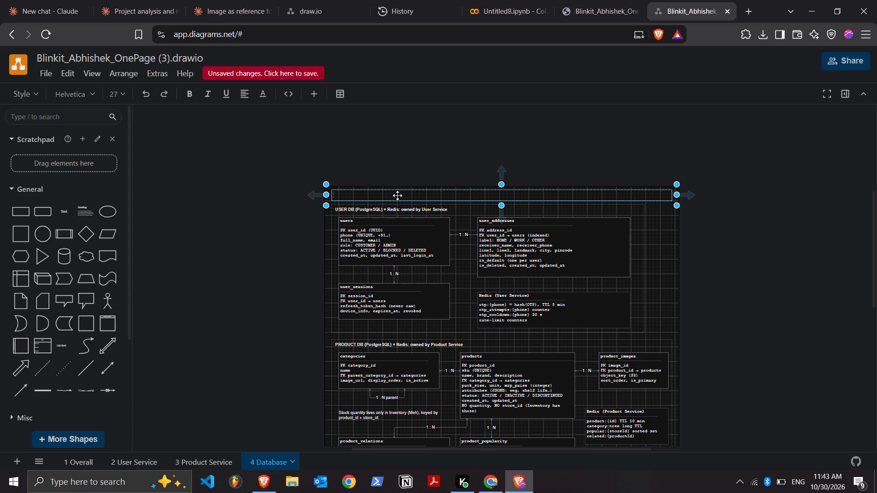
click(348, 196)
key(Delete)
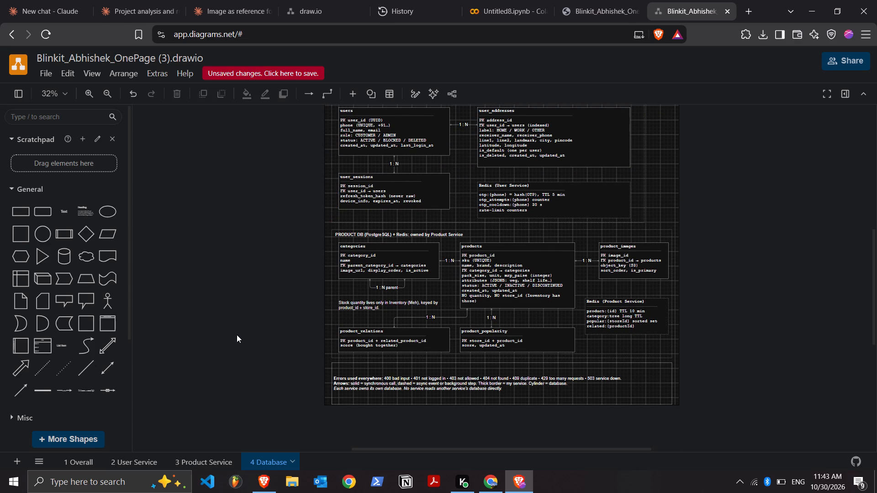
Insert a rounded rectangle on the 4 Database page.
scroll(336, 171, up, 1)
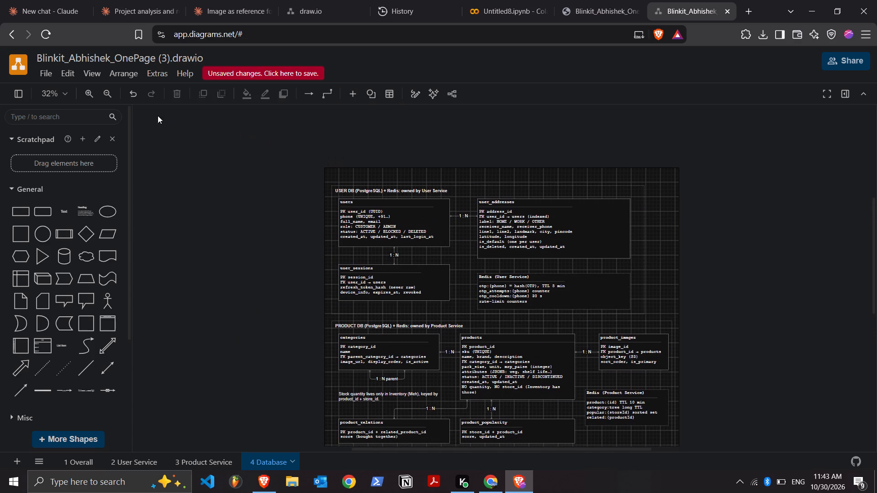
click(209, 466)
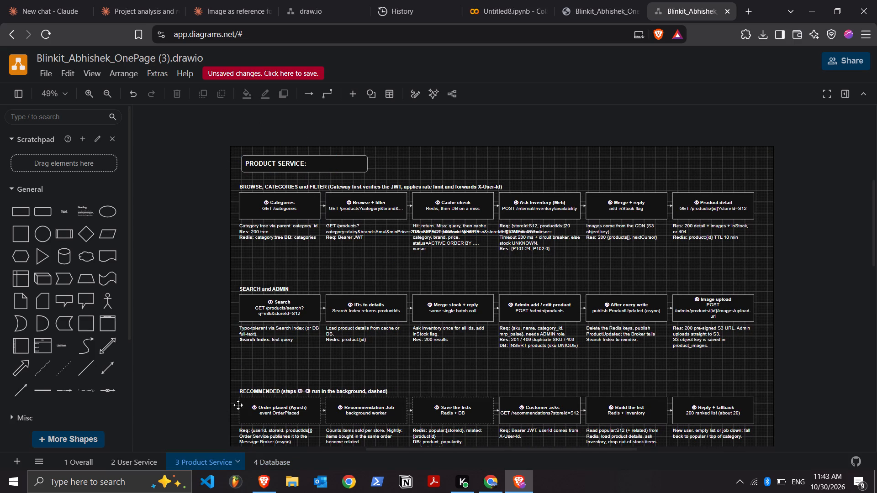
click(255, 465)
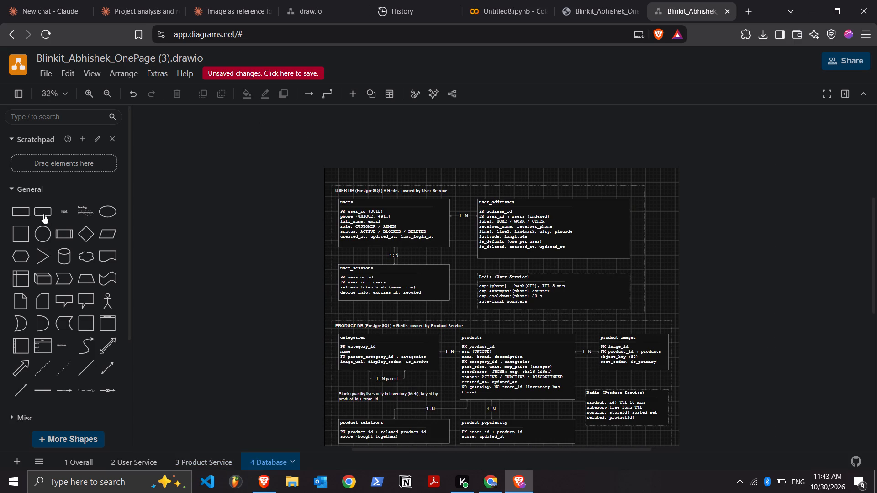
click(43, 213)
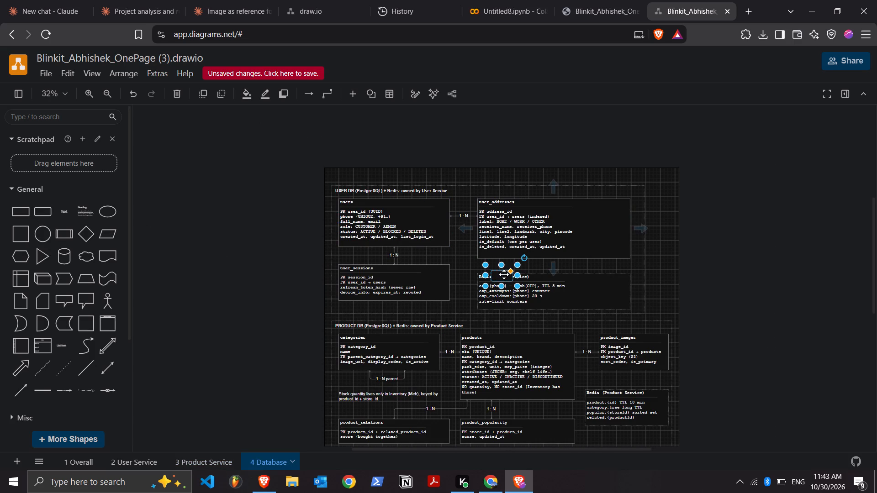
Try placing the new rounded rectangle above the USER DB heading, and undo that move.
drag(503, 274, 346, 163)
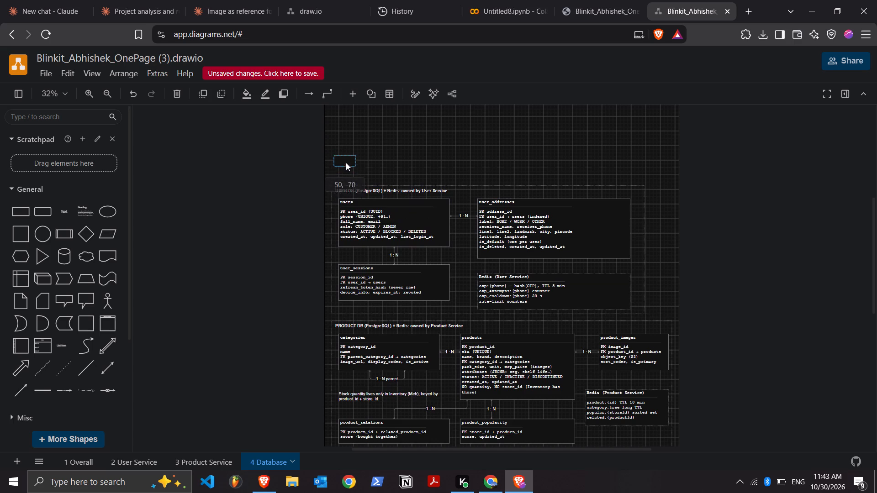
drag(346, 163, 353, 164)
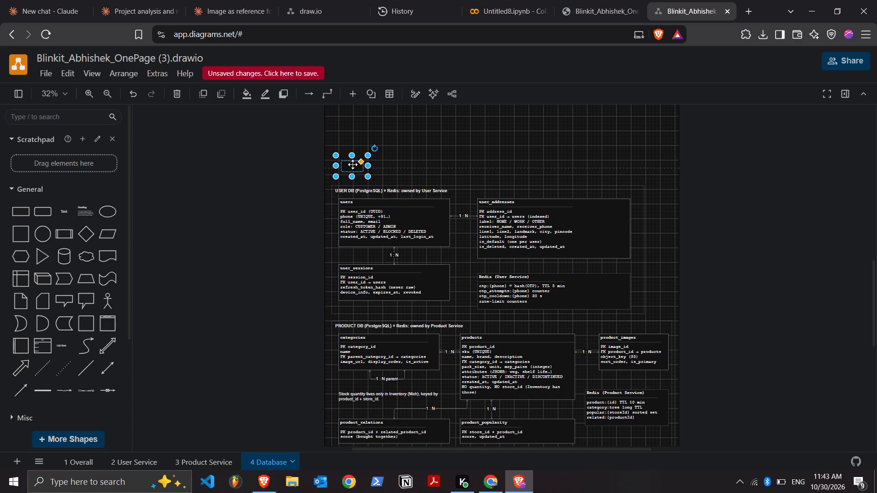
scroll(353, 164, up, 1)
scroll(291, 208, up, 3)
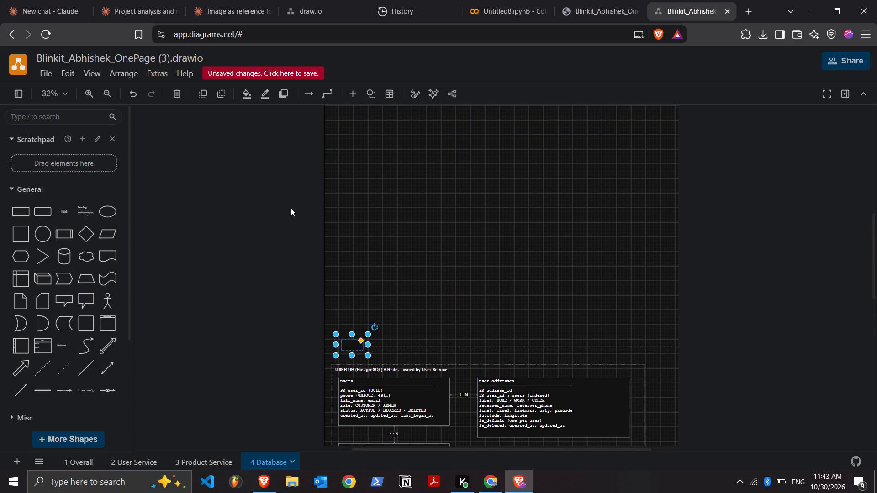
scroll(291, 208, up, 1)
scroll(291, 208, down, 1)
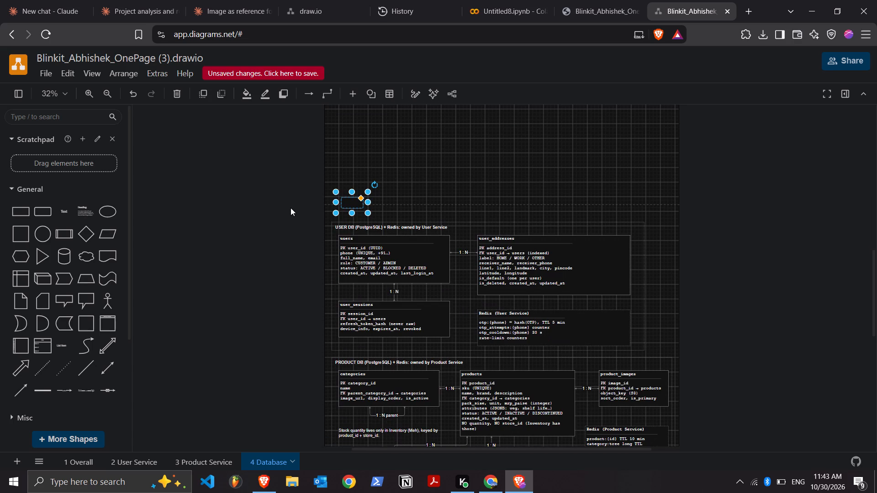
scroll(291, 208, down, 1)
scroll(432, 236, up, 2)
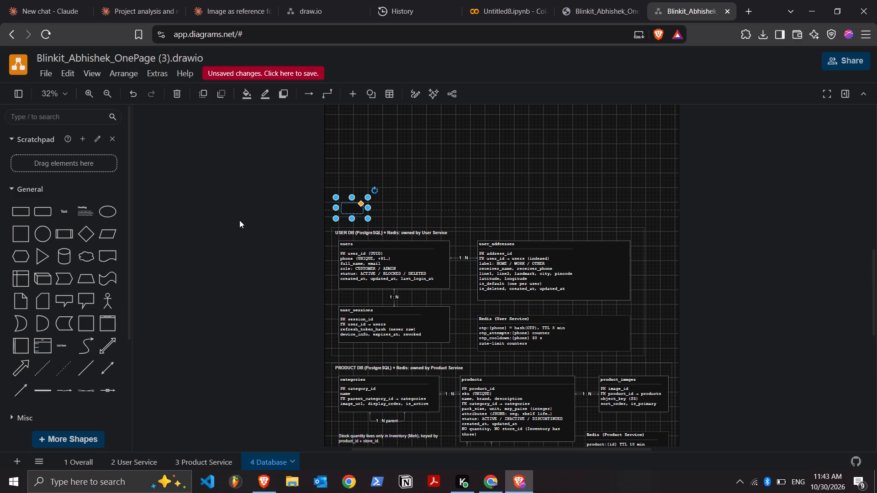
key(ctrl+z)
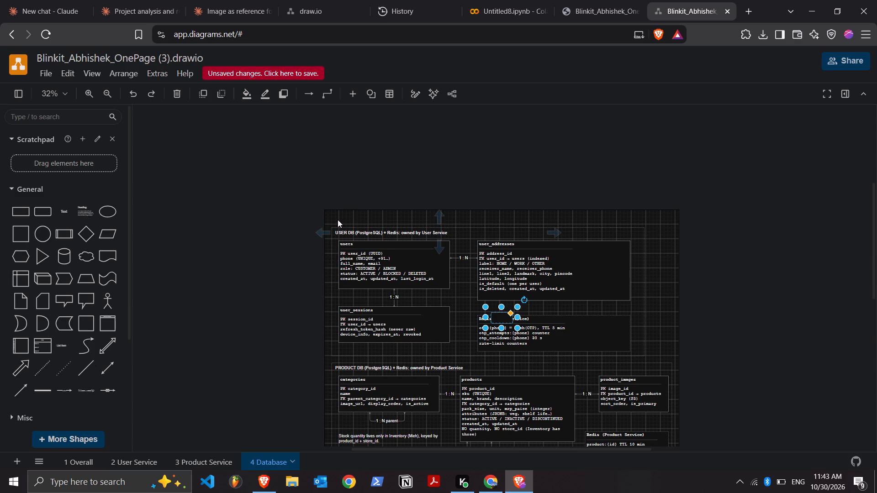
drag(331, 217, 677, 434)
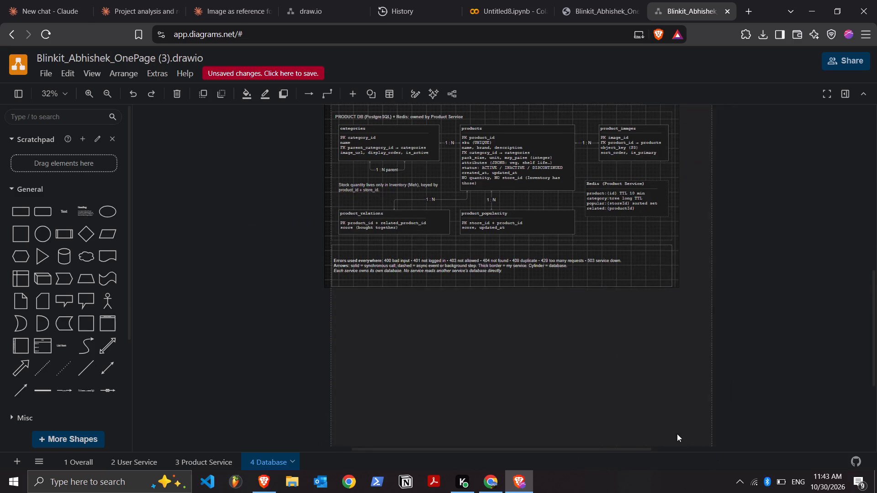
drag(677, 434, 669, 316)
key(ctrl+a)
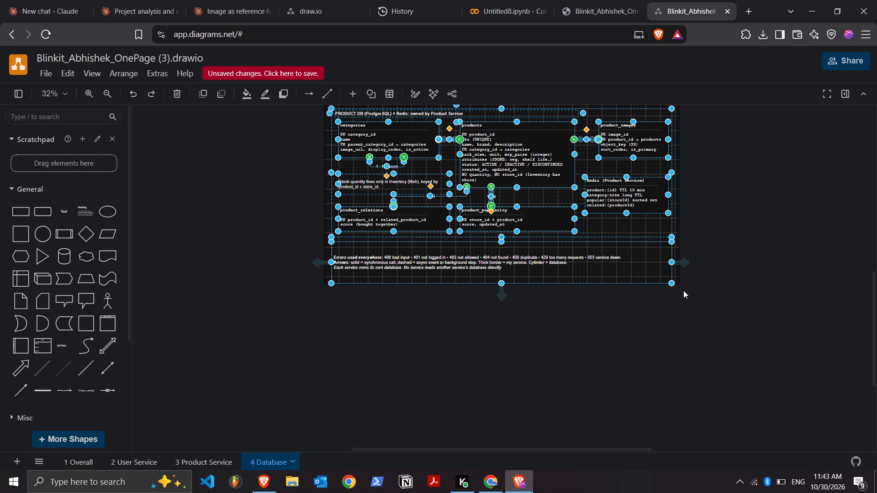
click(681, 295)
Reduce the height of the "Errors used everywhere" notes box at the foot of the page by raising its lower edge.
click(659, 283)
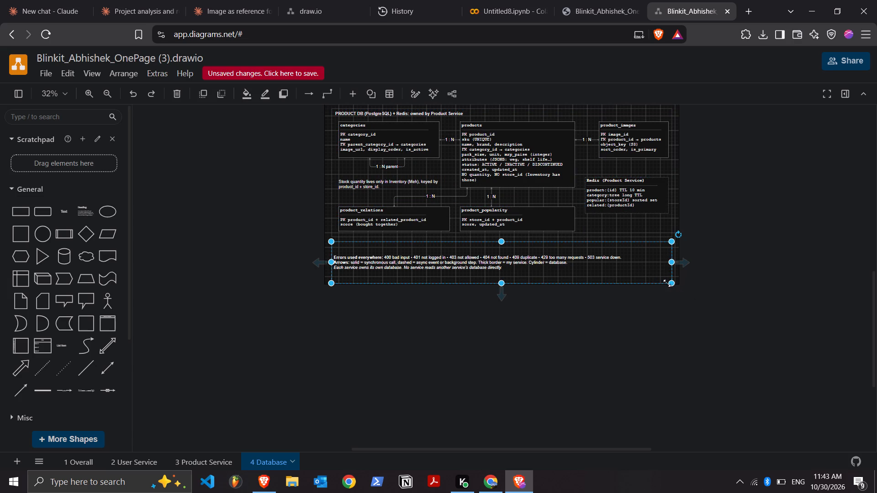
drag(672, 283, 674, 264)
Move all of the Database page's content down and slightly left to free space at the top for a title.
click(638, 279)
key(ctrl+a)
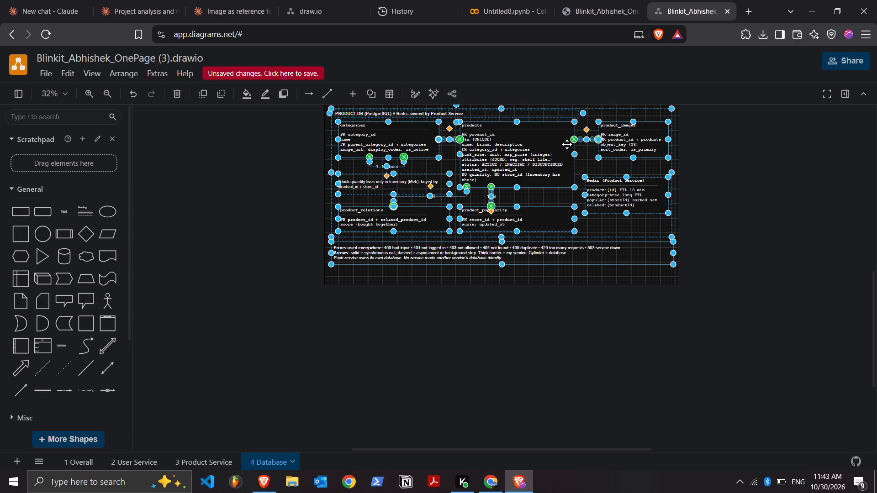
drag(567, 144, 564, 155)
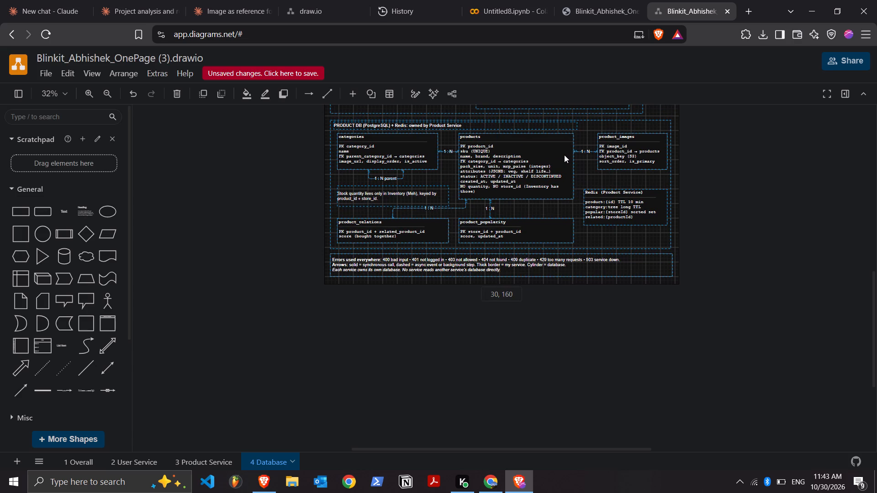
drag(564, 155, 563, 161)
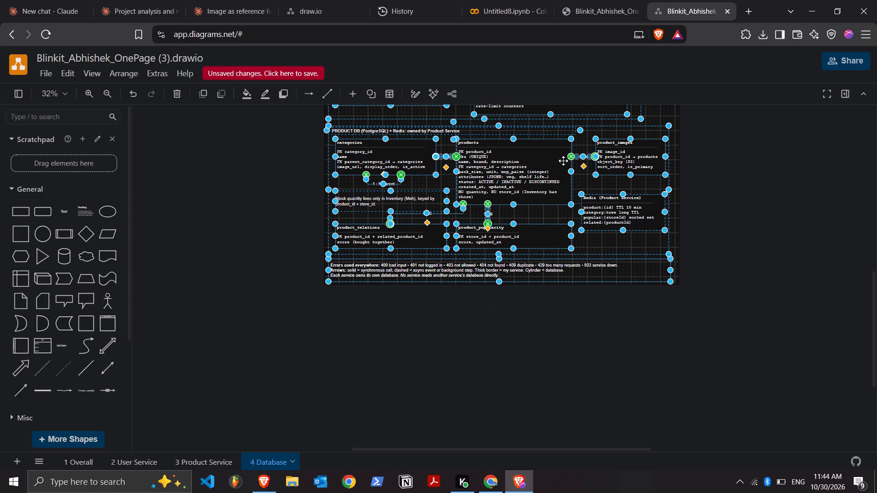
click(572, 289)
Add another rounded rectangle above the USER DB heading and enlarge it to about the width of the users table.
scroll(572, 289, up, 3)
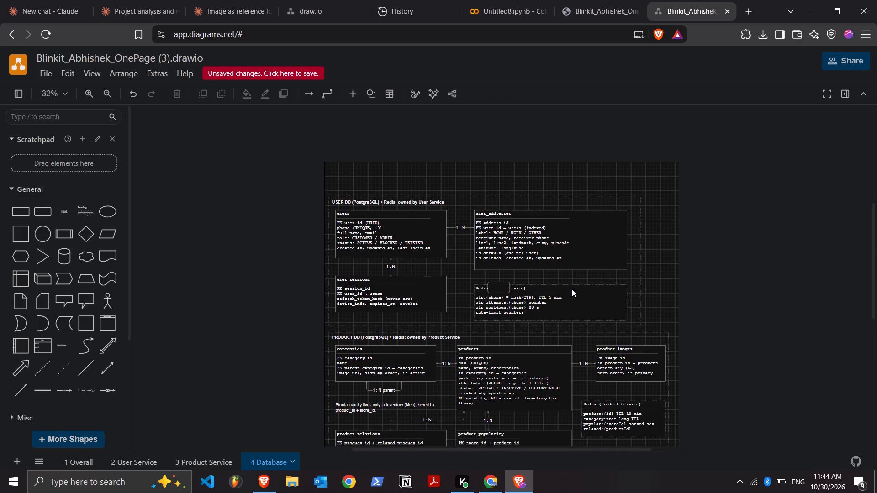
scroll(572, 289, up, 1)
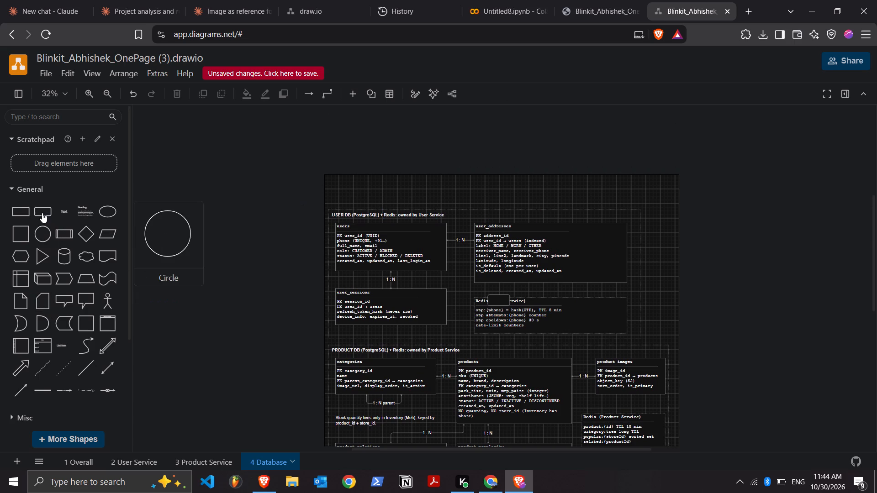
click(42, 213)
drag(504, 276, 498, 274)
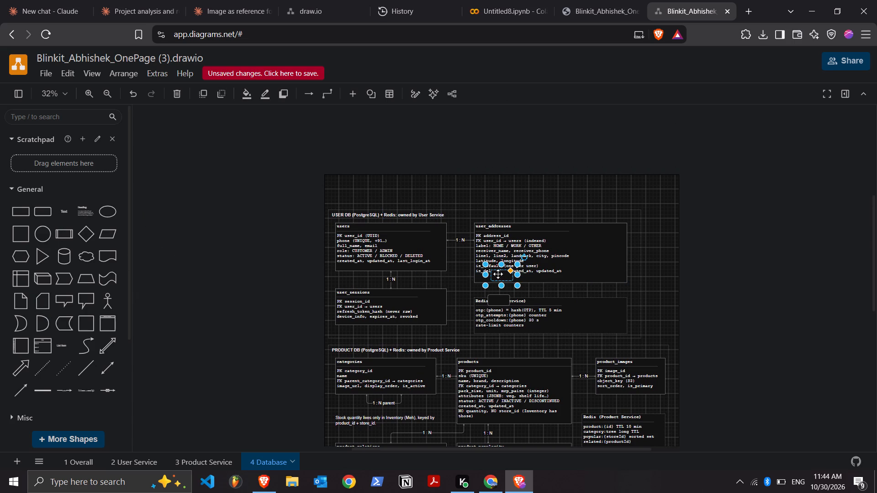
drag(498, 274, 356, 195)
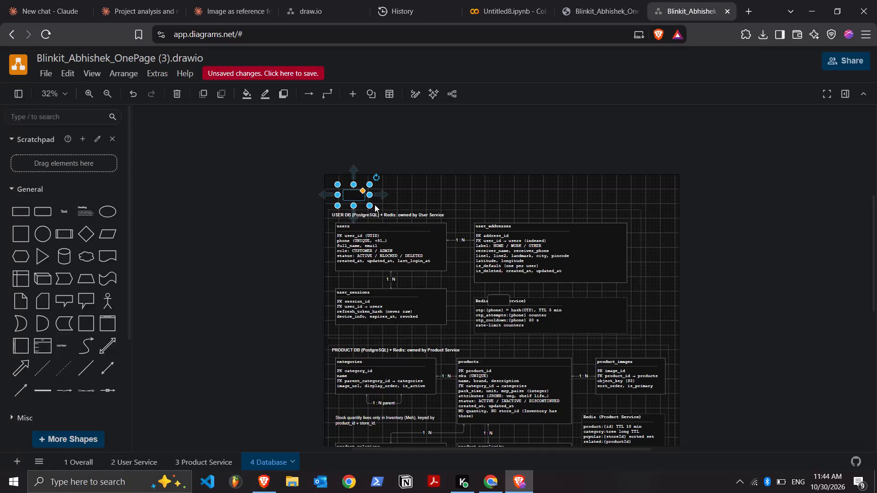
drag(369, 206, 453, 215)
Paste the cut title into the new rounded box and remove its leading number so it reads "DATABASE DESIGN:".
double_click(386, 199)
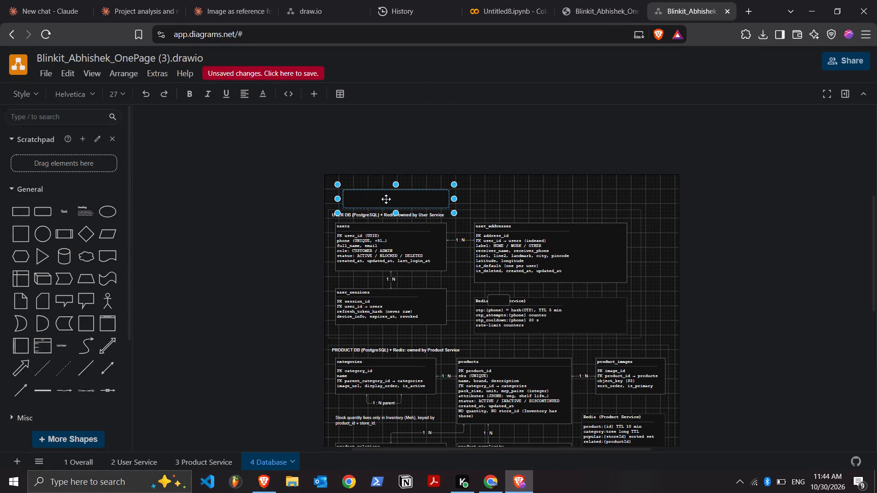
key(ctrl+v)
click(374, 199)
key(BackSpace)
key(BackSpace)
key(BackSpace)
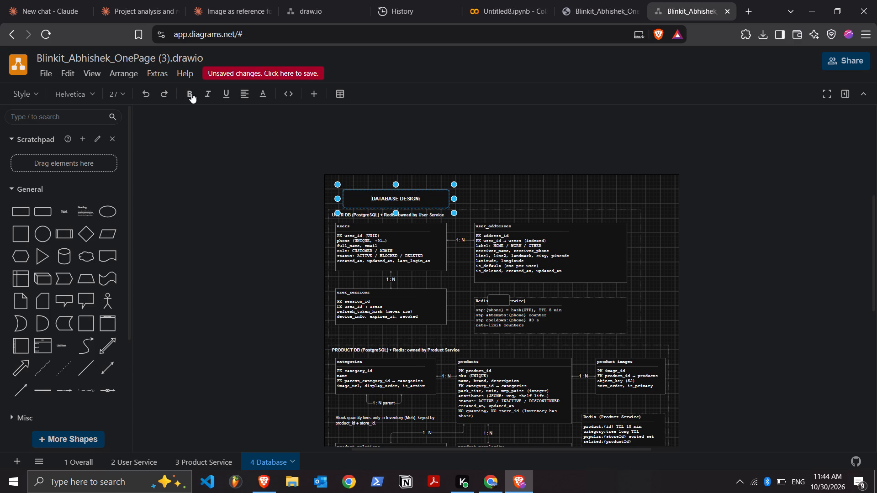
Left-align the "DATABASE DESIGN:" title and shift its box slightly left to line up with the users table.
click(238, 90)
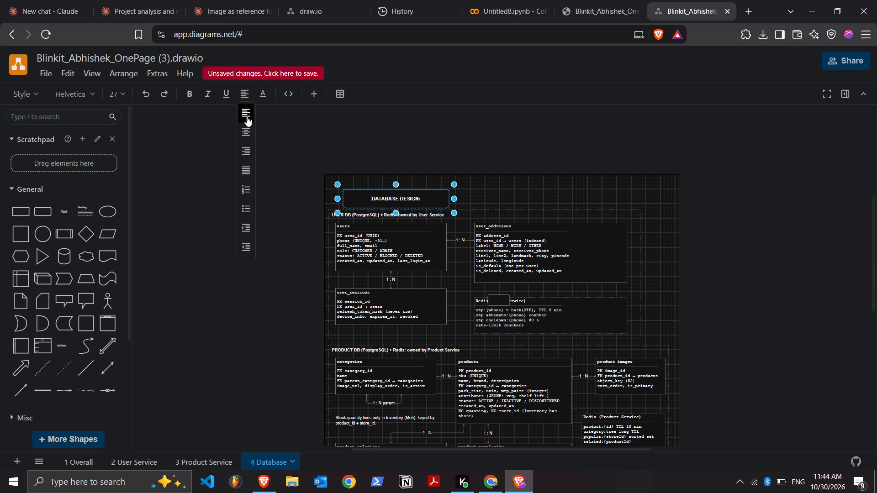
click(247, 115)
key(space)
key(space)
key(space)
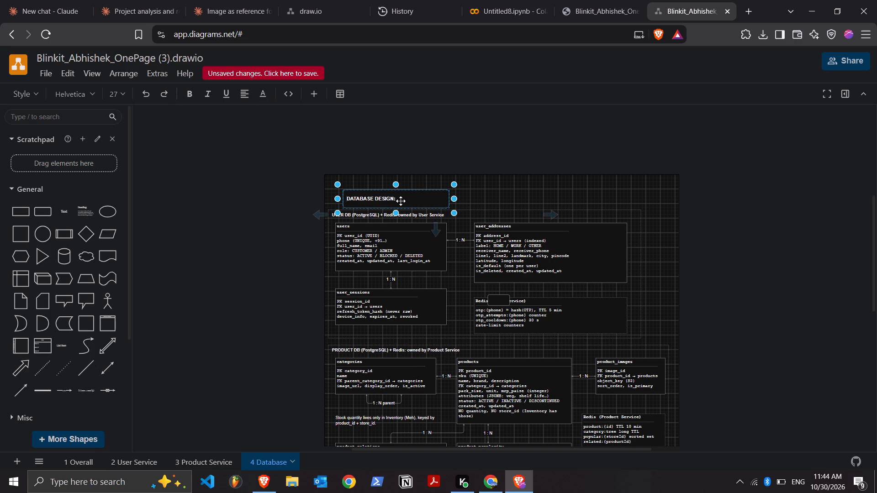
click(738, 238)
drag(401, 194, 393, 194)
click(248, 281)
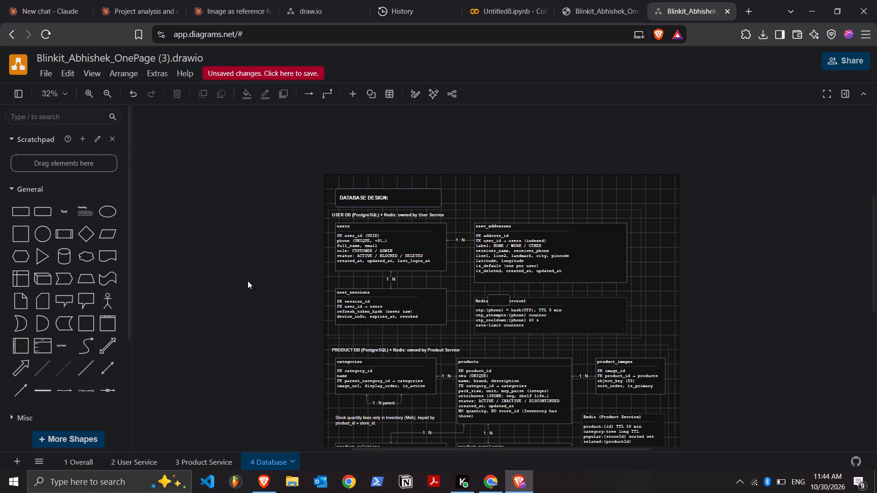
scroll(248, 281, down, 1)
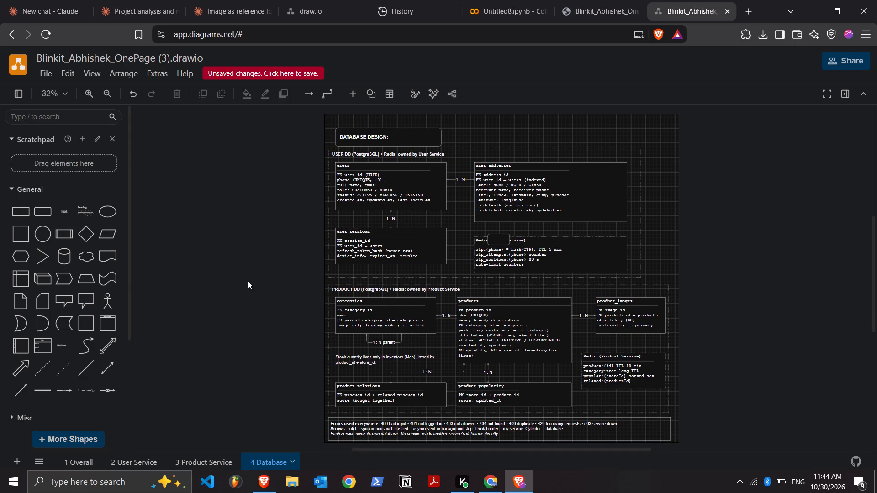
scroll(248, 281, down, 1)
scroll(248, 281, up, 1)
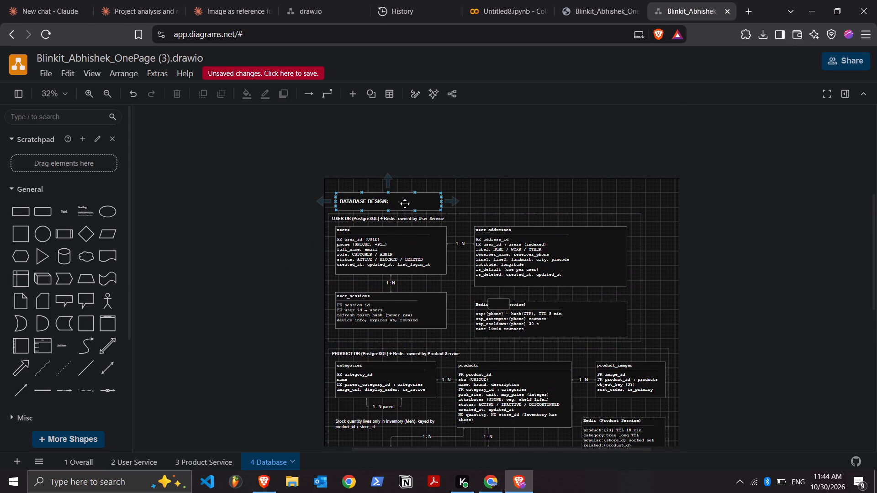
On the Product Service page, move the "PRODUCT SERVICE:" title box to the upper middle of the page.
click(212, 457)
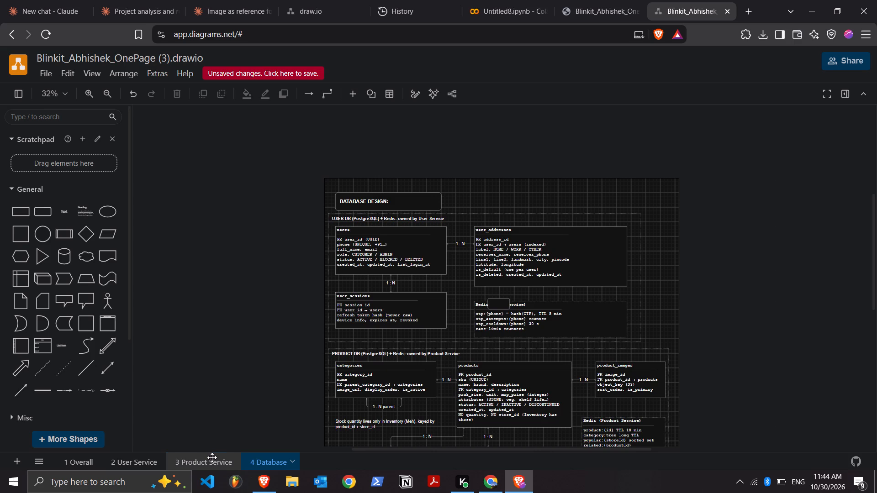
drag(308, 167, 502, 163)
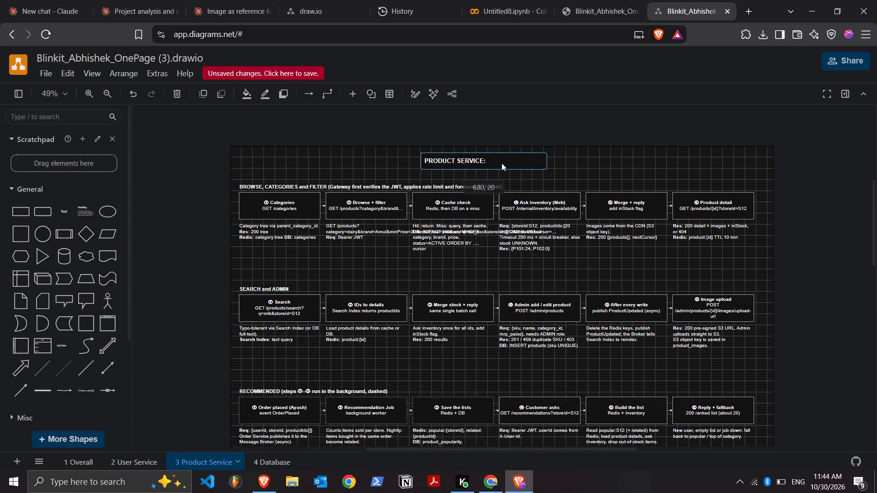
drag(502, 163, 504, 166)
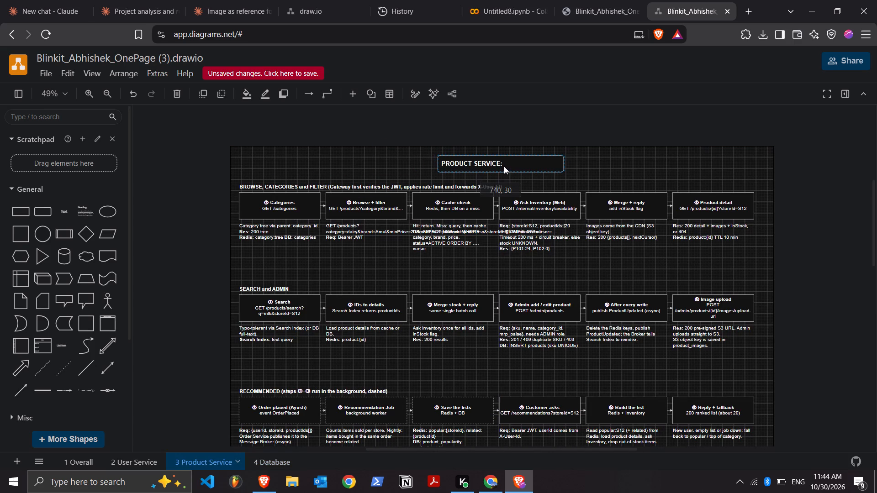
drag(504, 166, 503, 168)
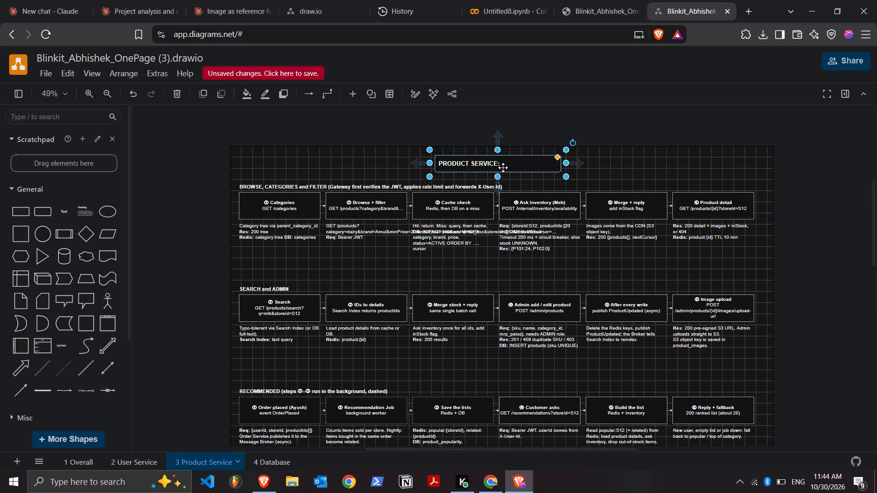
Centre the Product Service title text in its box and remove the colon so it reads "PRODUCT SERVICE".
double_click(501, 168)
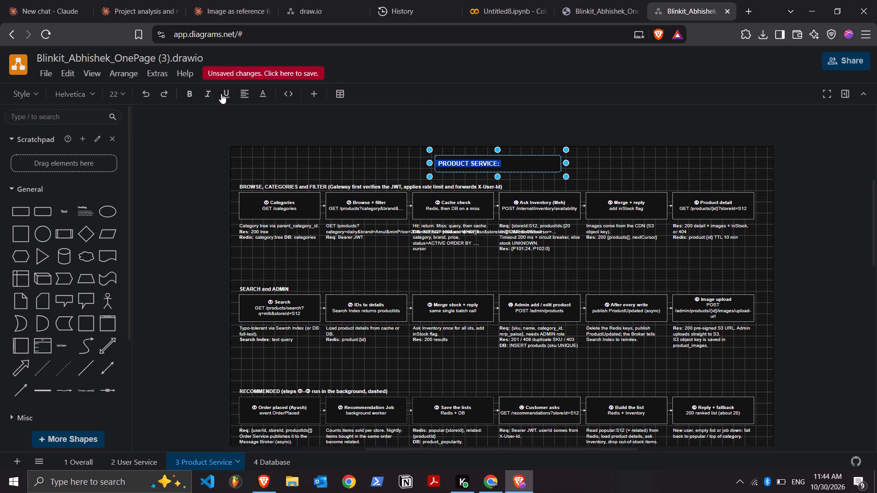
click(241, 92)
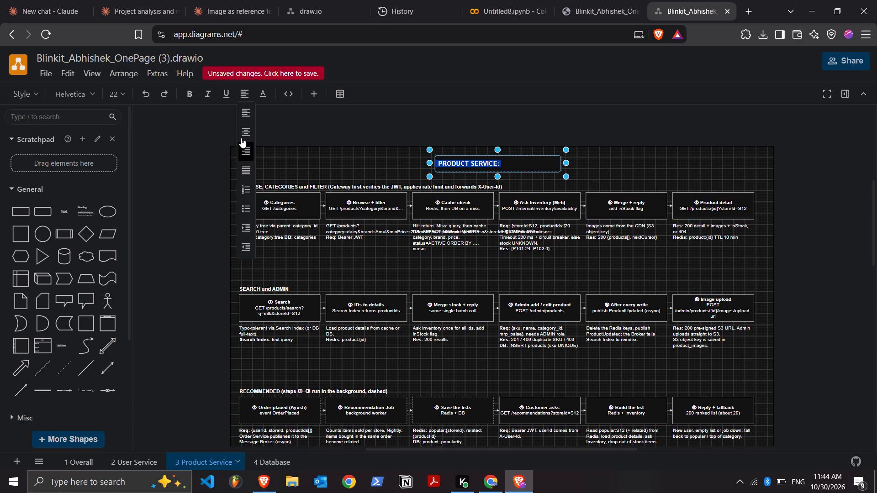
click(243, 131)
key(Right)
key(BackSpace)
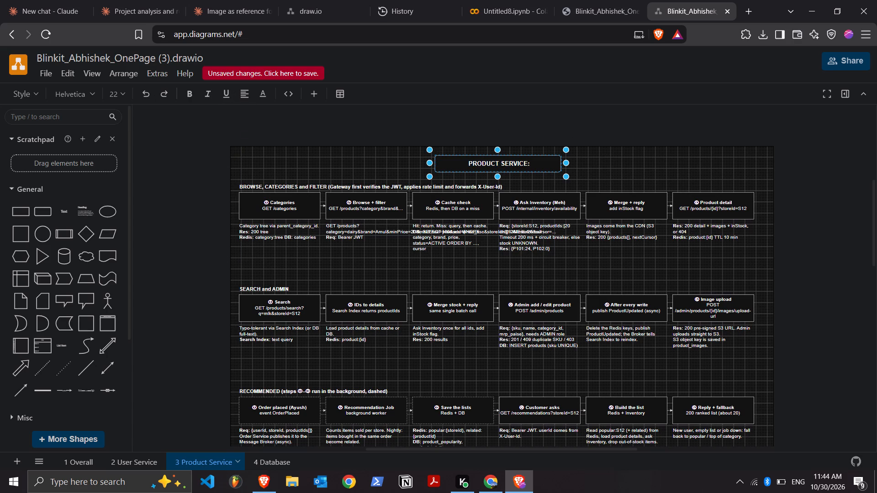
key(BackSpace)
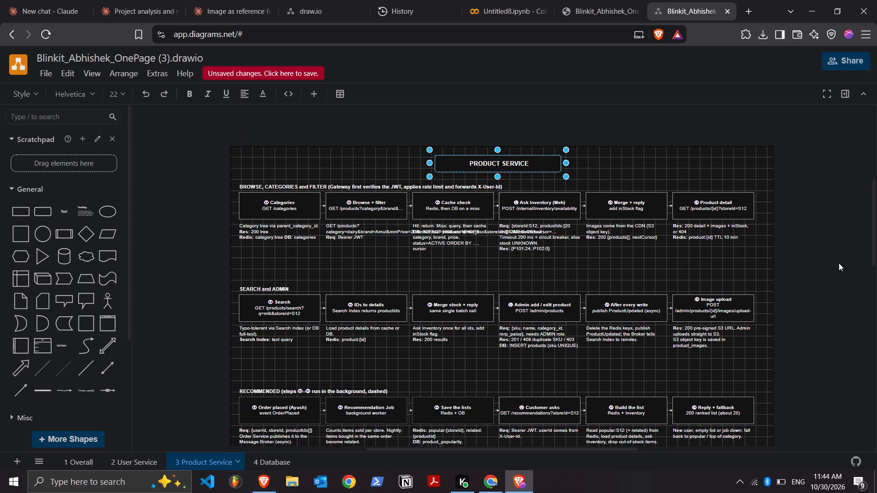
click(839, 263)
click(512, 159)
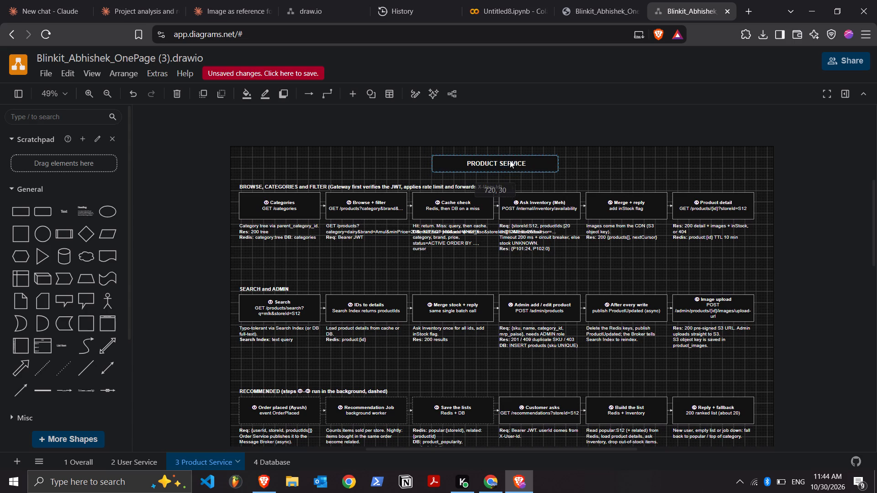
click(808, 227)
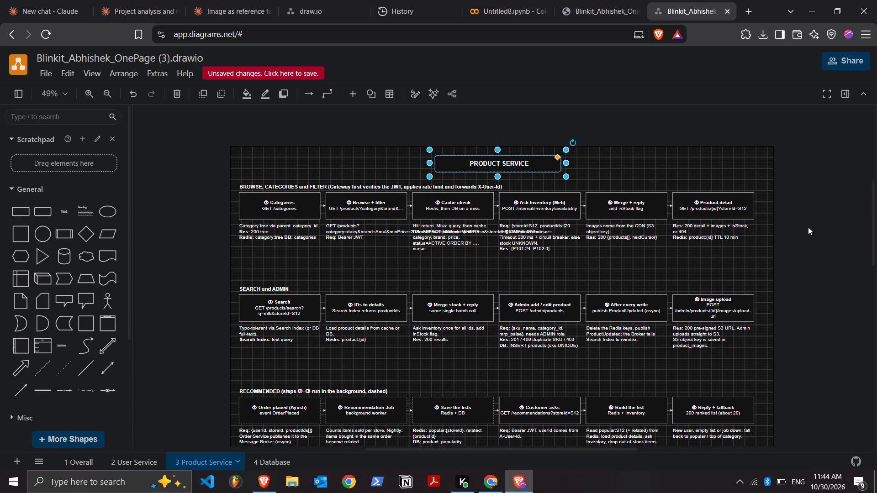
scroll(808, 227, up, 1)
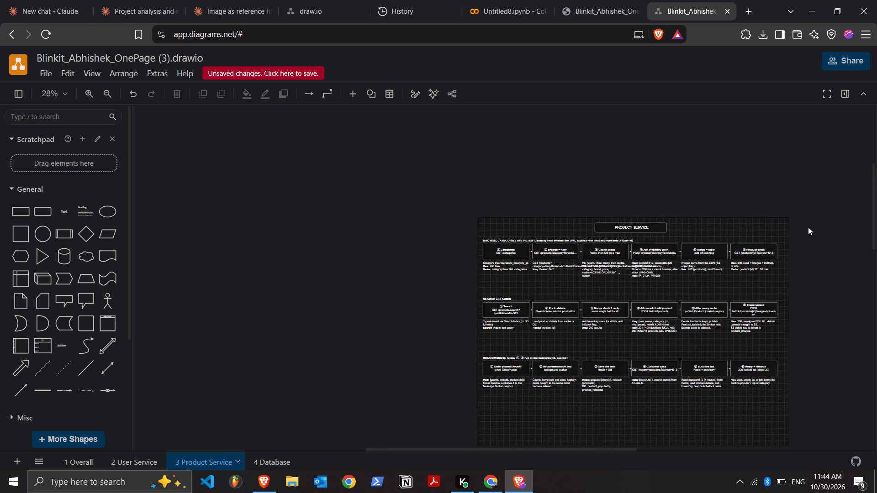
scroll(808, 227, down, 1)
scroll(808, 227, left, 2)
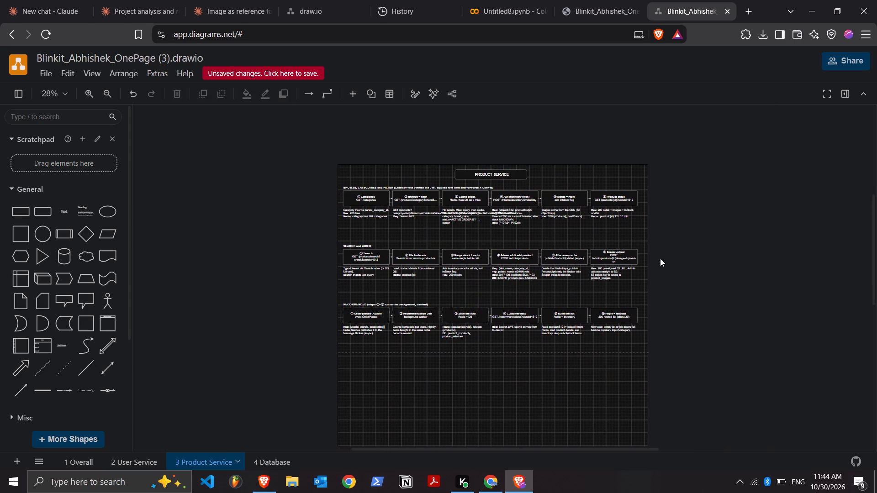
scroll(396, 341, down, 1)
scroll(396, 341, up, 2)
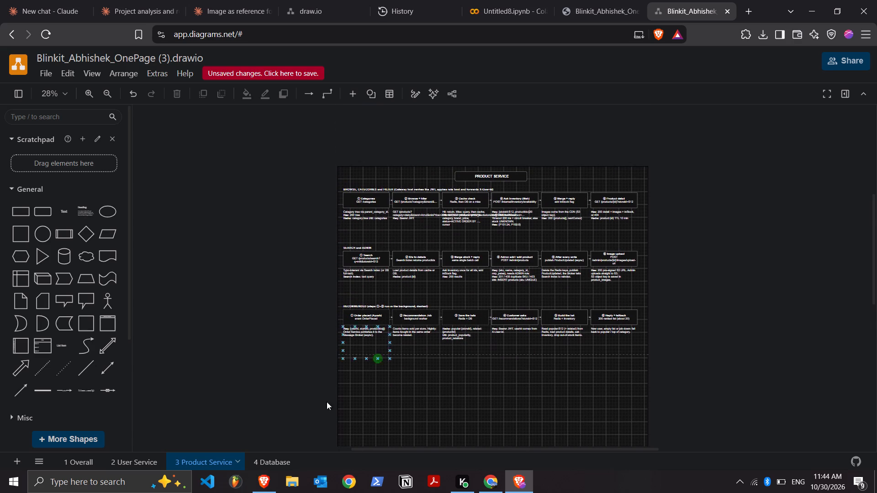
On the Database page, move the "DATABASE DESIGN:" title box horizontally to about the middle of the page.
click(264, 467)
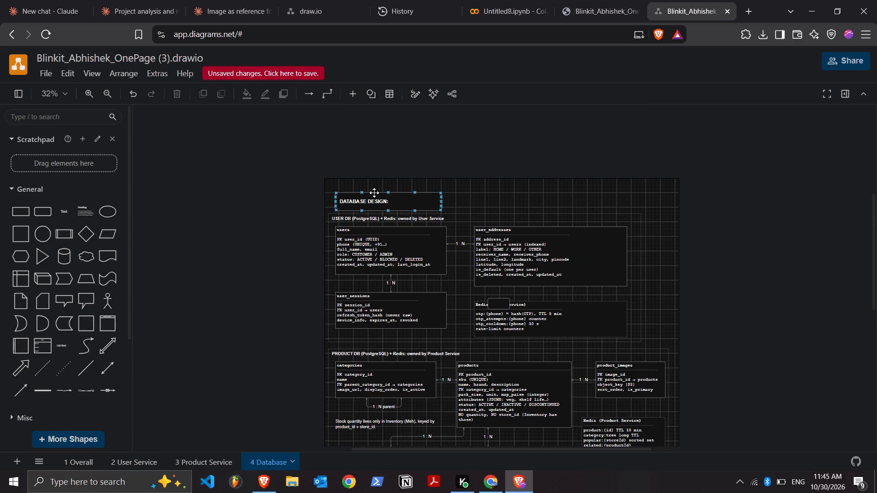
click(374, 193)
drag(374, 193, 417, 198)
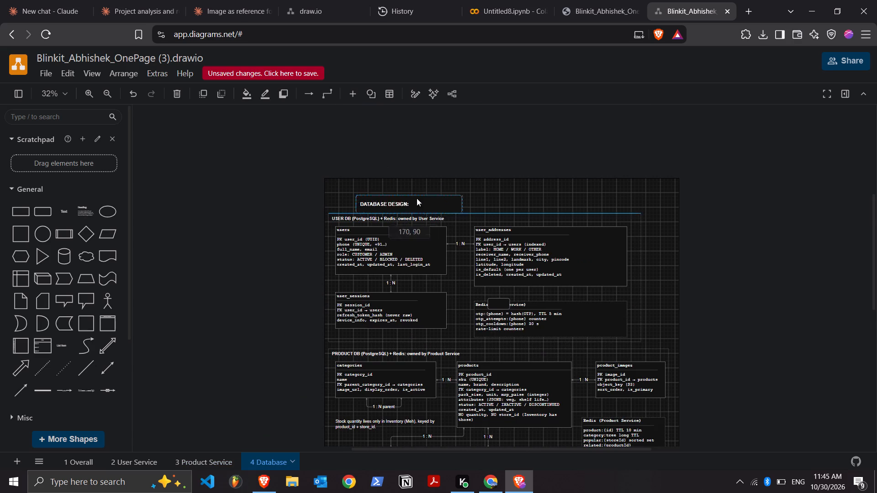
drag(417, 198, 484, 194)
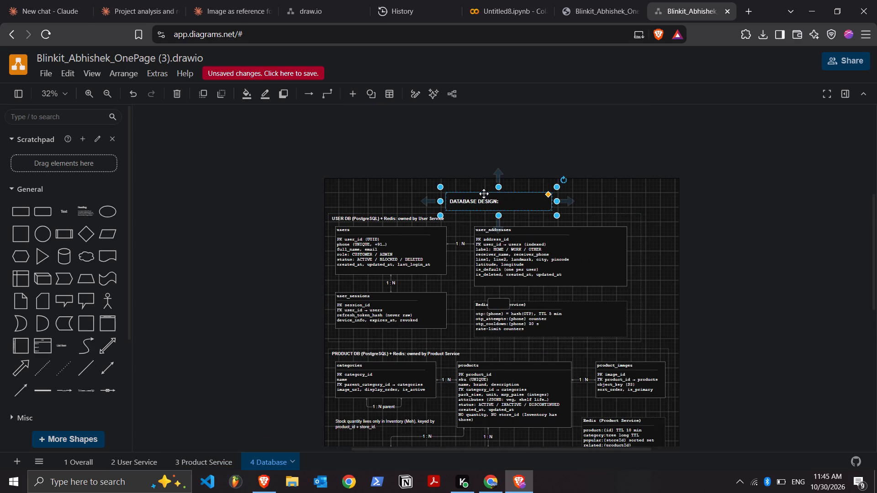
Centre the Database title text in its box and remove the colon so it reads "DATABASE DESIGN".
double_click(484, 204)
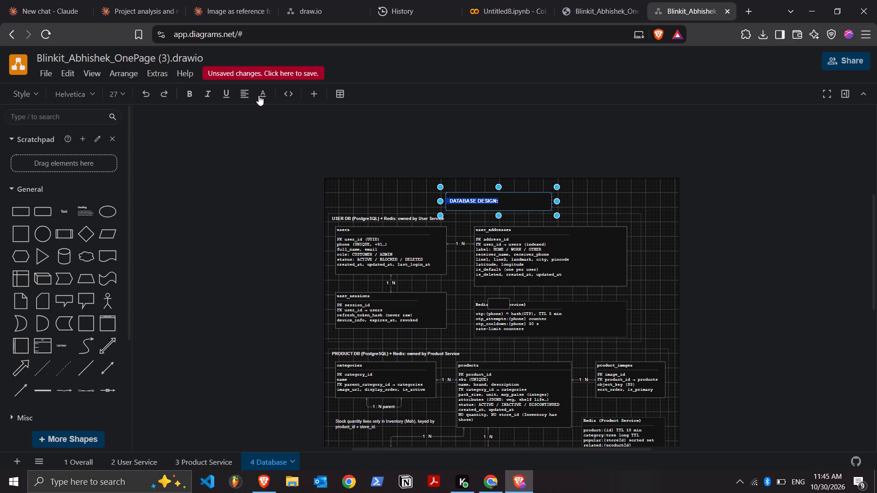
click(248, 94)
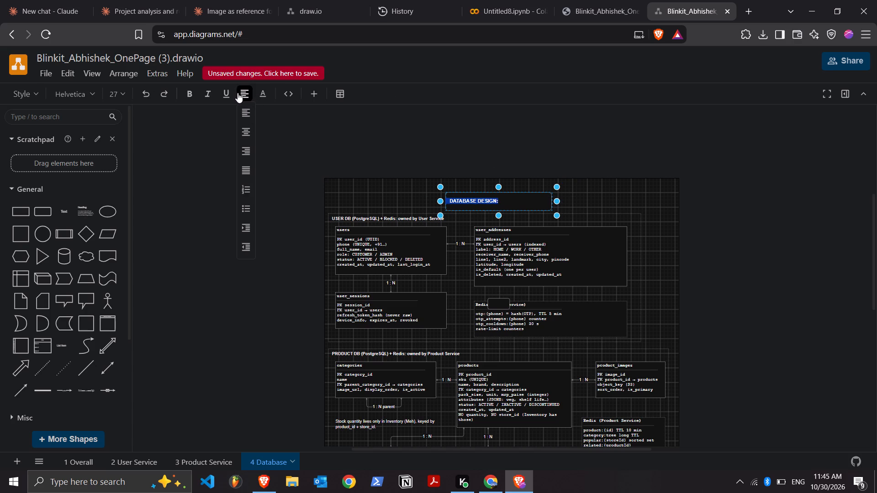
click(245, 125)
key(Right)
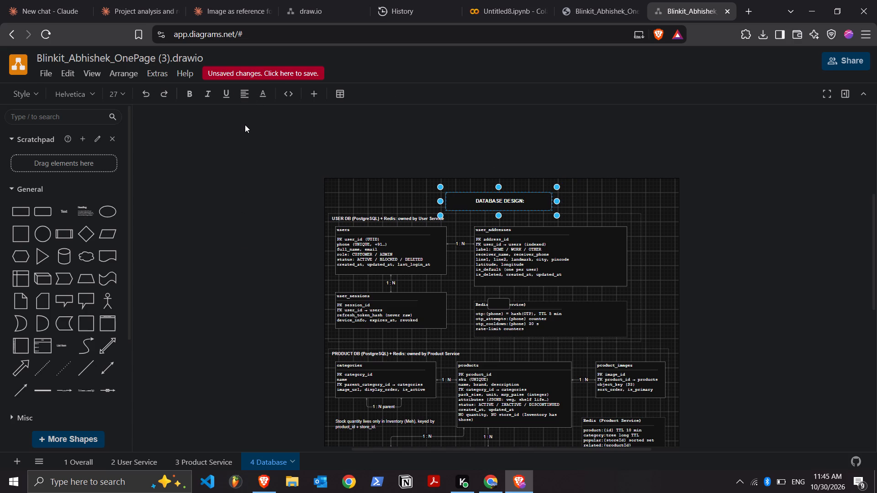
key(BackSpace)
click(750, 254)
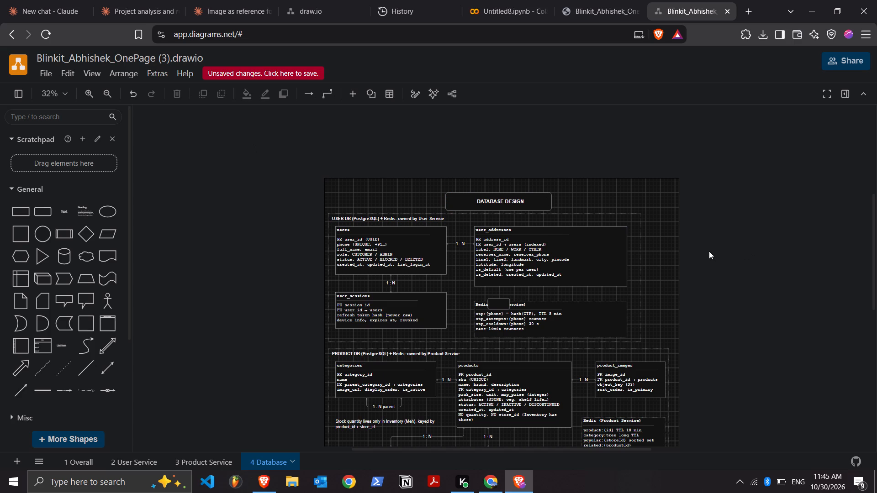
scroll(709, 251, down, 2)
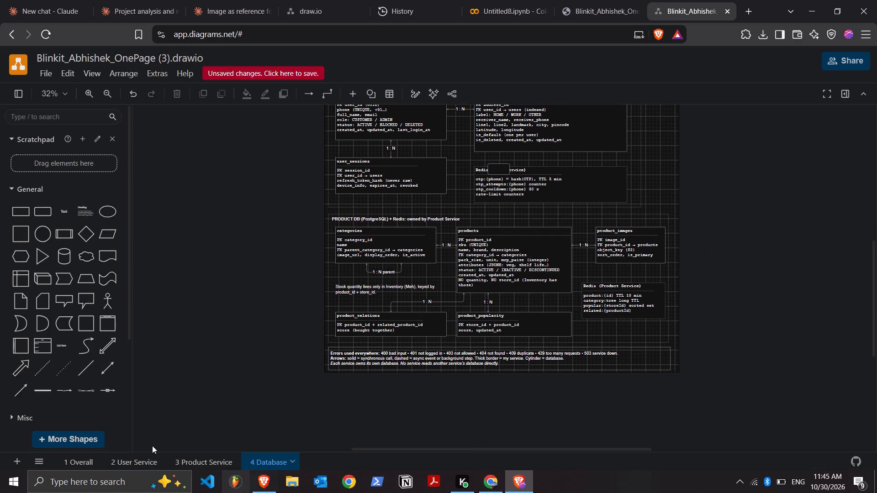
On the User Service page, cut the "2. USER SERVICE:" title text and delete its empty full-width box.
click(132, 462)
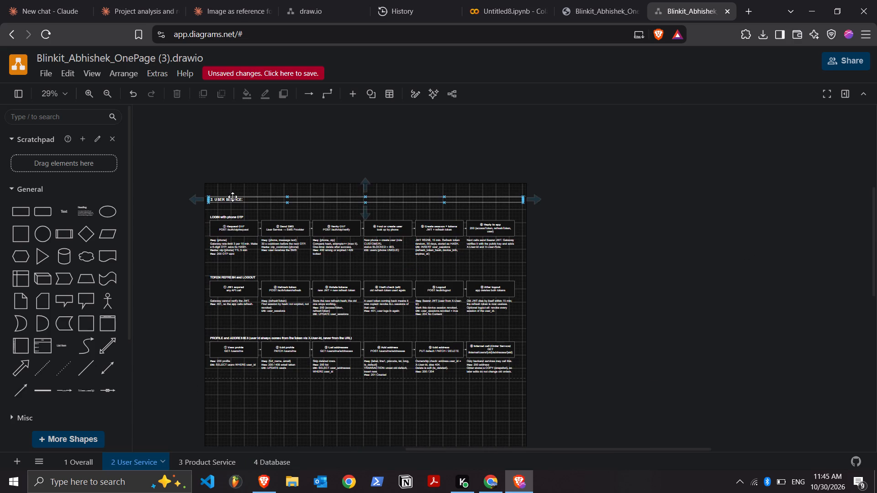
click(232, 197)
double_click(232, 197)
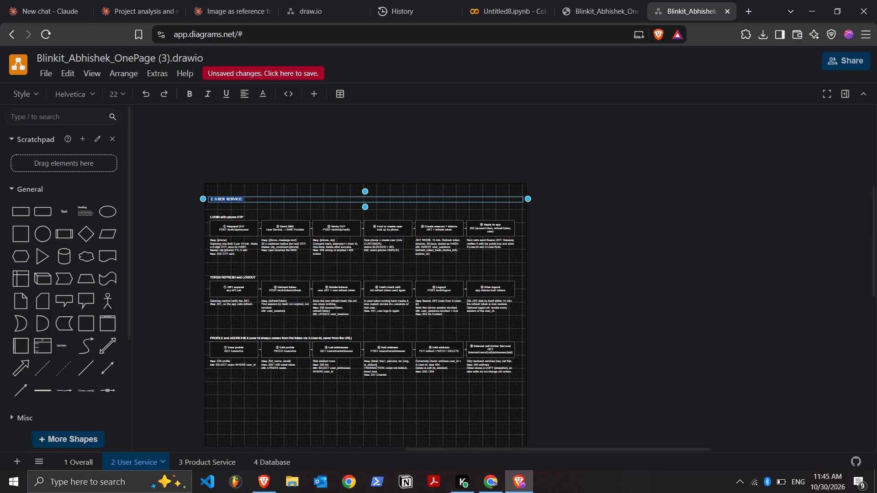
key(ctrl+x)
click(232, 197)
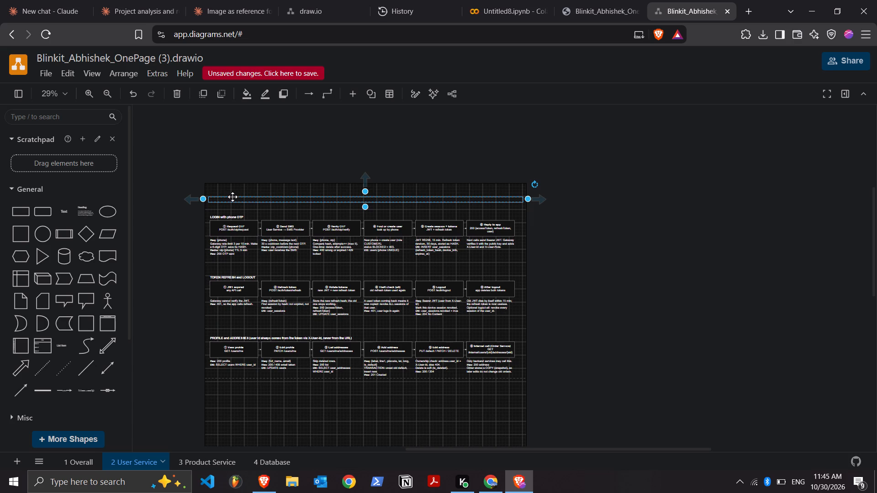
key(Delete)
Add a rounded rectangle near the middle of the page, just above the row of LOGIN boxes.
click(39, 210)
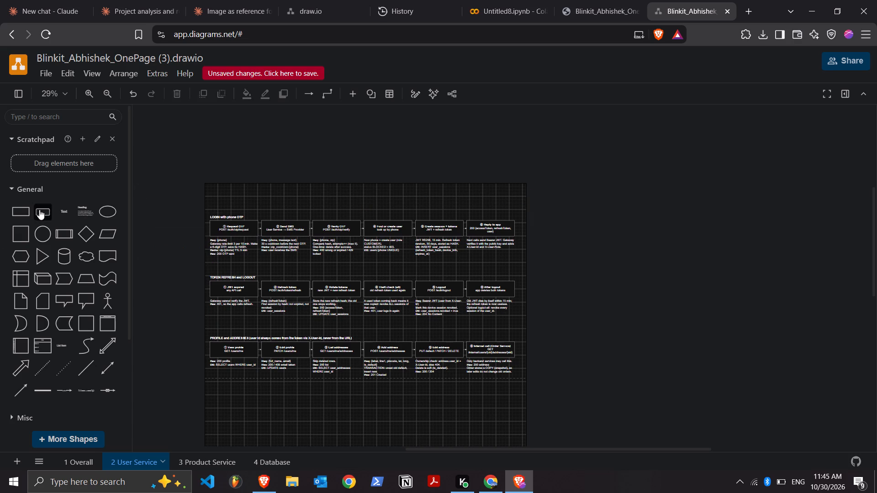
drag(500, 275, 361, 209)
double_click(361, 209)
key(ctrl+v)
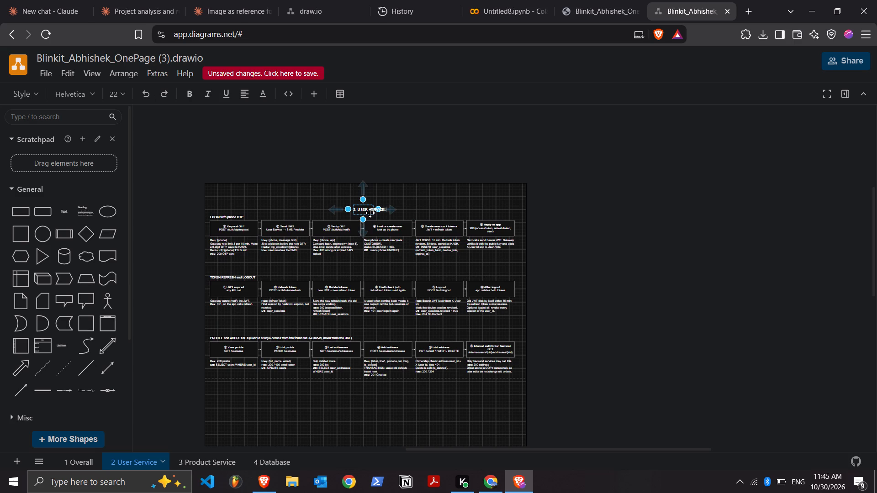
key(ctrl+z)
Widen the new rounded box, paste the cut title into it and remove the leading number so it reads "USER SERVICE:".
drag(379, 210, 412, 210)
double_click(380, 208)
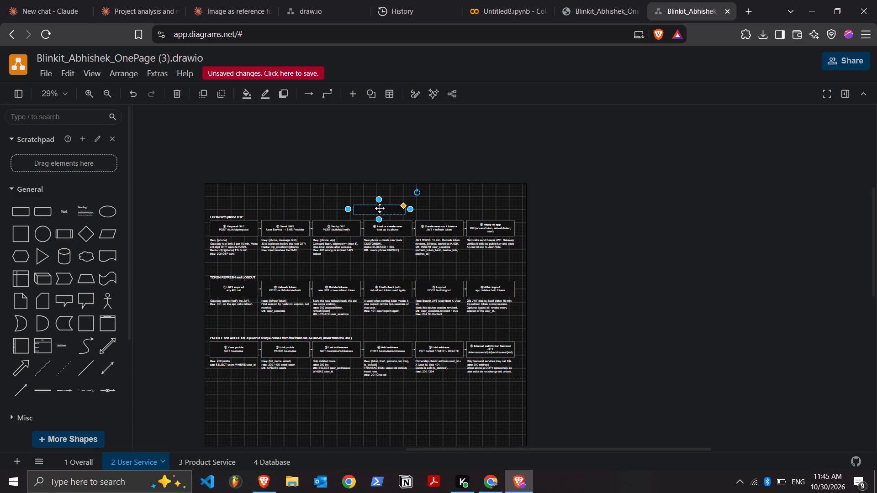
key(ctrl+v)
click(366, 208)
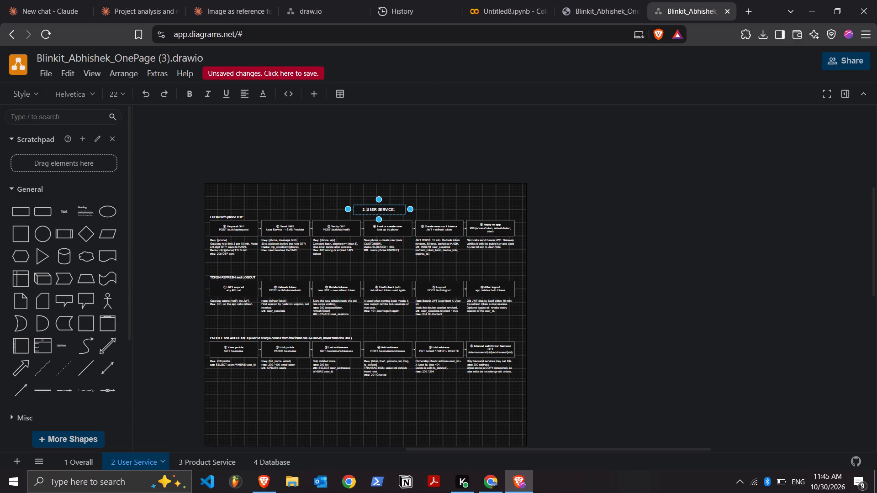
key(BackSpace)
key(BackSpace)
key(BackSpace)
Shift the "USER SERVICE:" title box slightly sideways so it sits centred above the row of LOGIN boxes.
drag(389, 206, 377, 205)
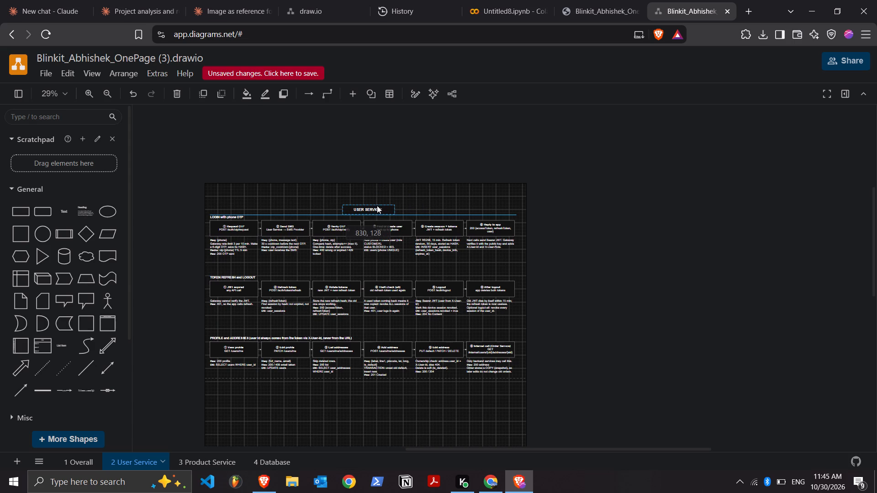
drag(377, 205, 375, 205)
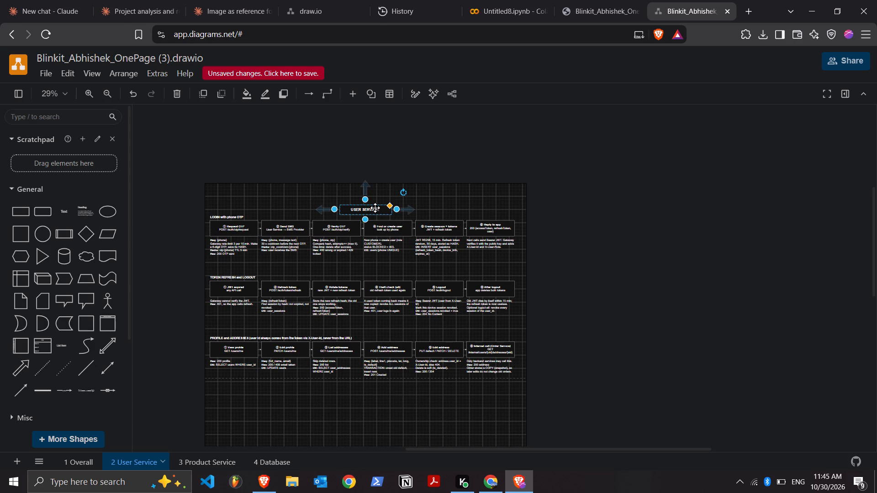
Remove the colon from the User Service page title so it reads "USER SERVICE".
double_click(375, 208)
key(Right)
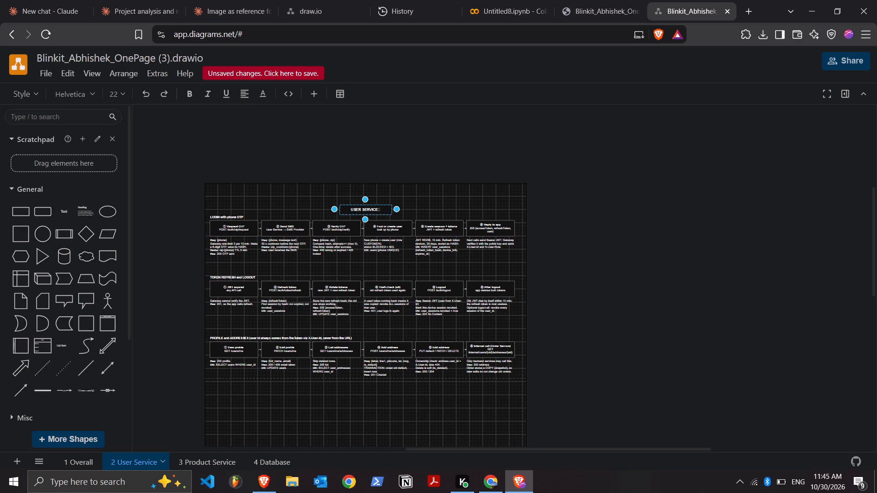
key(BackSpace)
key(BackSpace)
click(582, 292)
On the Database page, delete the small empty rounded box covering the "Redis (User Service)" heading.
scroll(582, 292, down, 1)
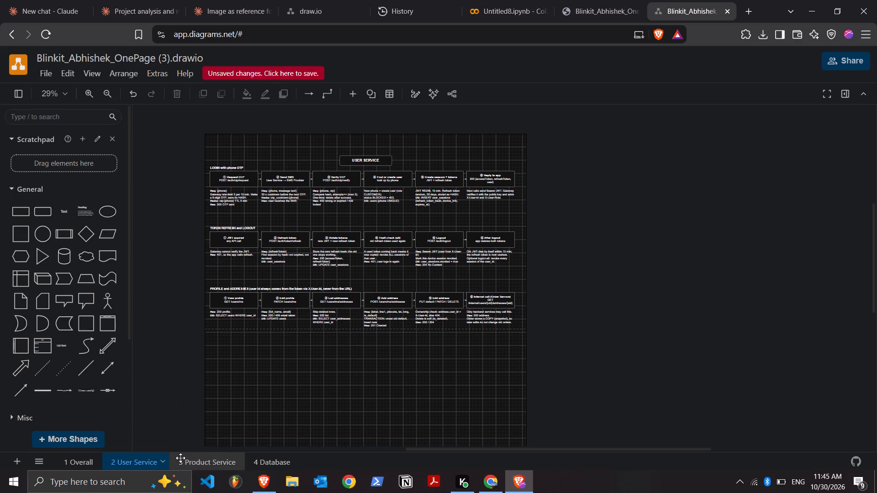
click(181, 458)
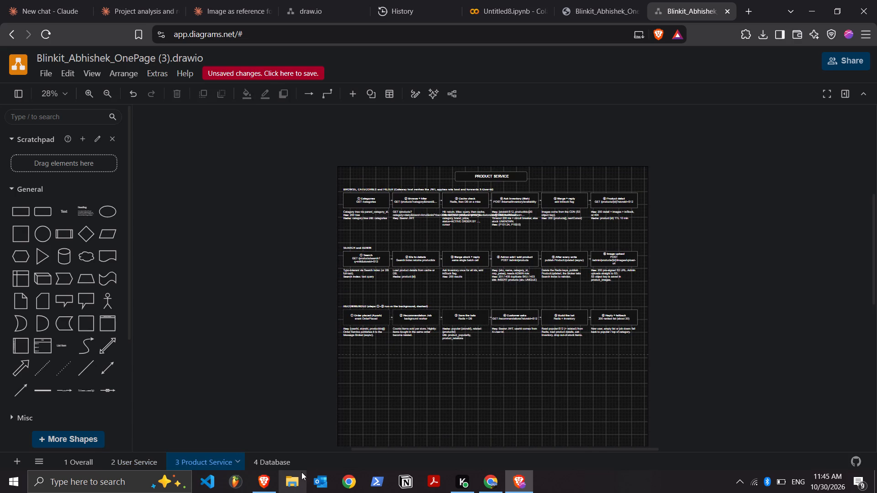
click(271, 462)
scroll(448, 199, up, 2)
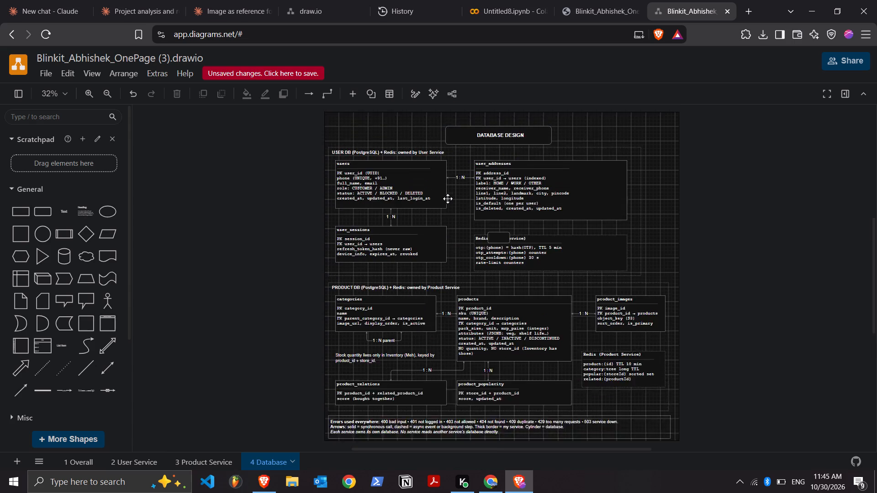
scroll(448, 199, up, 2)
click(499, 348)
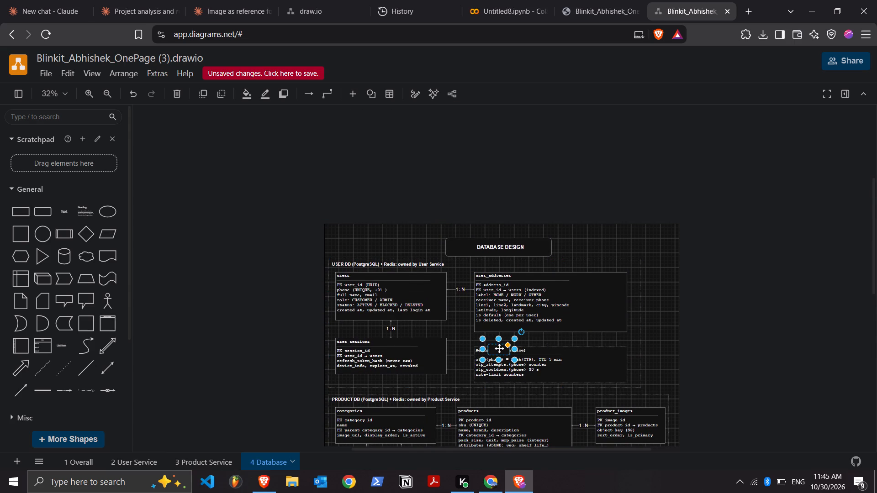
key(Delete)
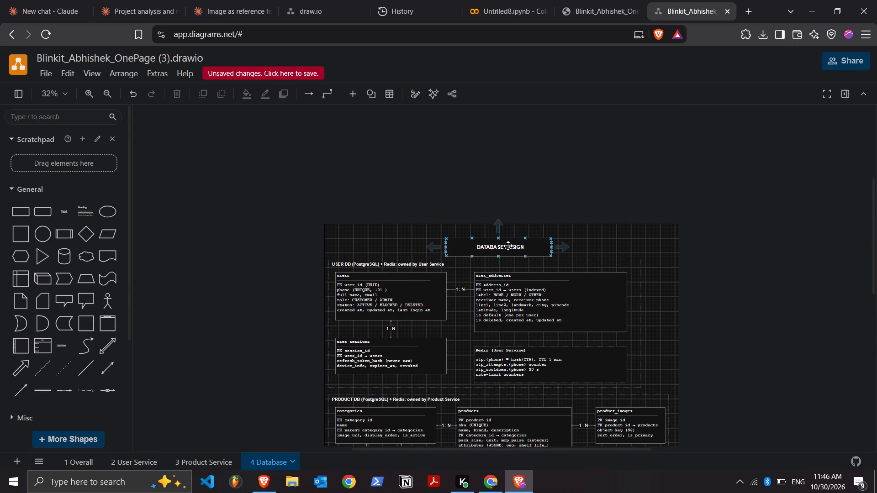
Adjust the horizontal alignment of the "DATABASE DESIGN" title text in its box.
double_click(508, 247)
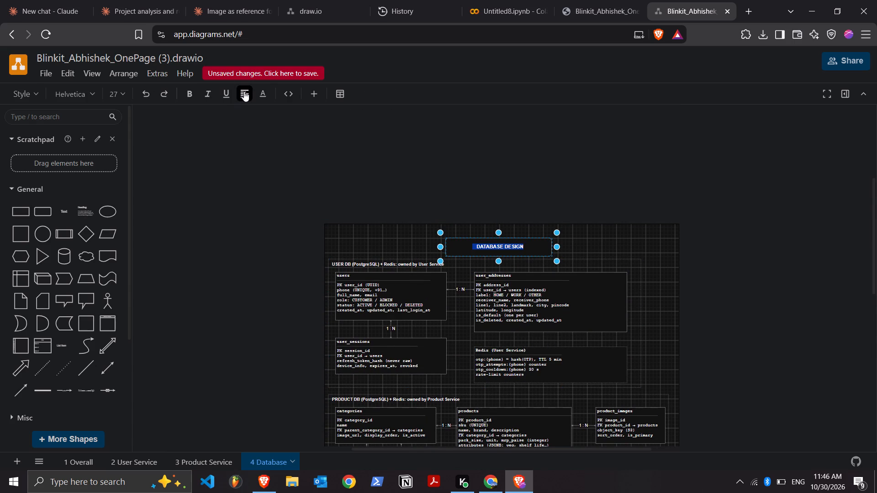
click(244, 91)
click(244, 131)
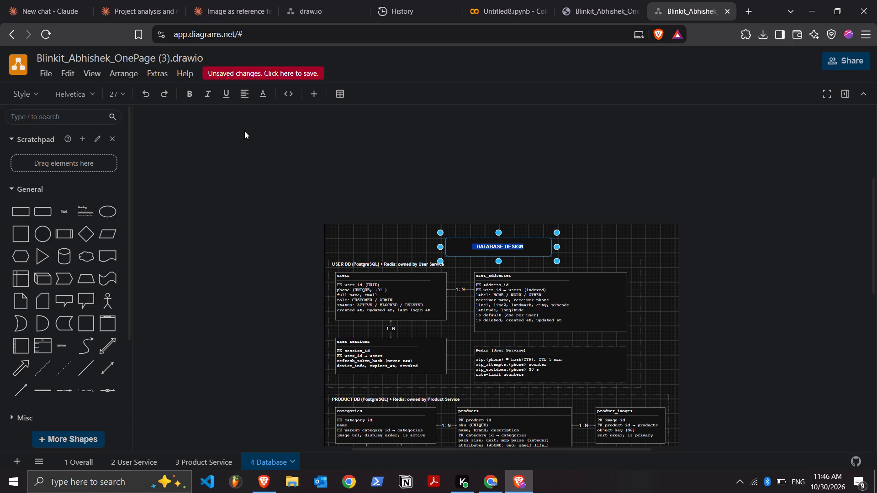
click(244, 131)
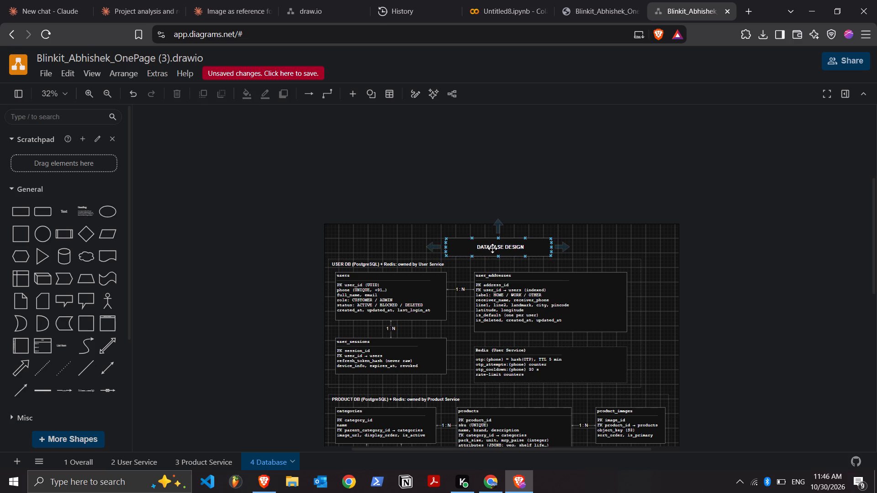
double_click(492, 246)
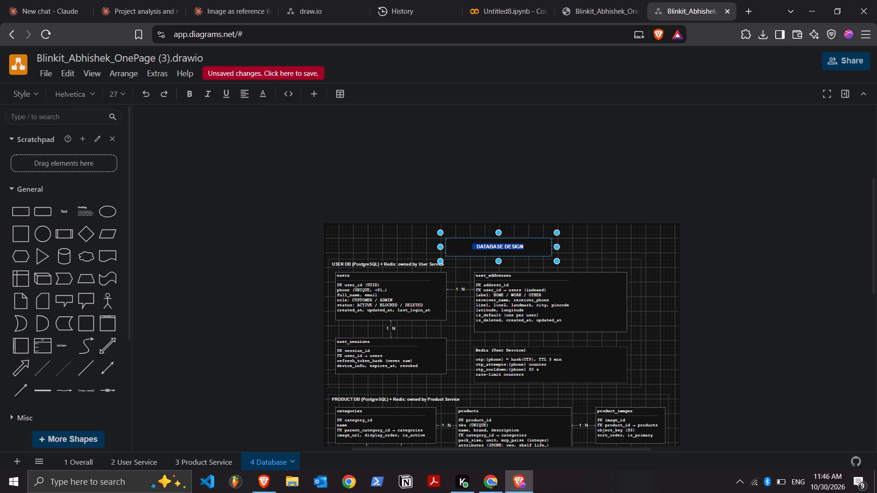
scroll(475, 254, left, 1)
scroll(206, 477, left, 1)
Review the layout of the Overall page and of the flows on the User Service page.
click(70, 466)
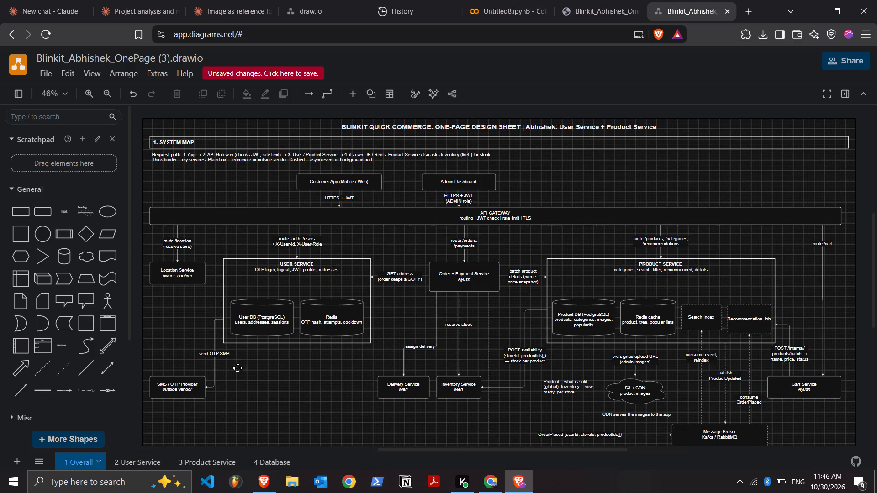
scroll(539, 228, down, 2)
click(129, 458)
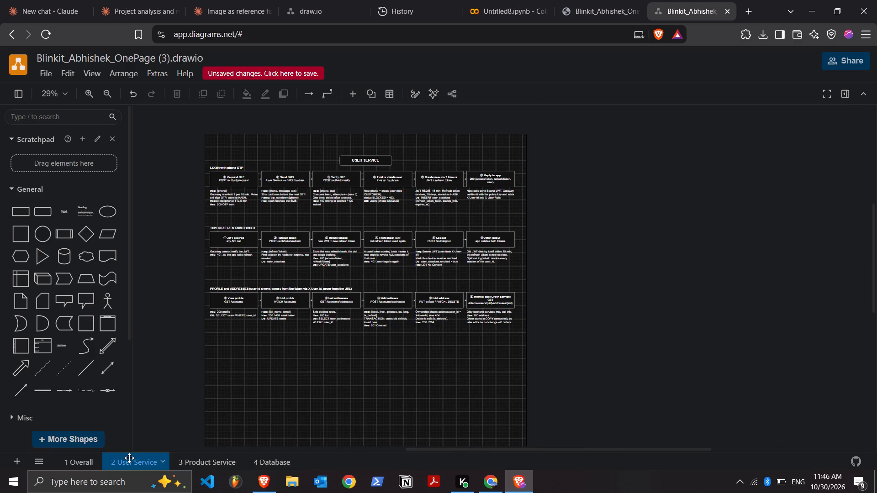
scroll(238, 265, up, 1)
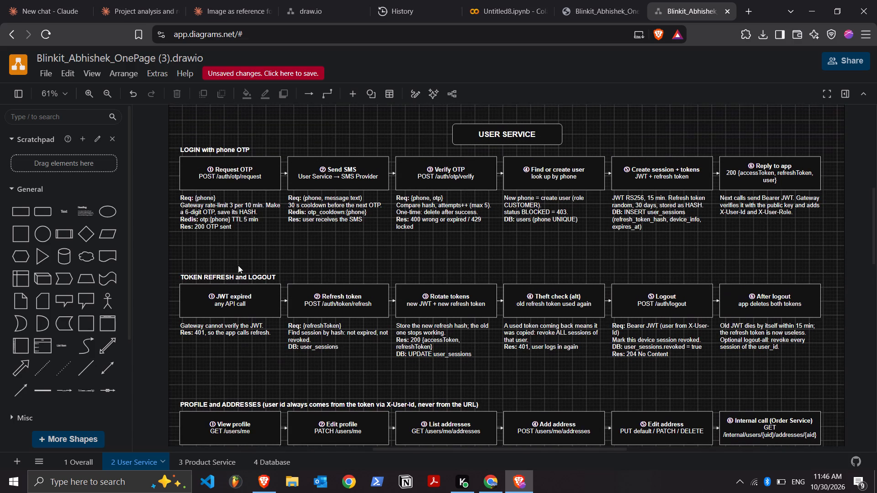
scroll(238, 265, down, 2)
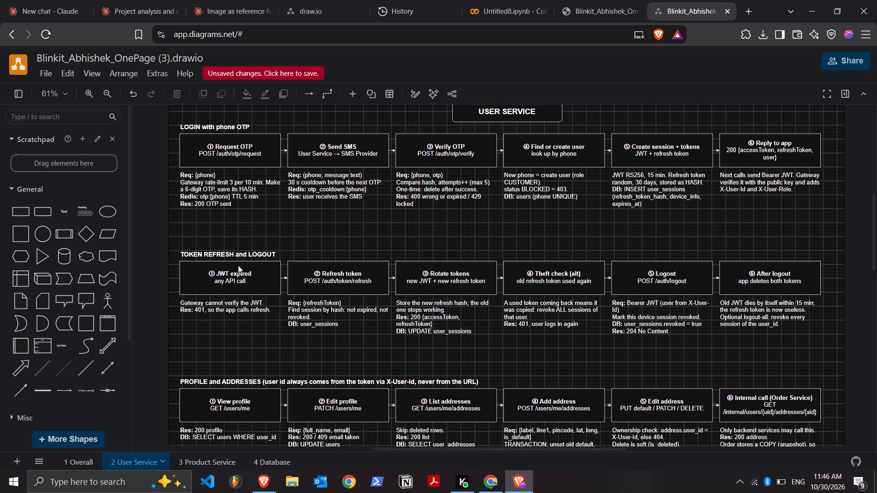
On the Product Service page, break the Browse + filter request URL before "&minPrice", "&sort" and "&limit", and add a blank line before "Req: Bearer JWT".
click(201, 463)
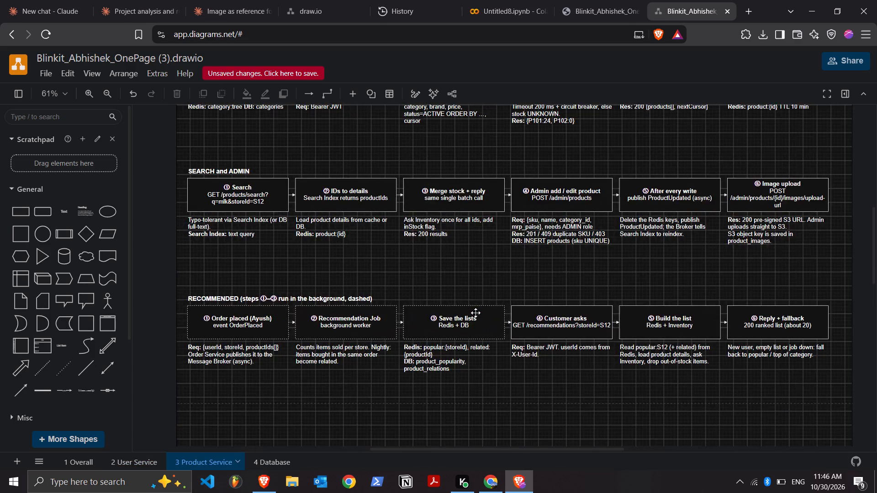
scroll(475, 313, up, 1)
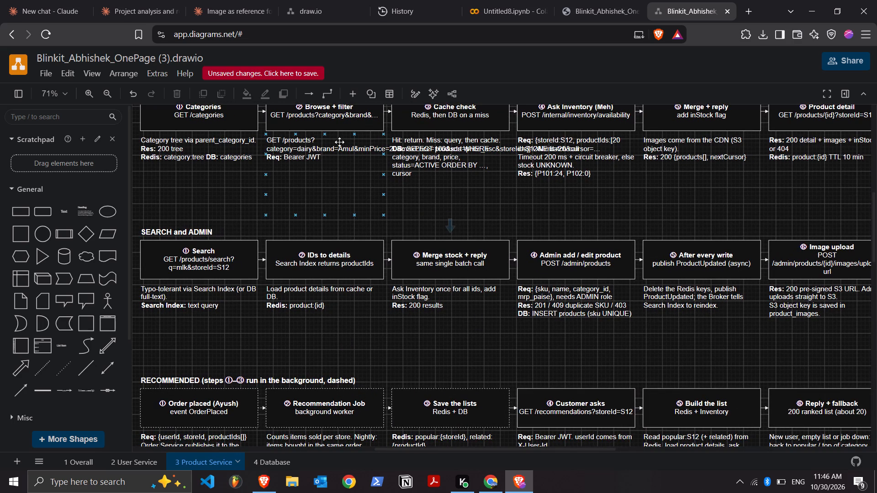
double_click(340, 151)
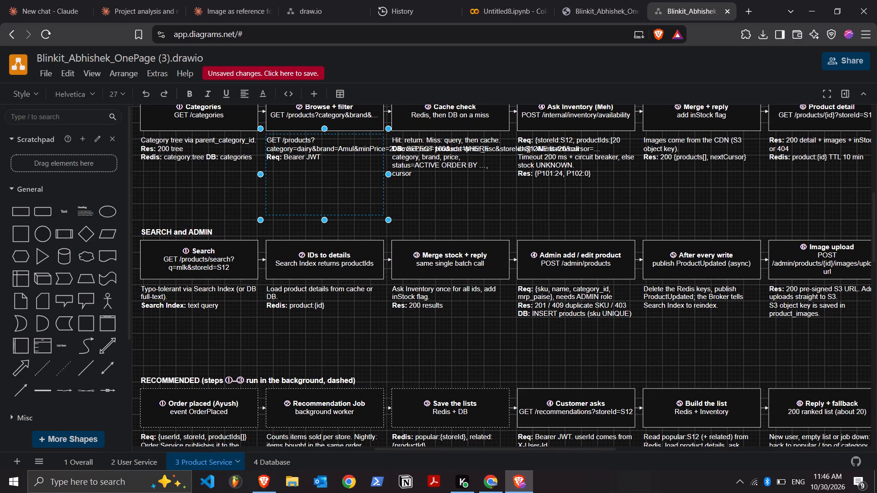
click(357, 148)
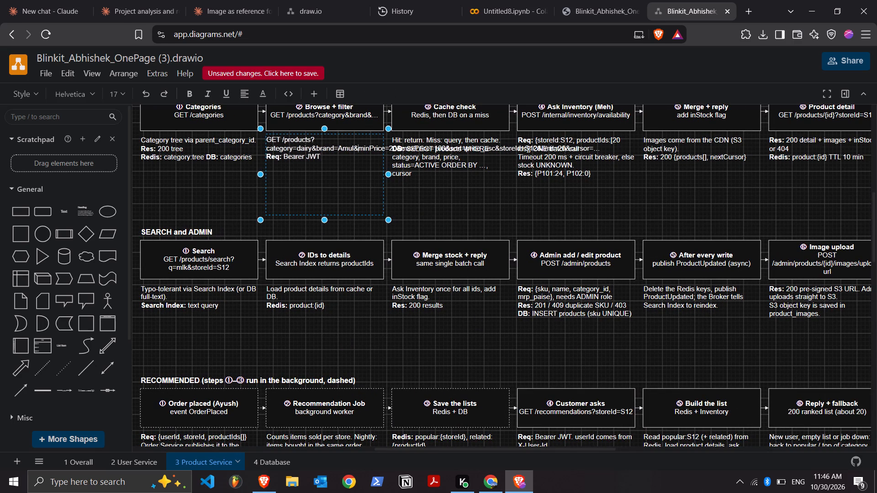
click(354, 148)
key(Return)
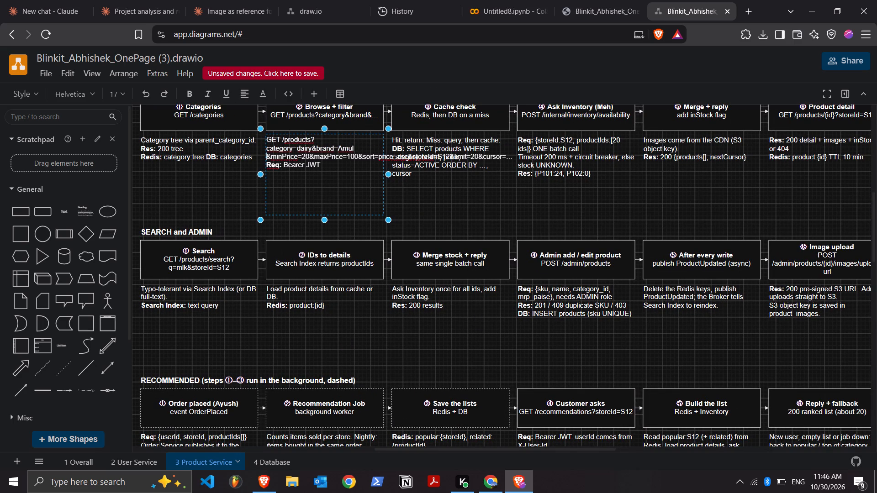
click(357, 156)
key(Return)
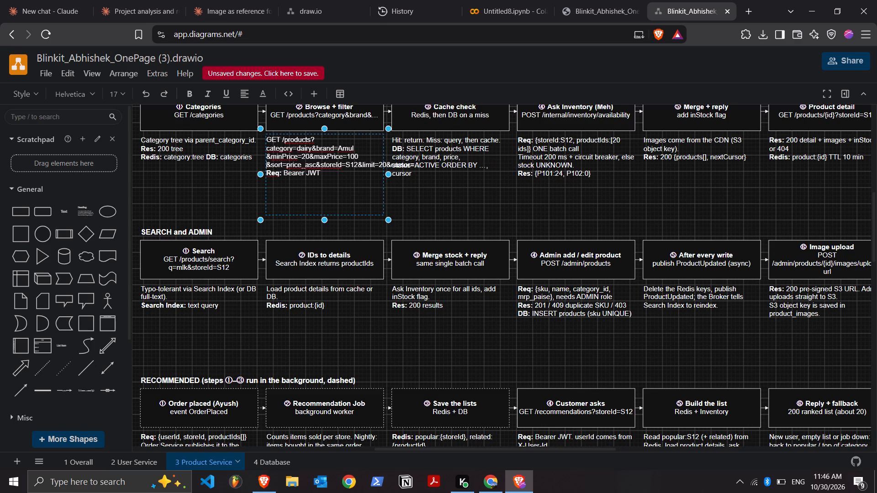
click(357, 166)
key(Return)
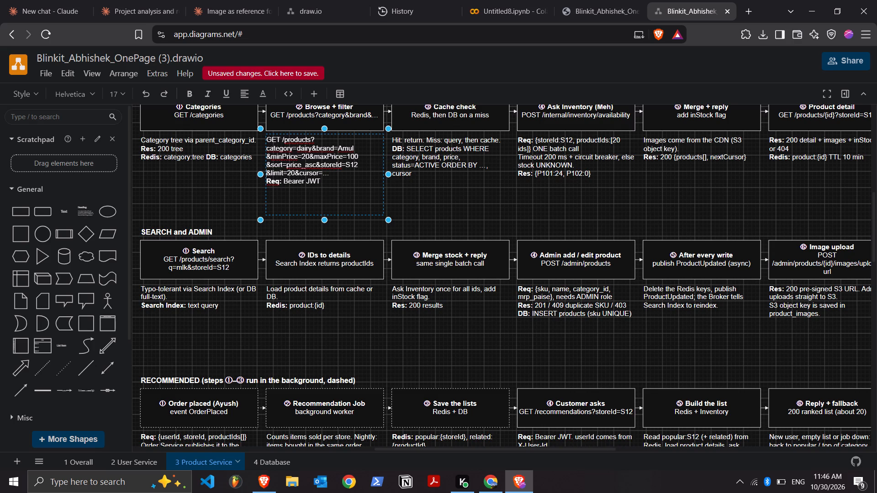
click(331, 176)
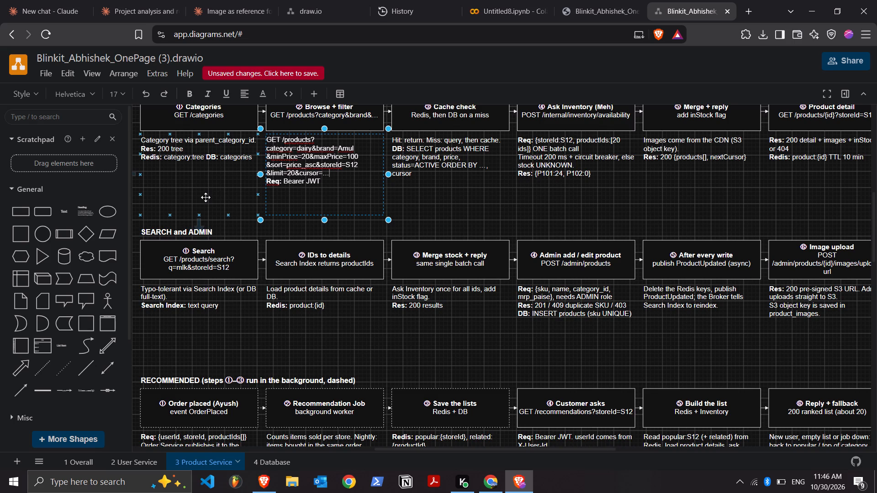
key(Return)
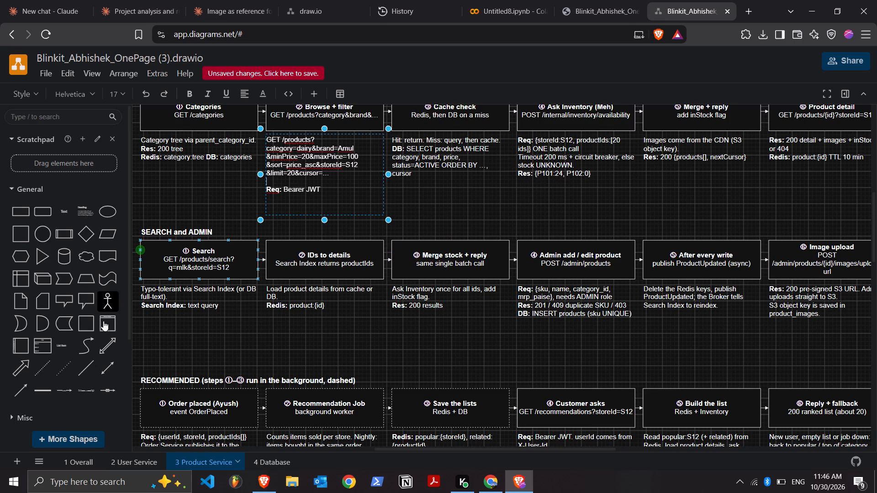
click(158, 331)
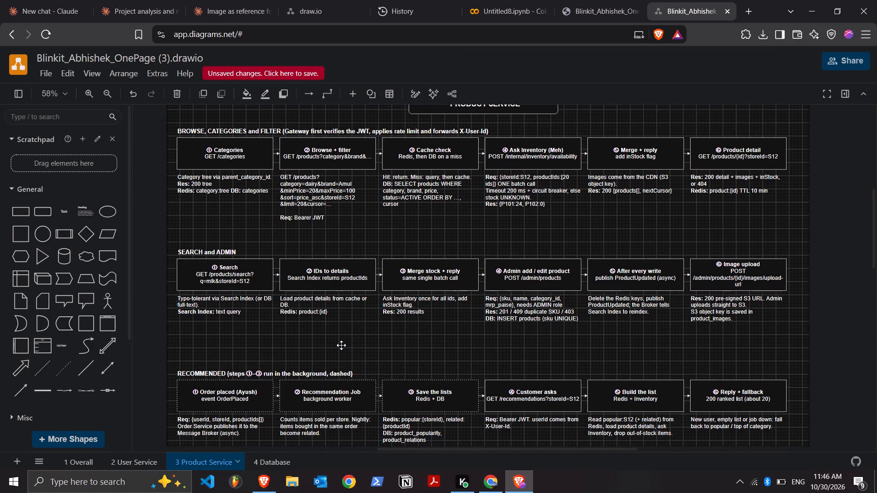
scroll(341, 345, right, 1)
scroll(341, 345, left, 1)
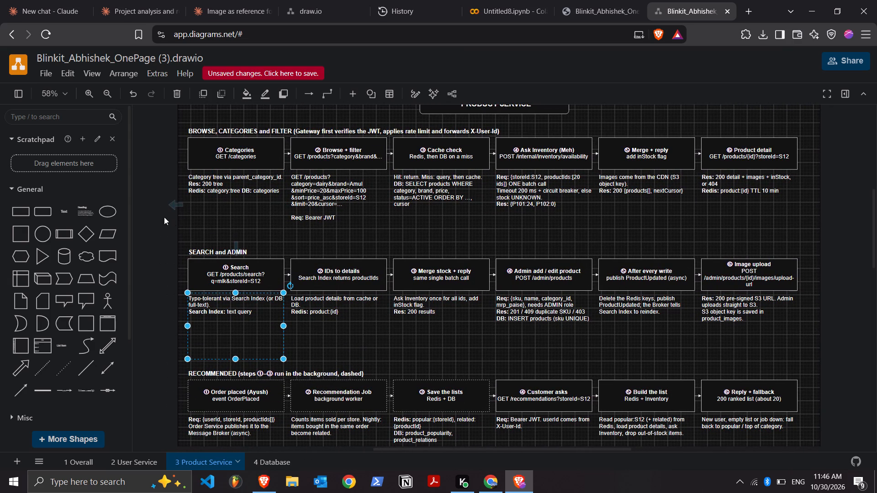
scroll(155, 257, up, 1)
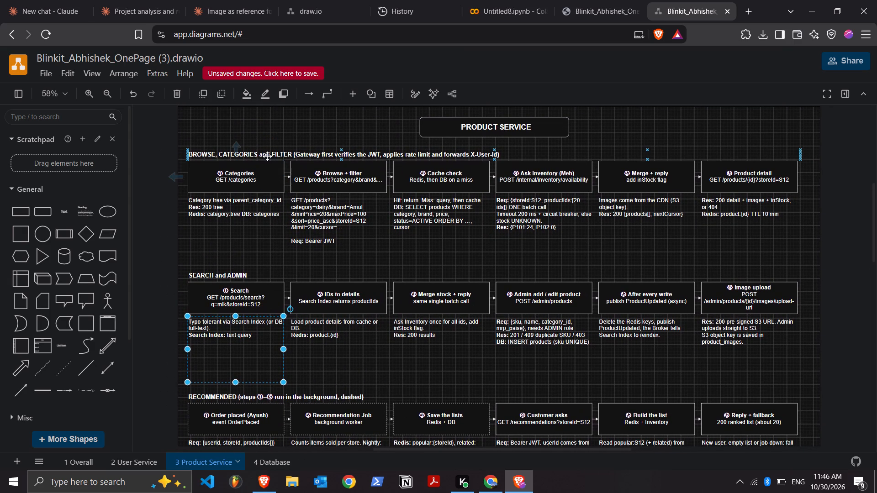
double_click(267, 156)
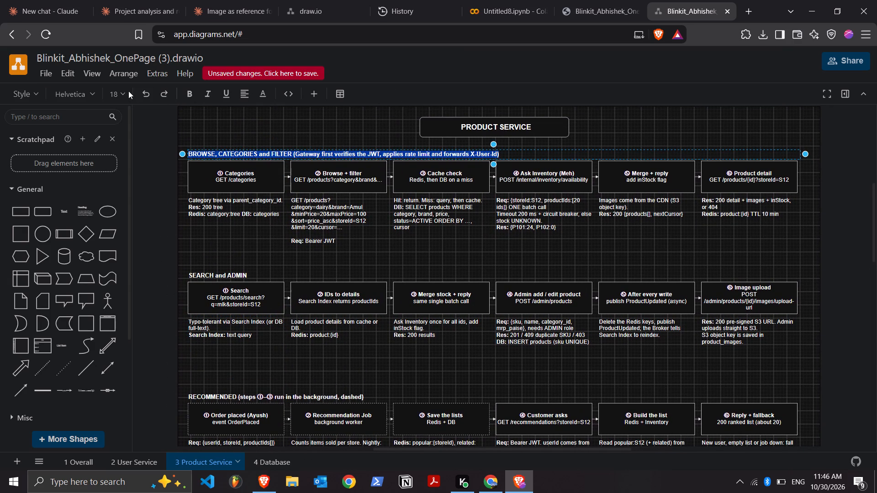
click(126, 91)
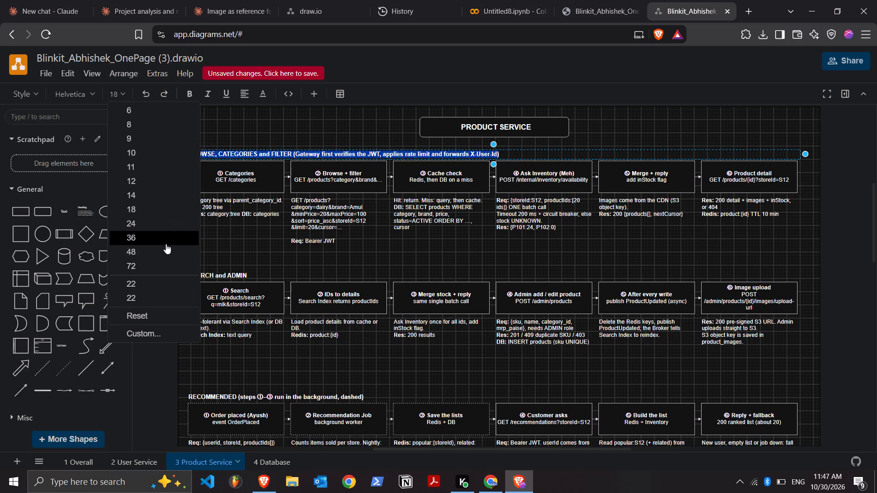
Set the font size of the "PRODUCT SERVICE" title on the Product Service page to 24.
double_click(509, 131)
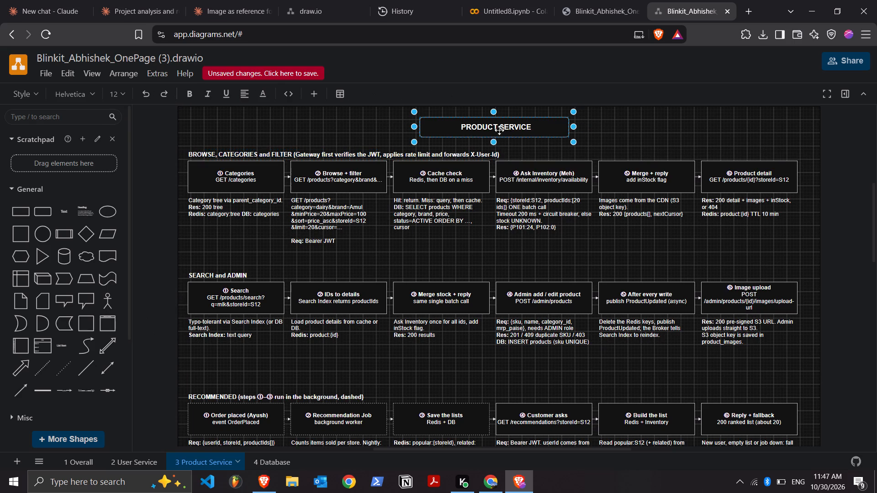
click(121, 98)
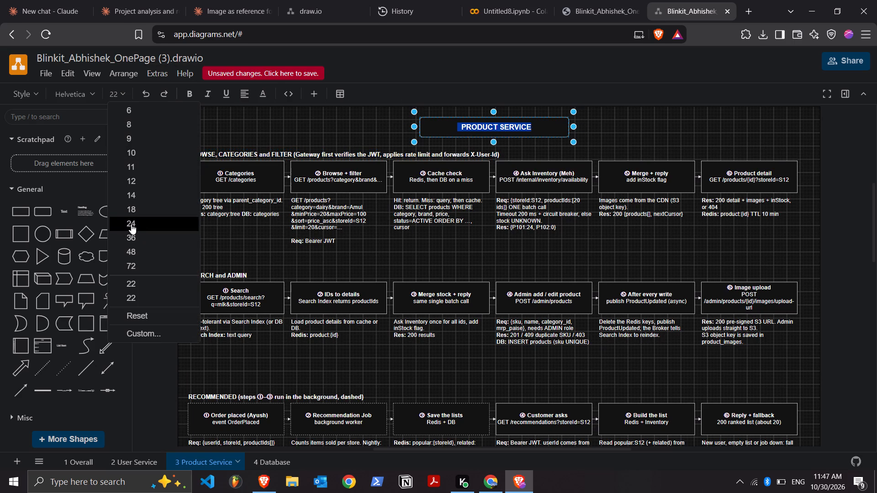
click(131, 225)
On the Database page, try font size 24 for the "DATABASE DESIGN" title, and settle on 36.
click(272, 469)
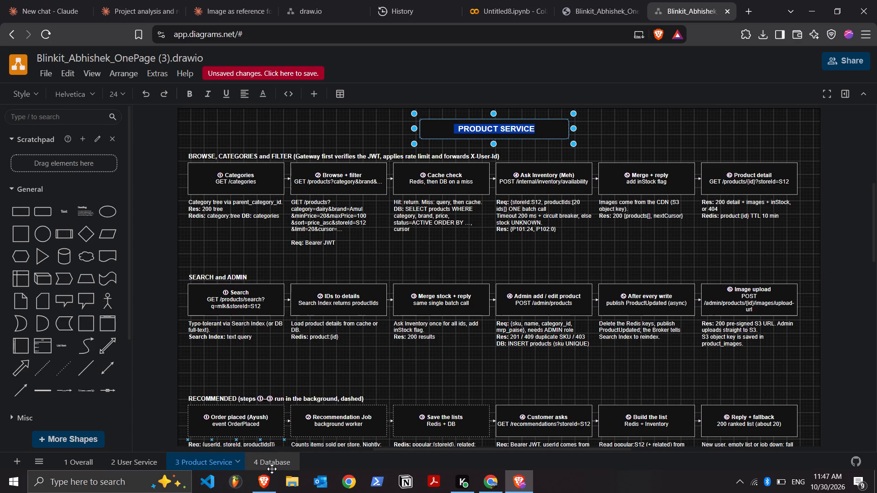
double_click(493, 247)
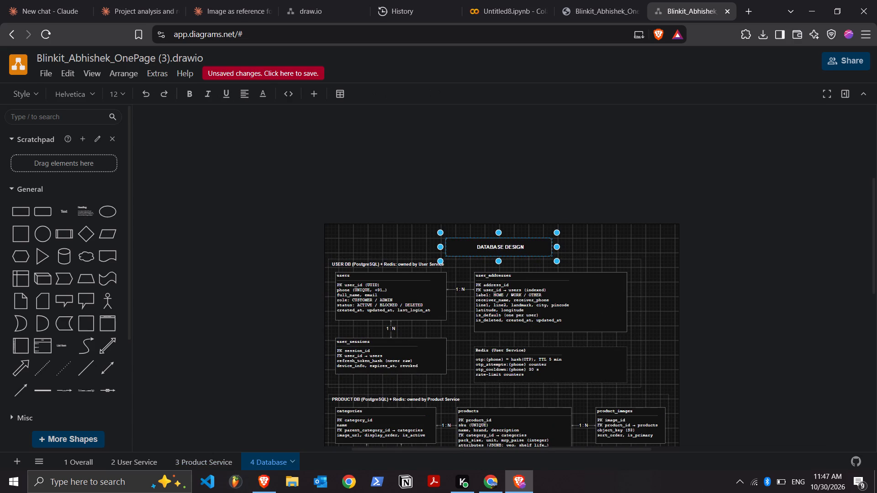
click(123, 89)
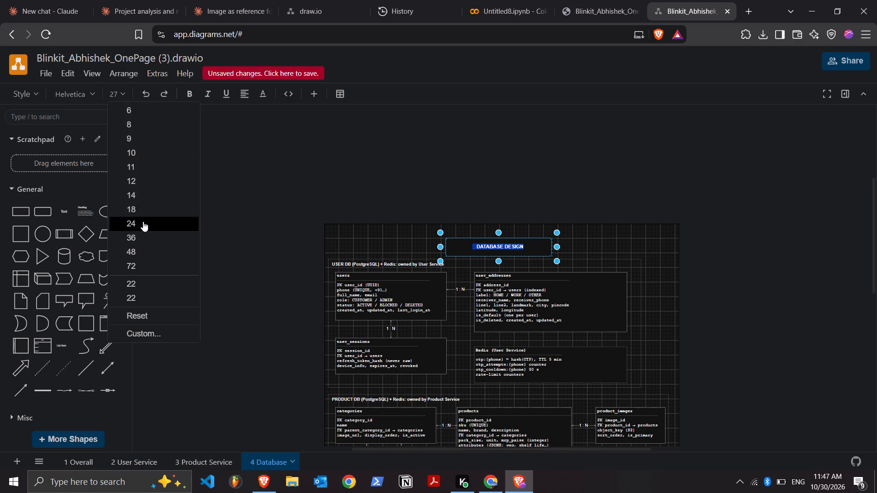
click(143, 221)
click(120, 95)
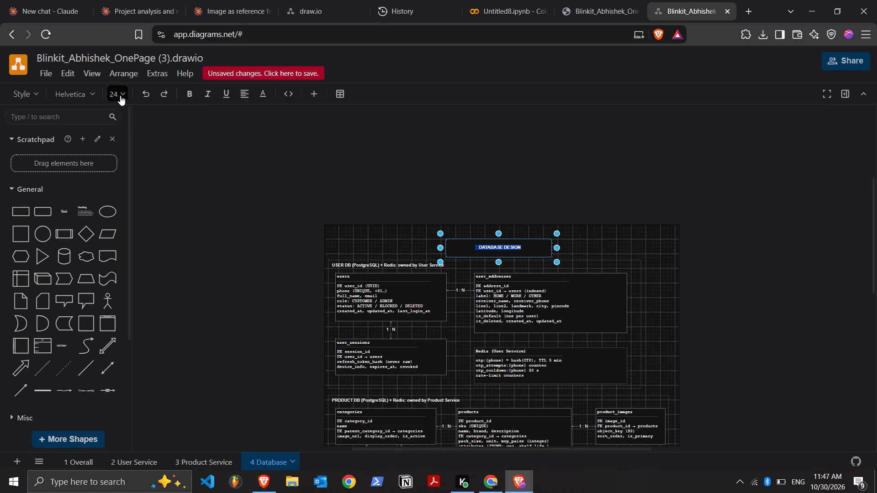
click(135, 237)
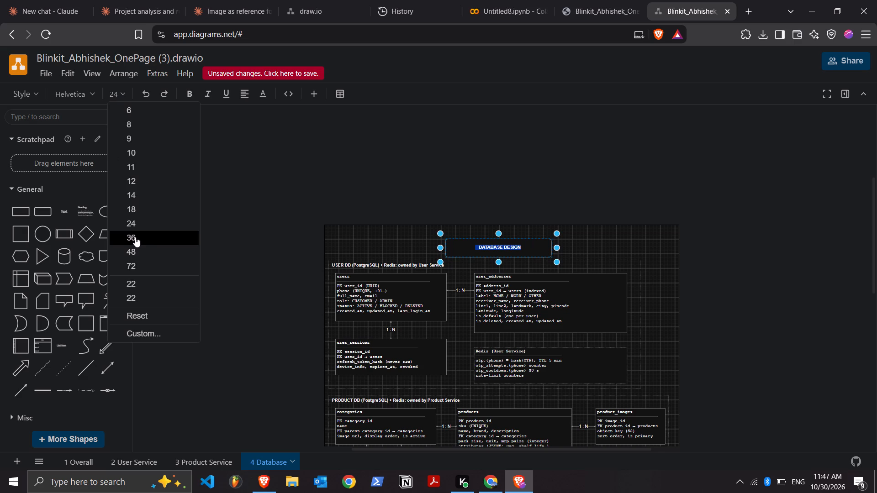
On the Product Service page, set the font size of the "PRODUCT SERVICE" title to 36.
click(209, 462)
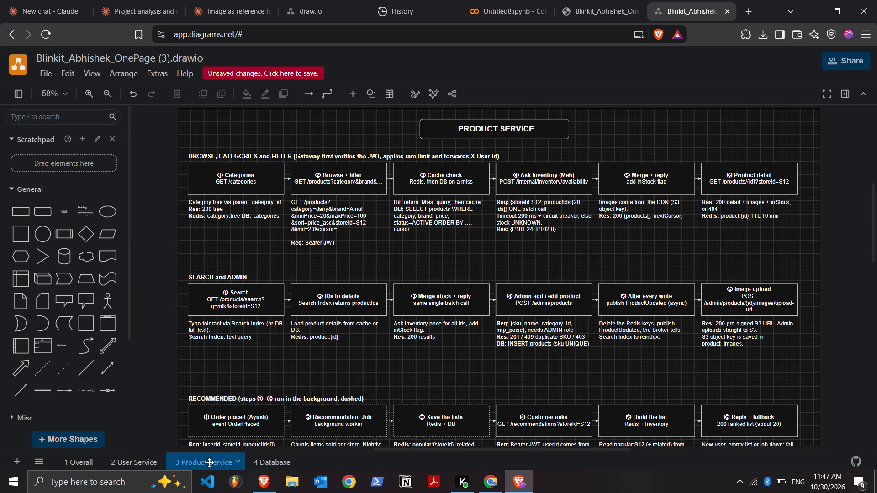
double_click(502, 132)
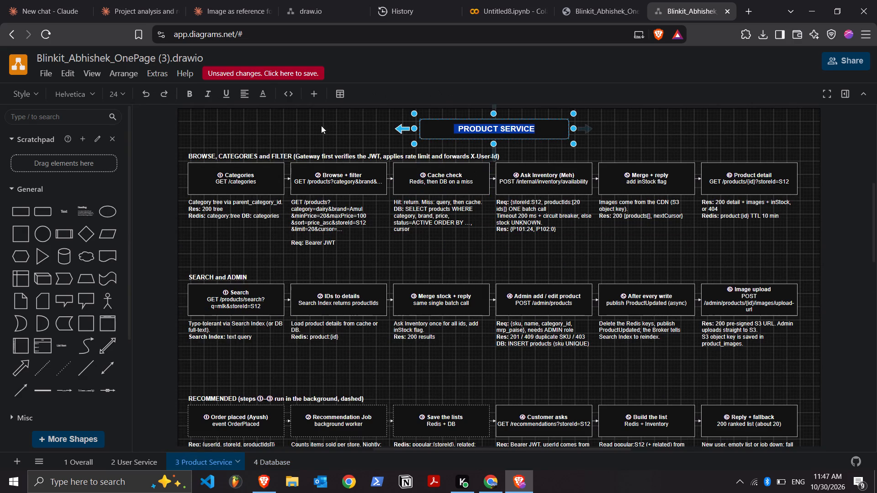
click(116, 92)
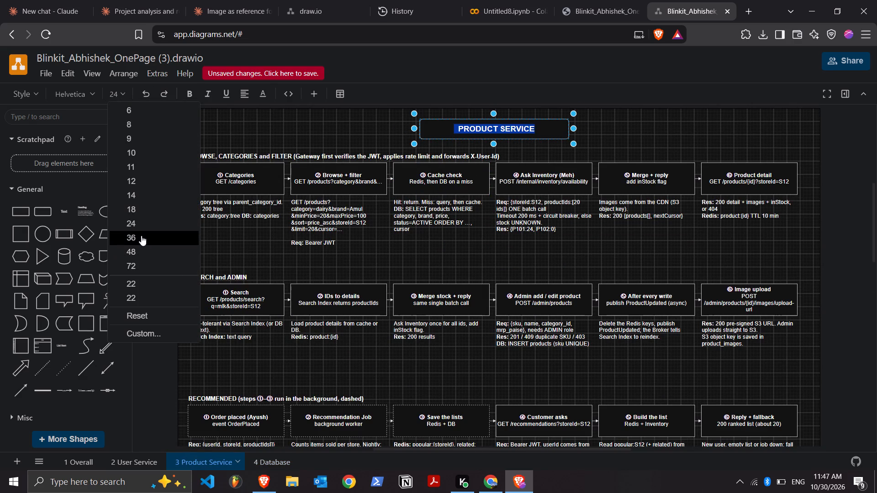
click(141, 236)
On the User Service page, set the font size of the "USER SERVICE" title to 36.
click(139, 469)
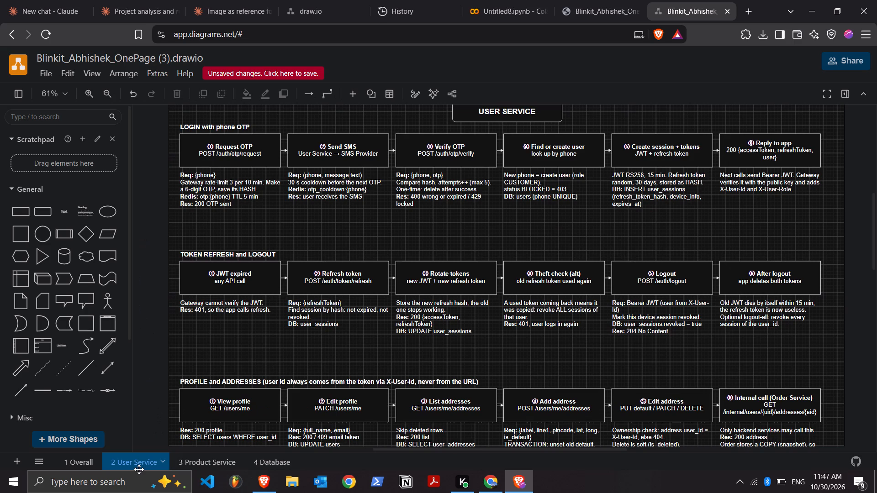
double_click(505, 115)
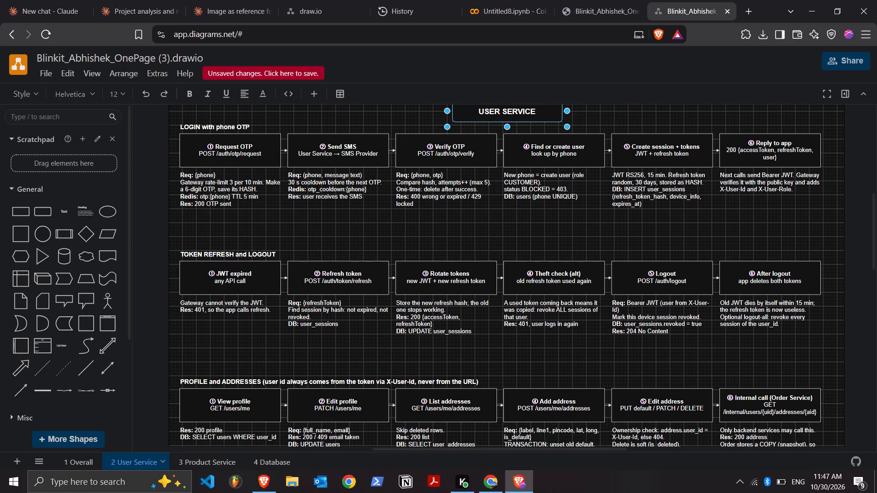
click(116, 96)
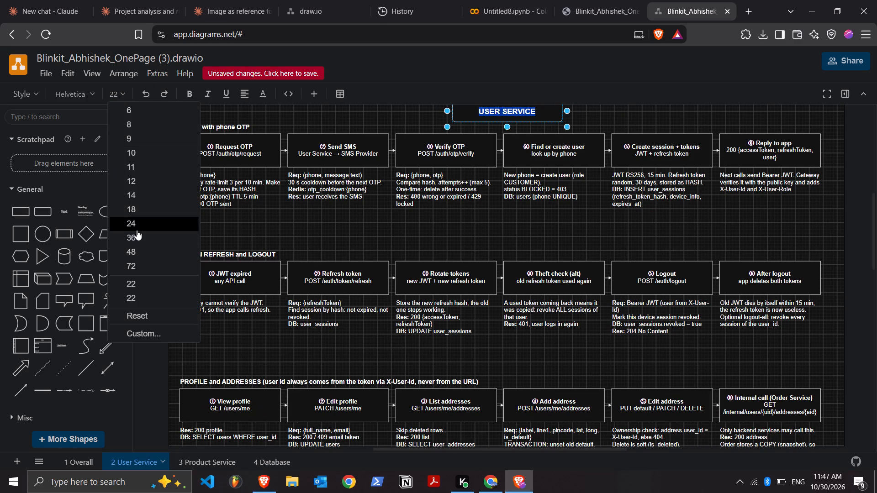
click(138, 235)
On the Overall page, delete everything after "BLINKIT QUICK COMMERCE:" in the heading at the top of the diagram.
click(84, 460)
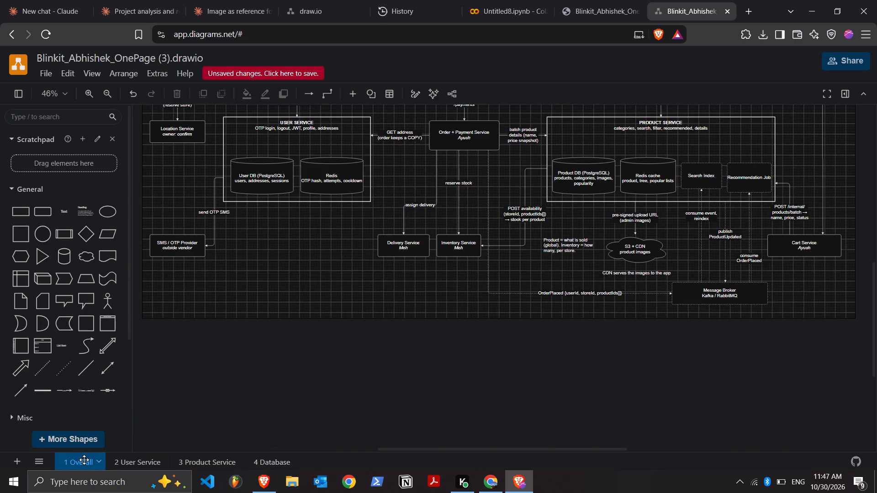
scroll(315, 301, up, 4)
scroll(315, 301, down, 1)
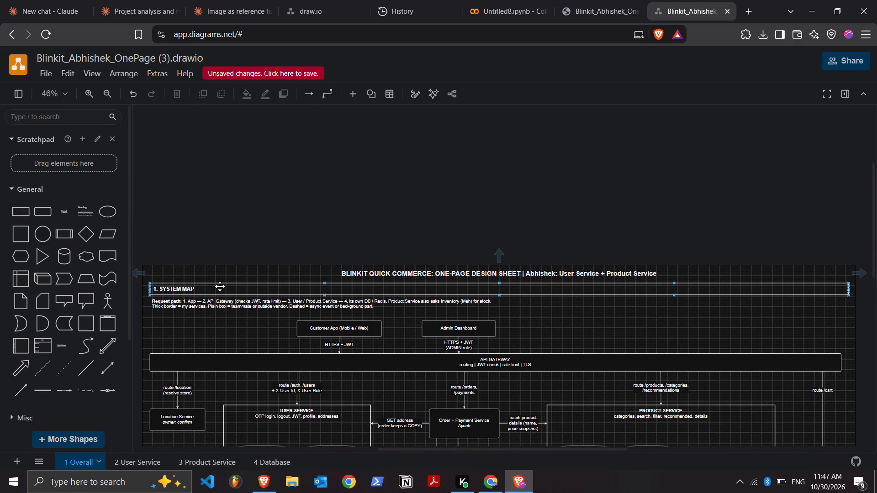
double_click(220, 286)
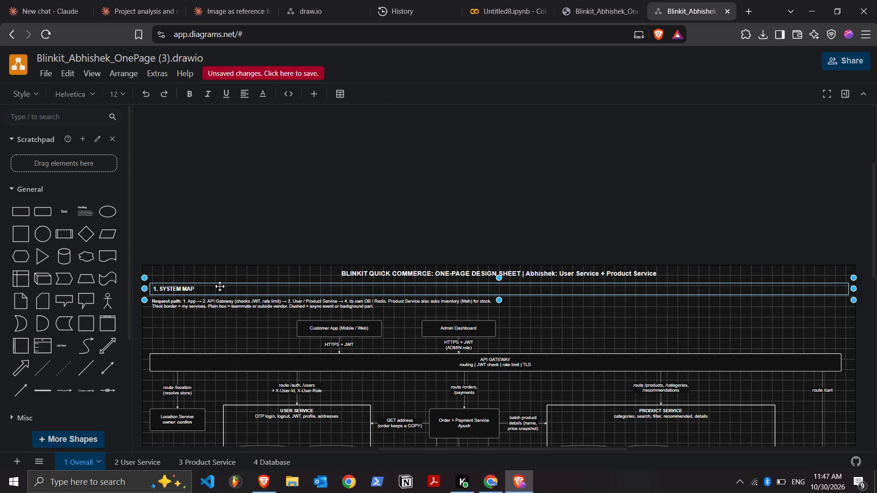
scroll(448, 275, down, 1)
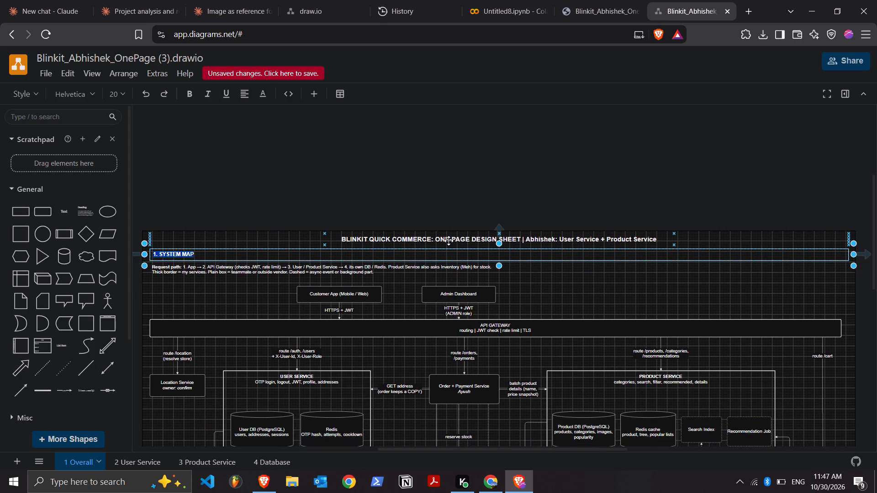
double_click(449, 241)
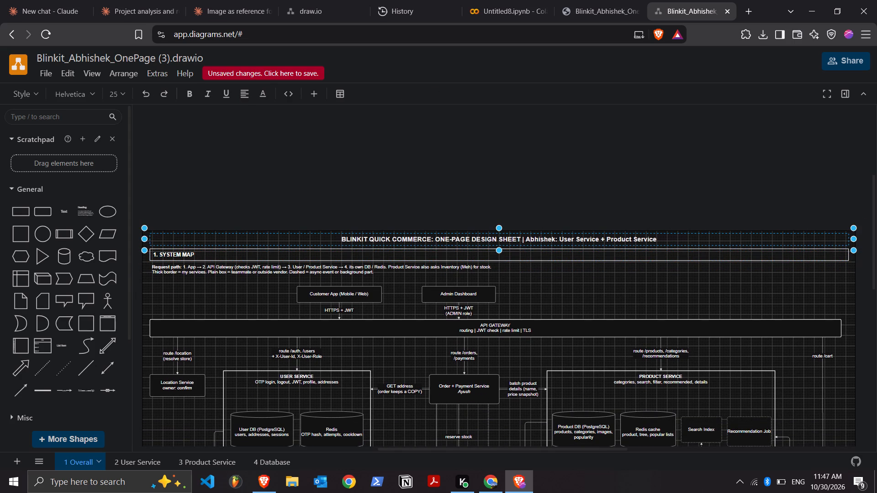
click(436, 237)
drag(436, 237, 546, 237)
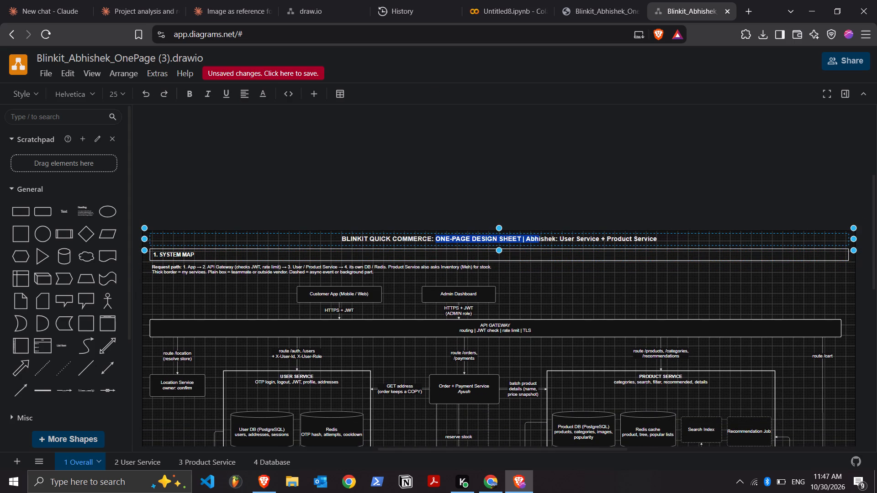
drag(546, 237, 660, 241)
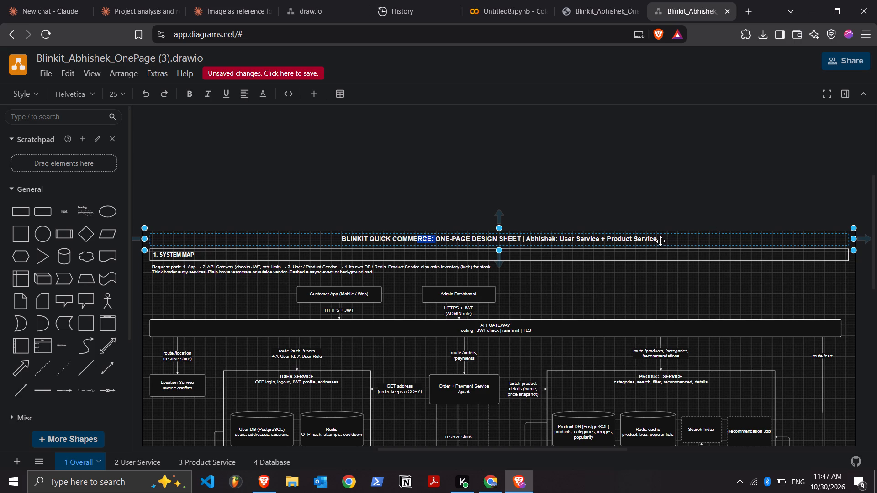
drag(660, 241, 876, 265)
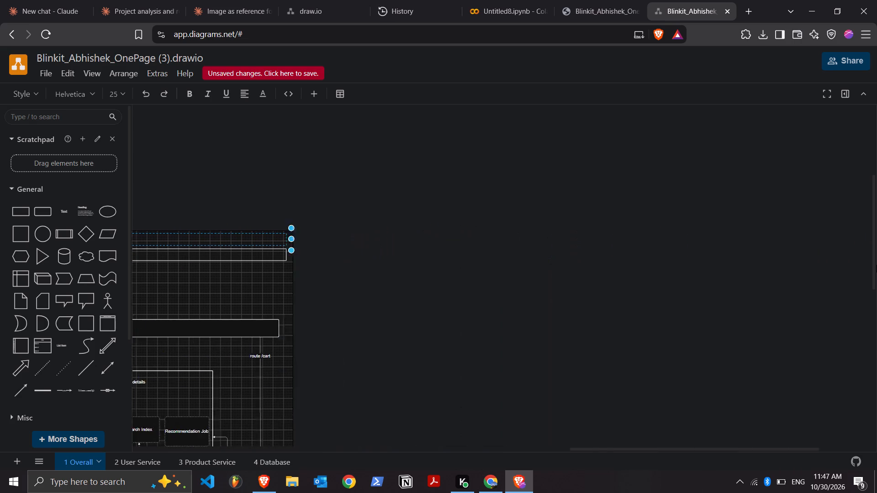
drag(876, 265, 876, 264)
key(BackSpace)
Remove the trailing colon so the Overall page heading reads "BLINKIT QUICK COMMERCE".
scroll(876, 264, right, 4)
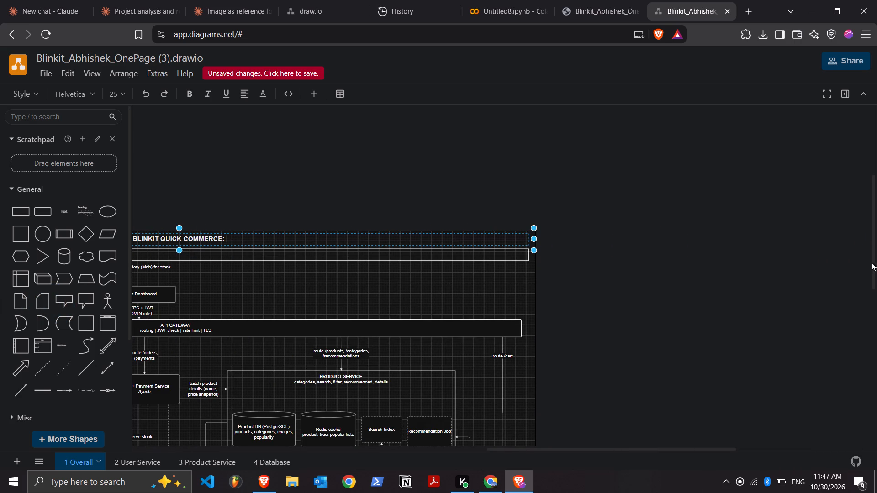
scroll(359, 262, right, 5)
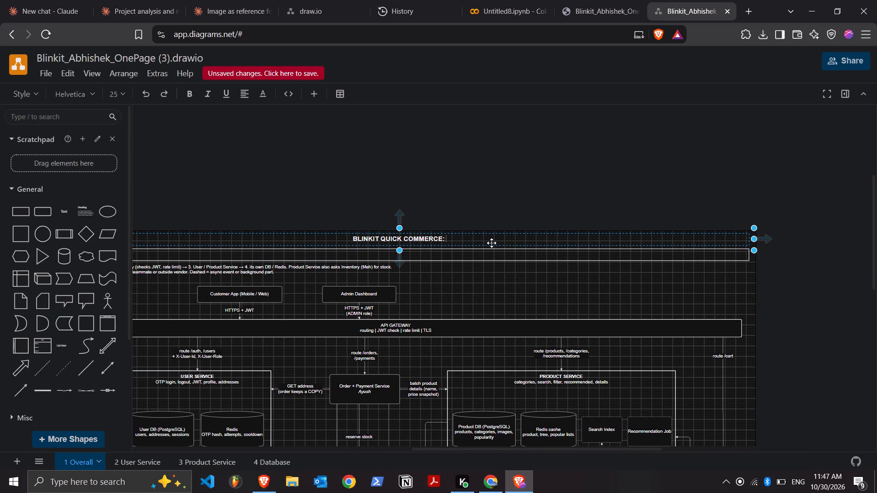
click(491, 243)
double_click(491, 243)
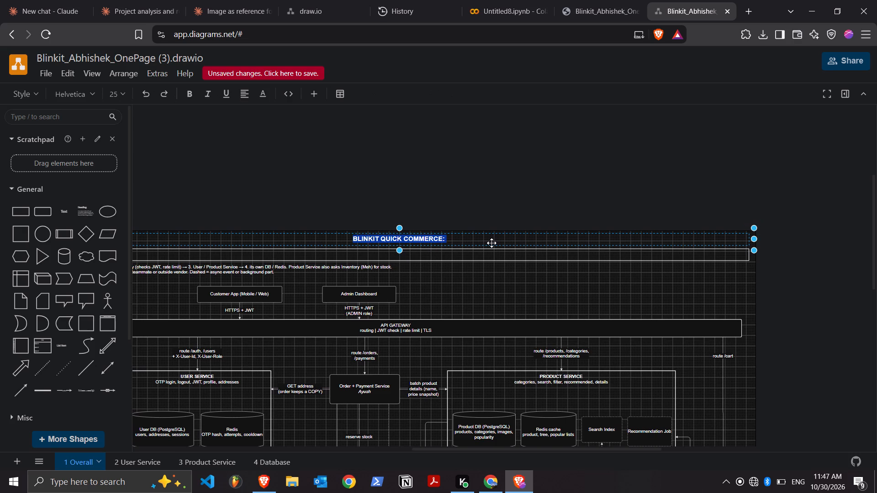
key(Right)
key(BackSpace)
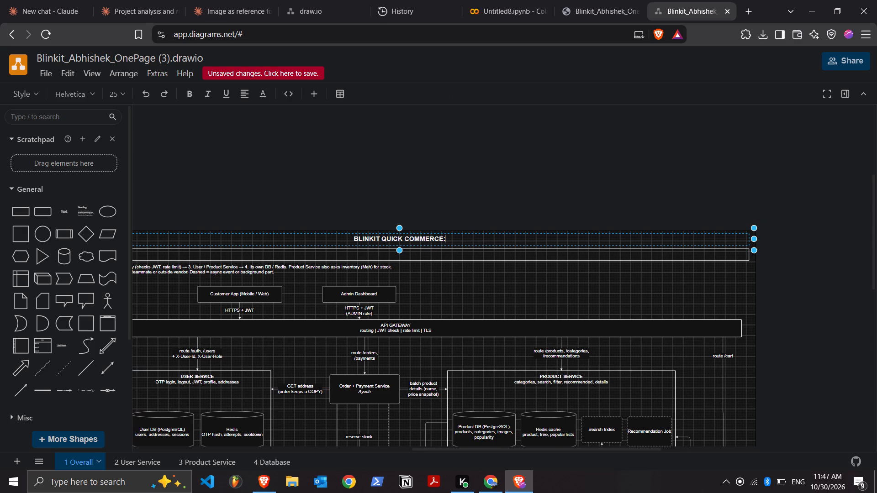
key(BackSpace)
Set the font size of the whole "BLINKIT QUICK COMMERCE" heading to 36.
key(ctrl+a)
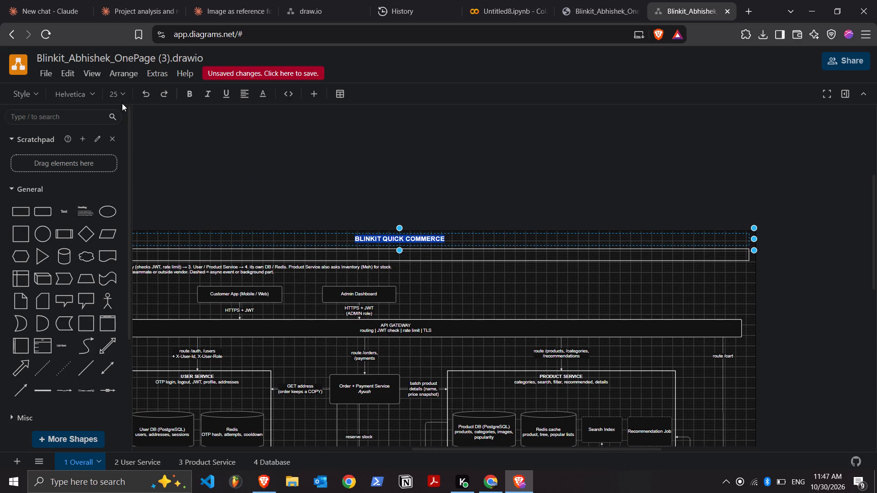
click(120, 94)
click(129, 236)
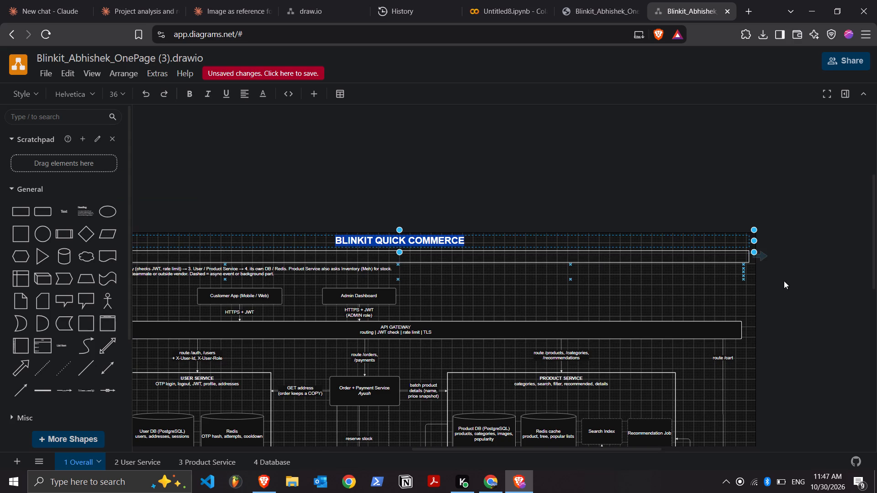
click(795, 278)
Delete the "1. SYSTEM MAP" bar below the Overall page heading.
scroll(515, 274, right, 3)
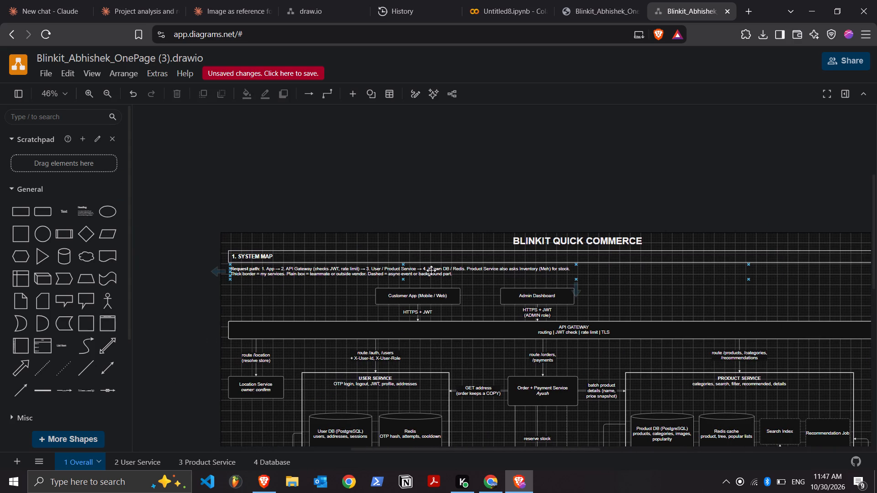
click(429, 257)
key(Delete)
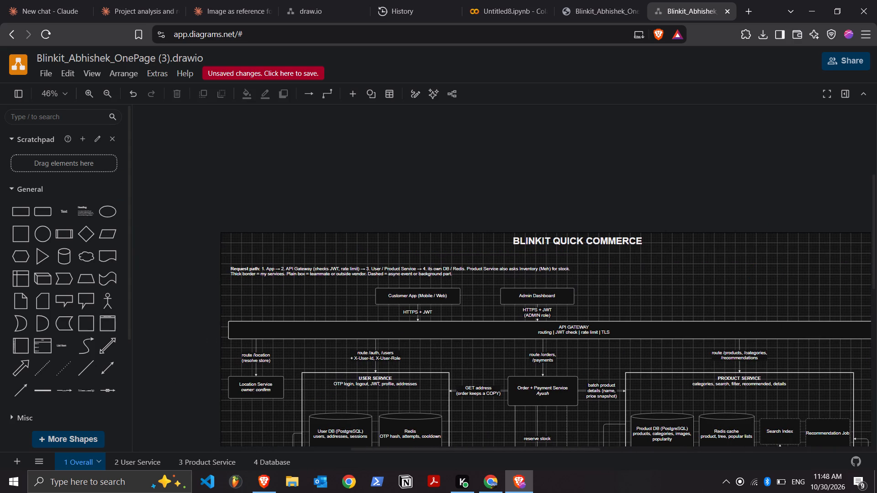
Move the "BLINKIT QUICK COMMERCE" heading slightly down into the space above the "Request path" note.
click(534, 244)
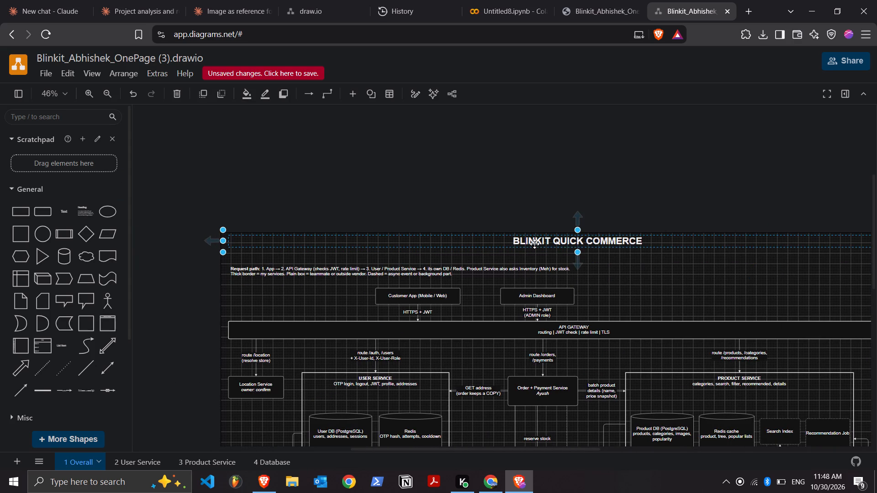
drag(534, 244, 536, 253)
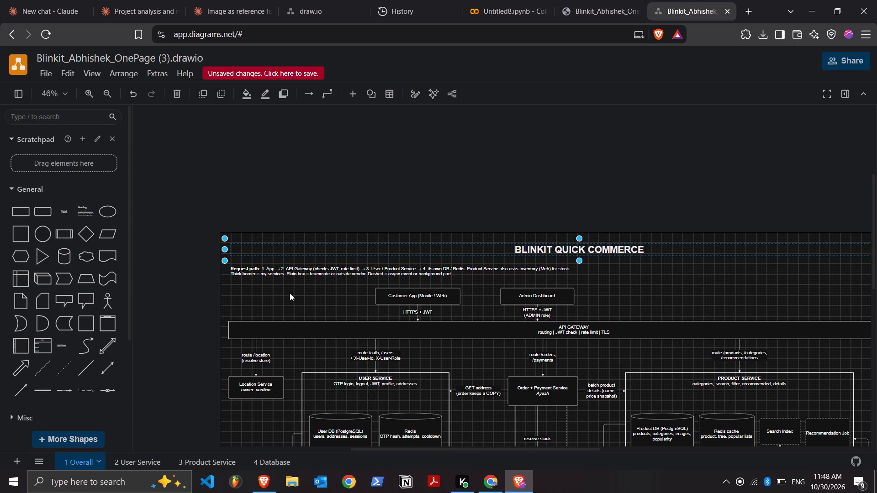
Delete the "Request path" note above the Customer App and Admin Dashboard boxes.
click(284, 271)
key(Delete)
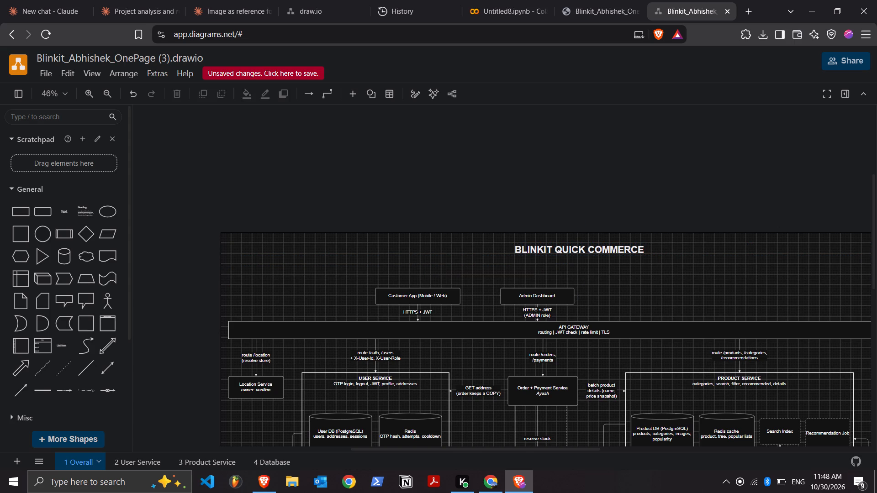
Cut all of the "BLINKIT QUICK COMMERCE" text out of its heading box on the Overall page.
double_click(582, 249)
key(ctrl+a)
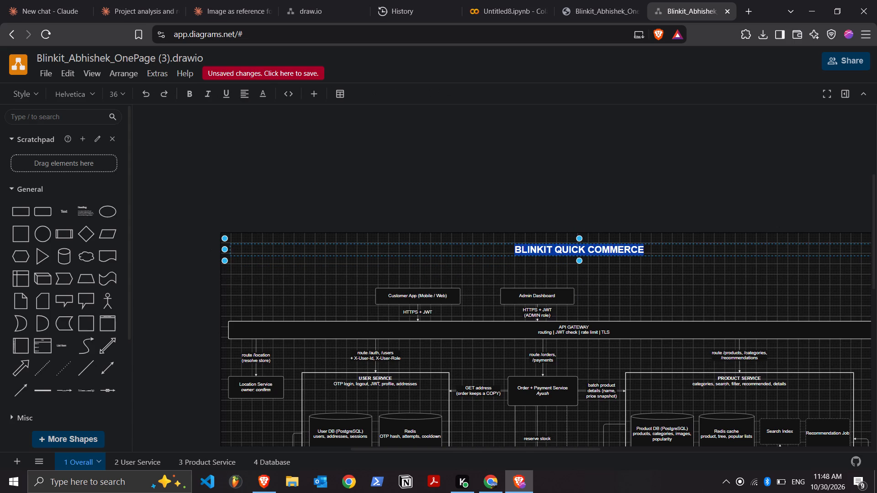
key(ctrl+x)
click(235, 195)
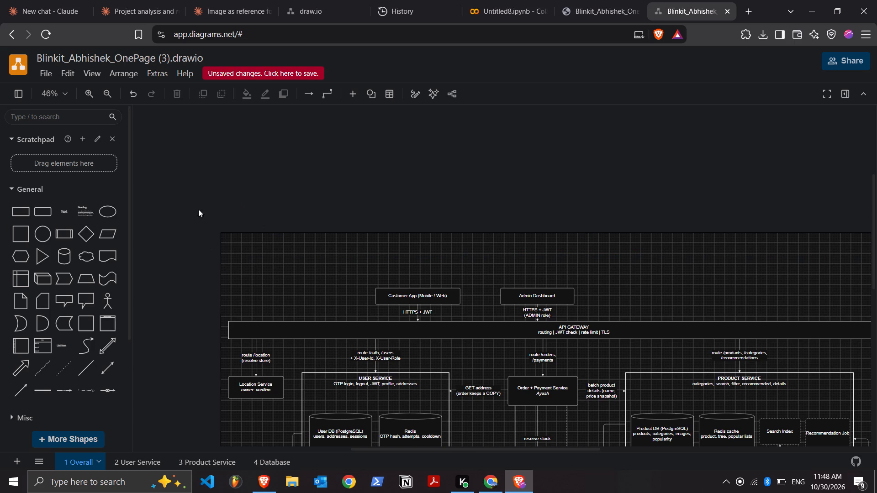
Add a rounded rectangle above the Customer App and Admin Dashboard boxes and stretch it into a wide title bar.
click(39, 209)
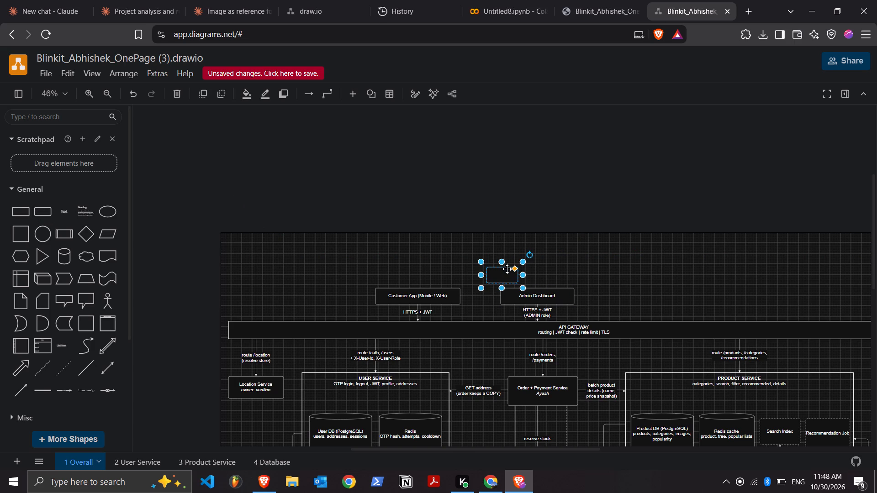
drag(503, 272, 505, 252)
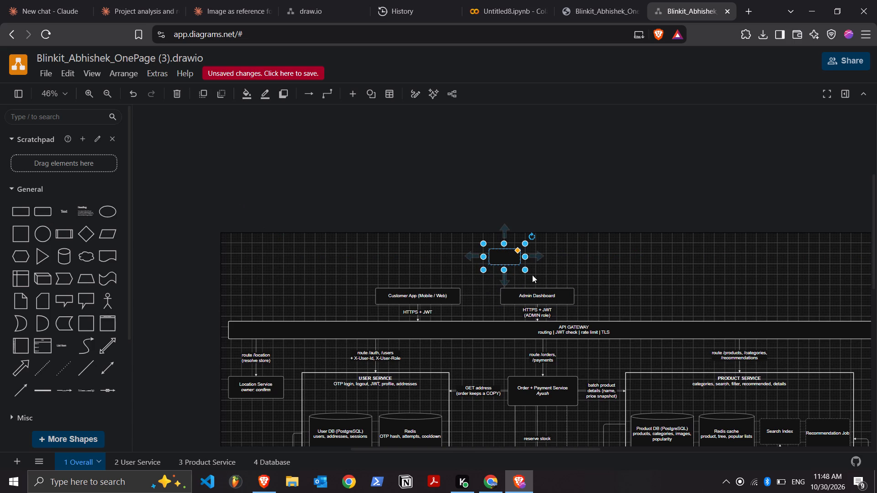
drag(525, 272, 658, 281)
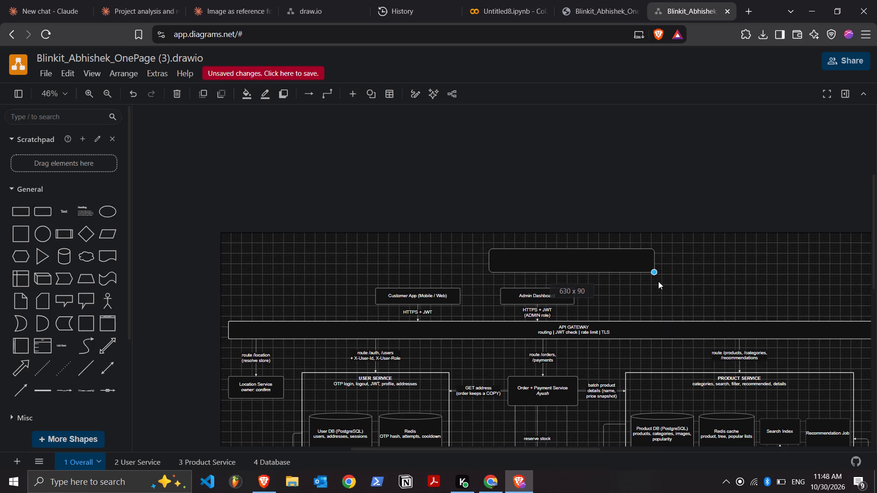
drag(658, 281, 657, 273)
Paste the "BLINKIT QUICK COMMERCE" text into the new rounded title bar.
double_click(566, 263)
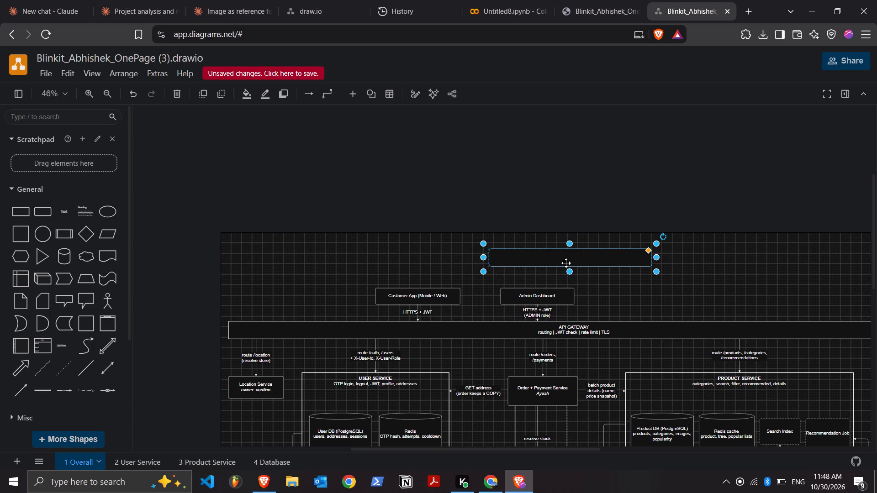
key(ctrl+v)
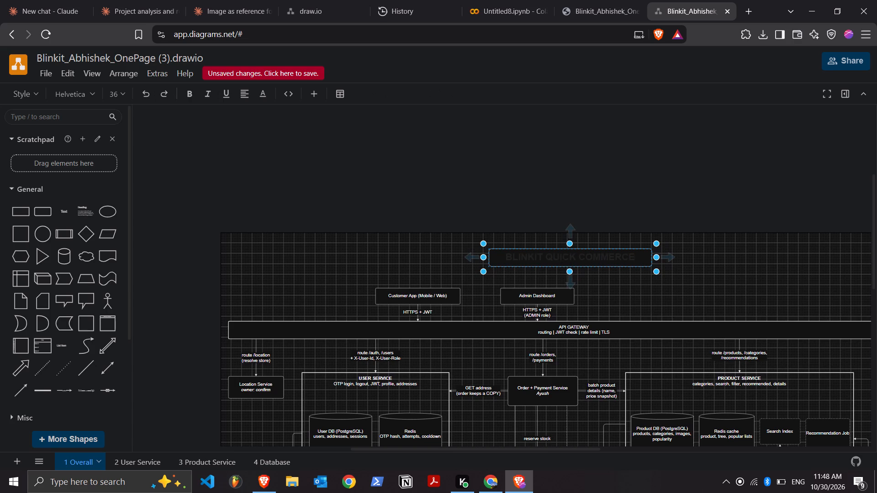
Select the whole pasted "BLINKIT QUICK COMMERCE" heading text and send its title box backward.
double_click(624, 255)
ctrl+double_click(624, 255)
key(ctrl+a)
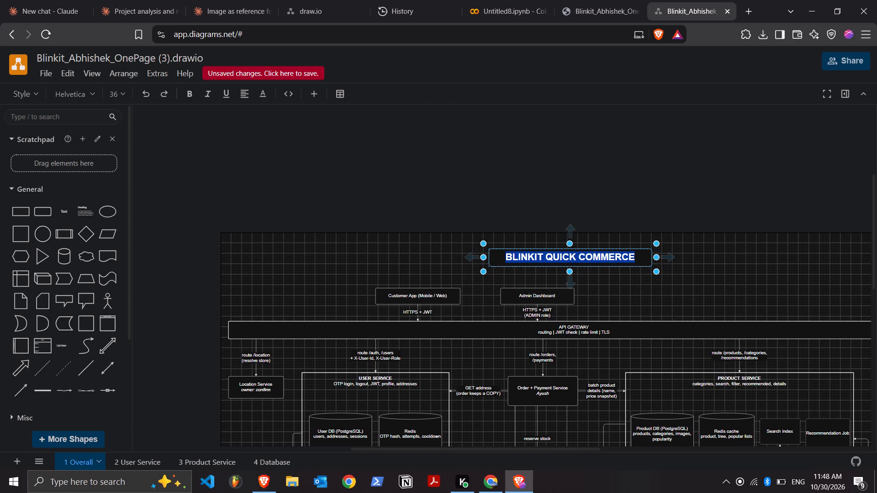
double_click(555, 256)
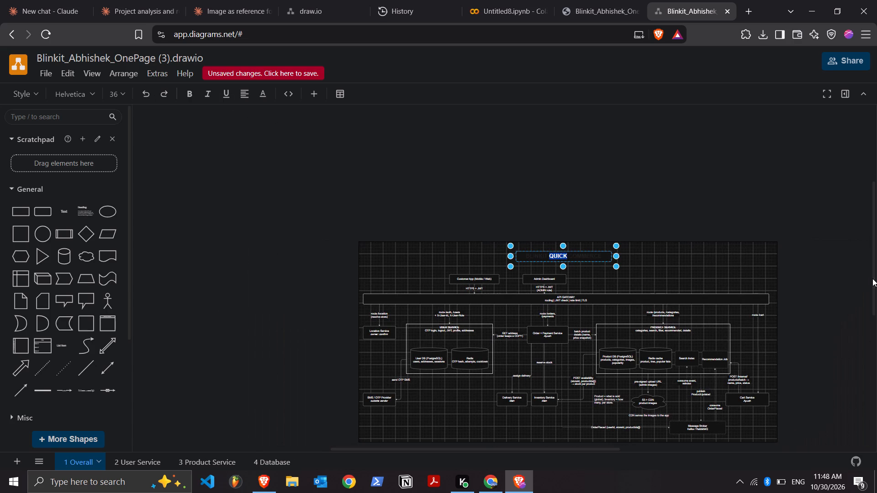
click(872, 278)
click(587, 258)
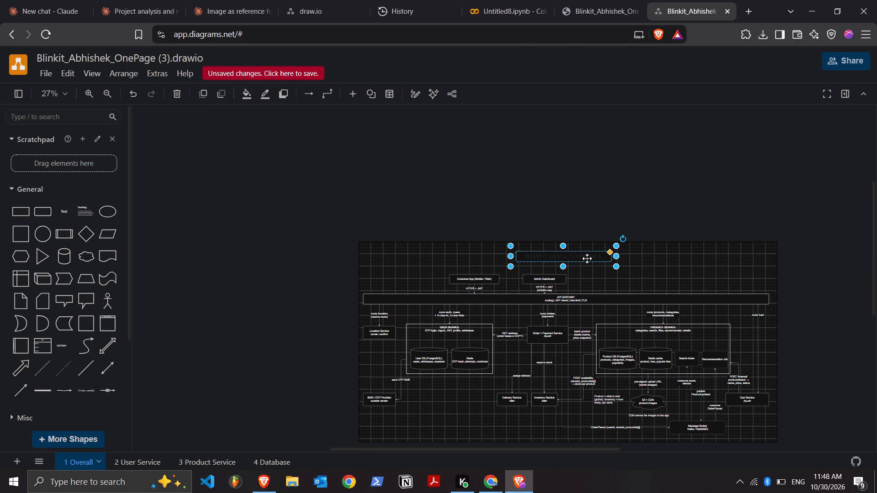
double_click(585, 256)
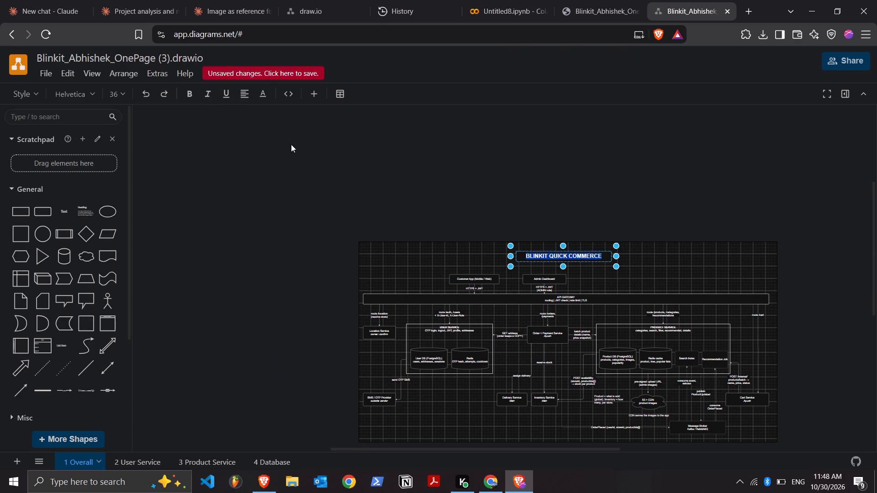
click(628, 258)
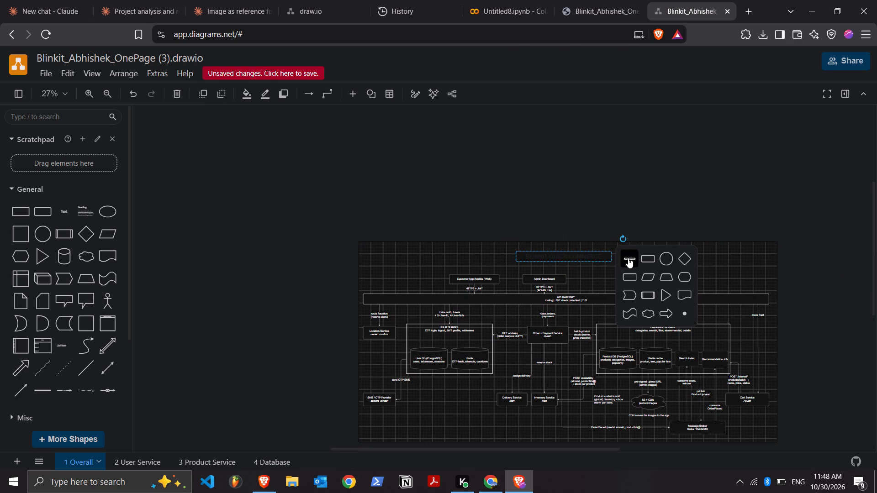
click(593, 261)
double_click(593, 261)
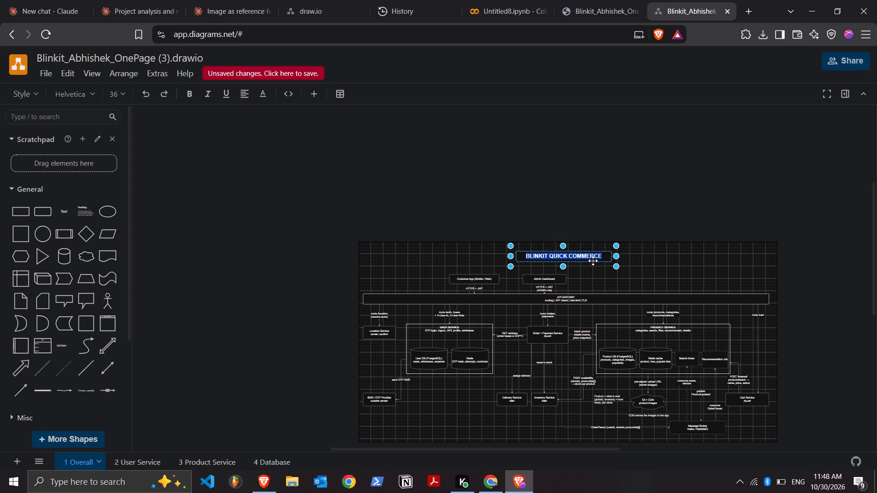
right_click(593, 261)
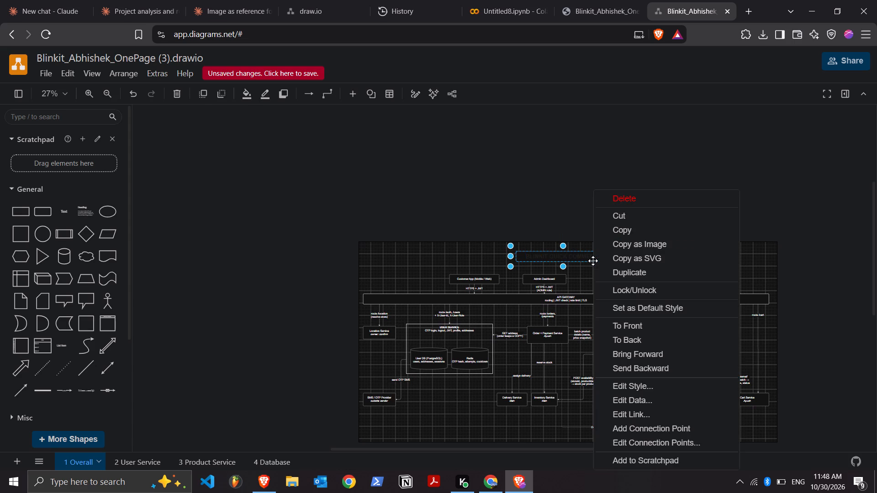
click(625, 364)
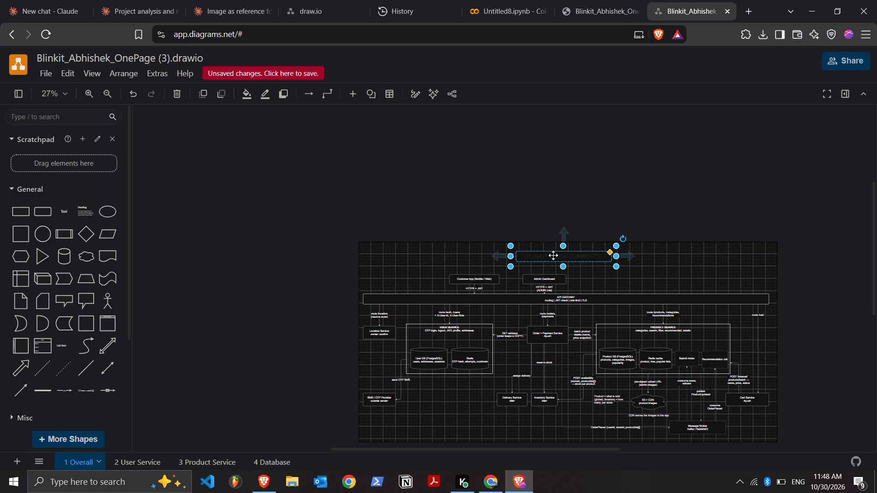
Replace the title box on the Overall page with a copy of the "USER SERVICE" title from the User Service page.
click(133, 466)
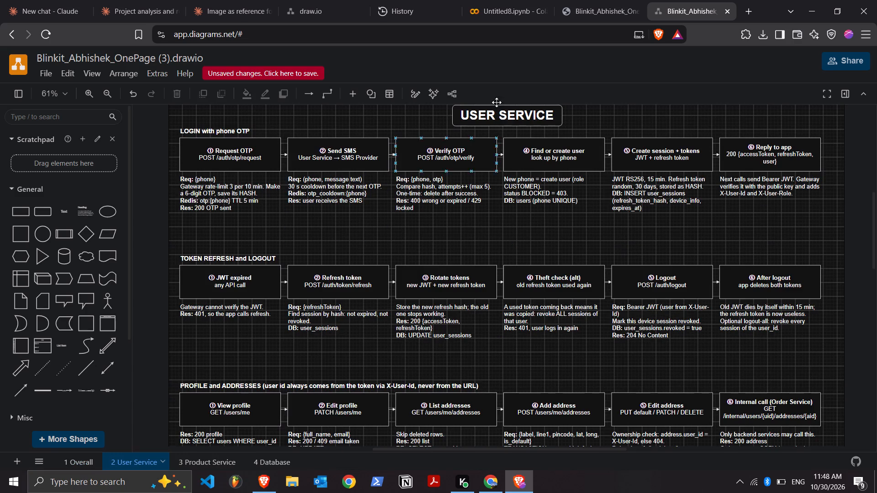
click(518, 112)
key(ctrl+c)
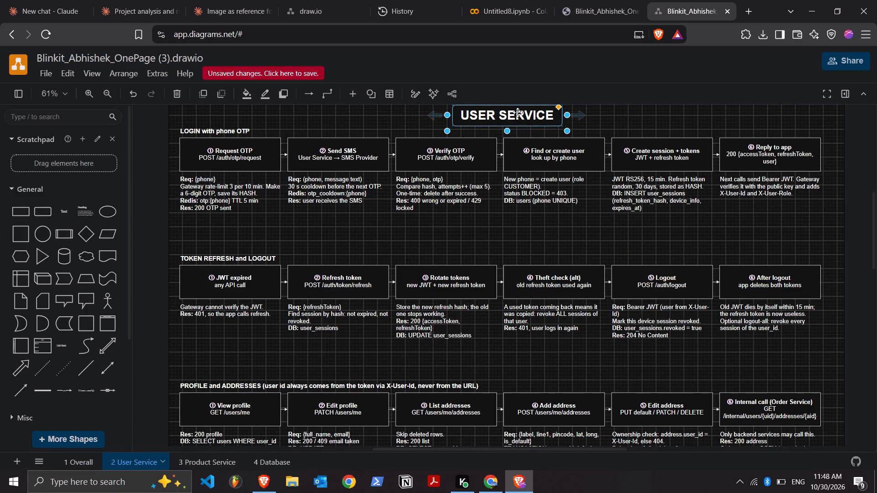
click(75, 457)
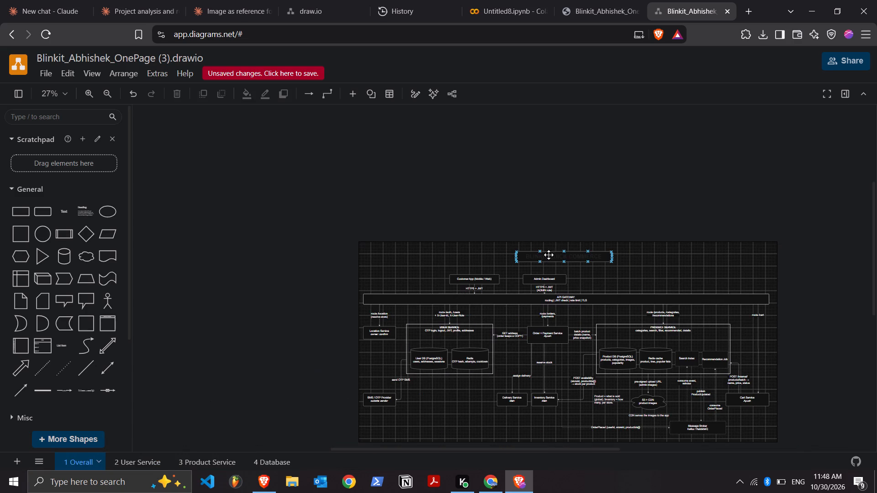
click(550, 254)
key(Delete)
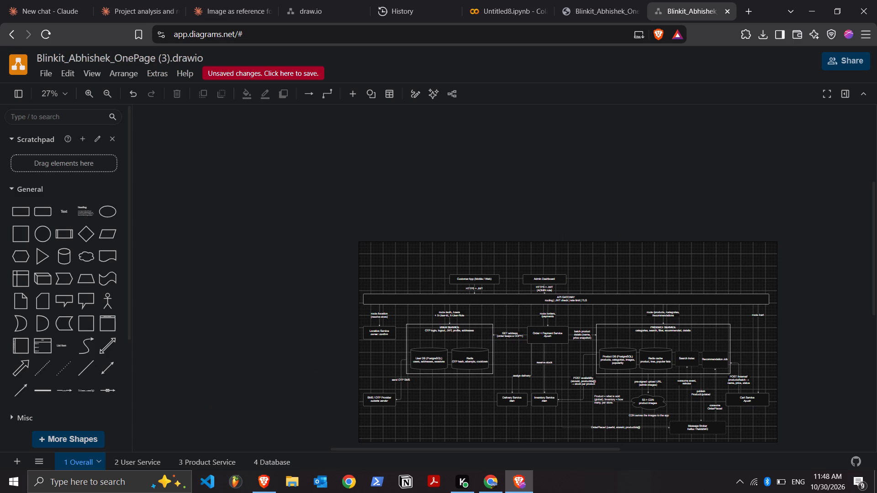
key(ctrl+v)
Replace the copied title's "USER SERVICE" text with "BLINKIT QUICK COMMERCE" from the clipboard history.
double_click(588, 255)
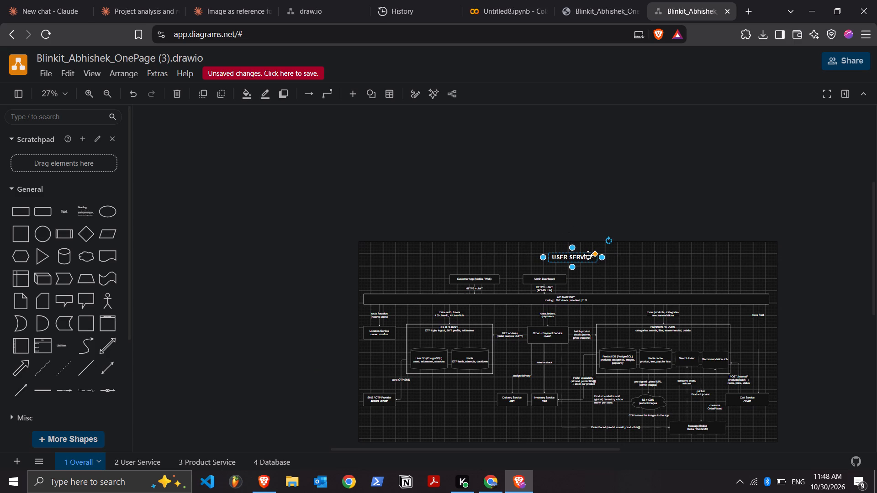
key(BackSpace)
key(super+v)
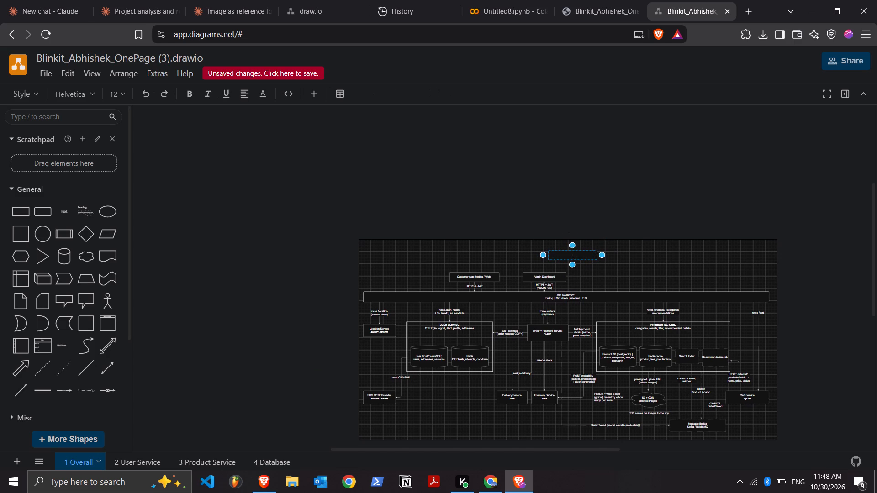
click(607, 337)
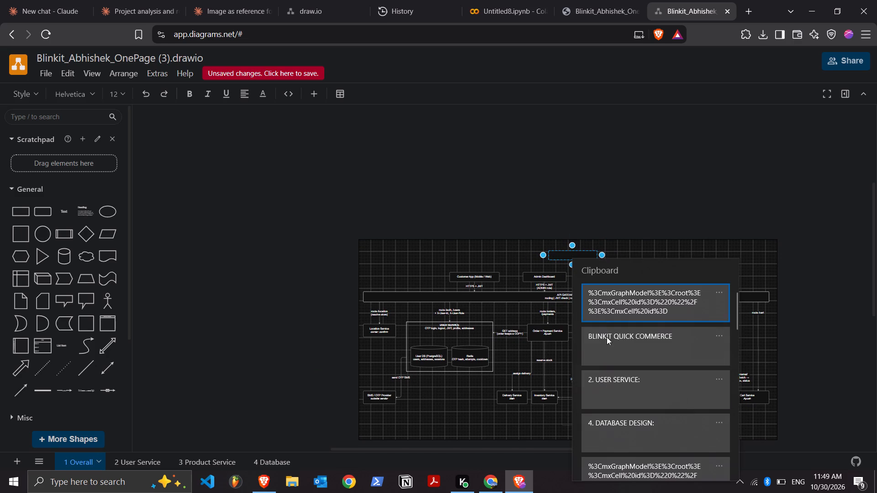
key(ctrl+v)
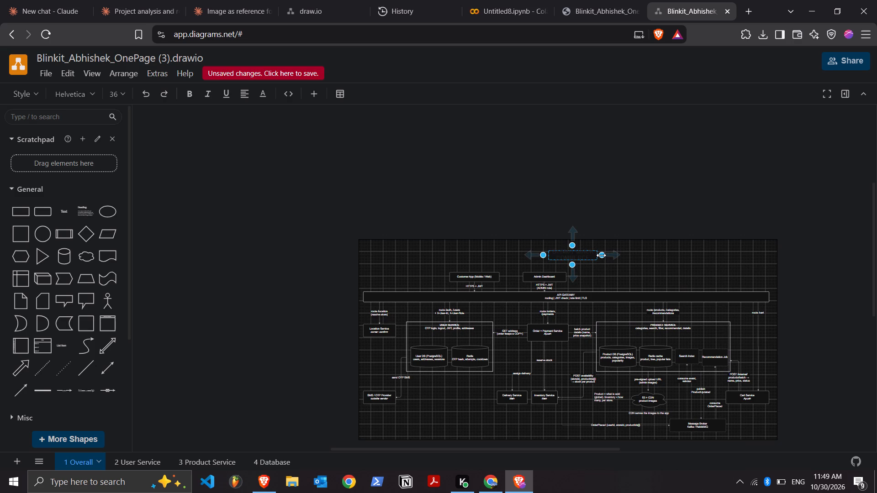
Widen the copied title box on the Overall page to fit the "BLINKIT QUICK COMMERCE" heading.
drag(601, 255, 649, 254)
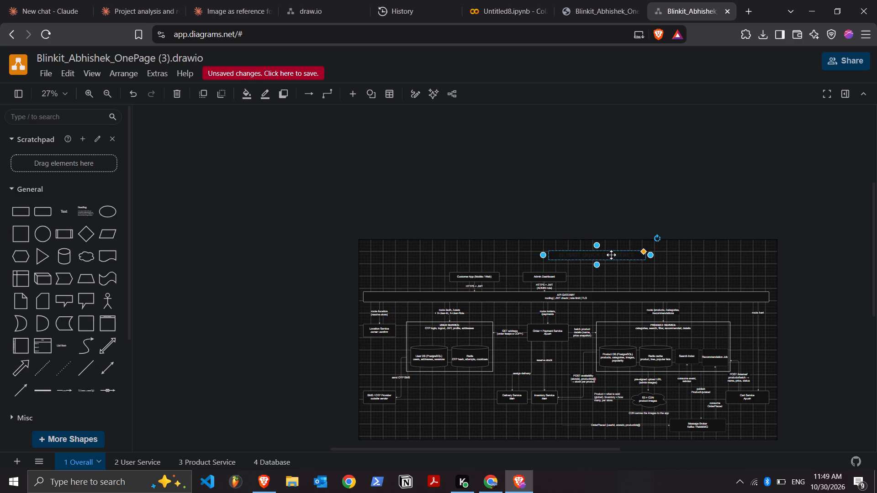
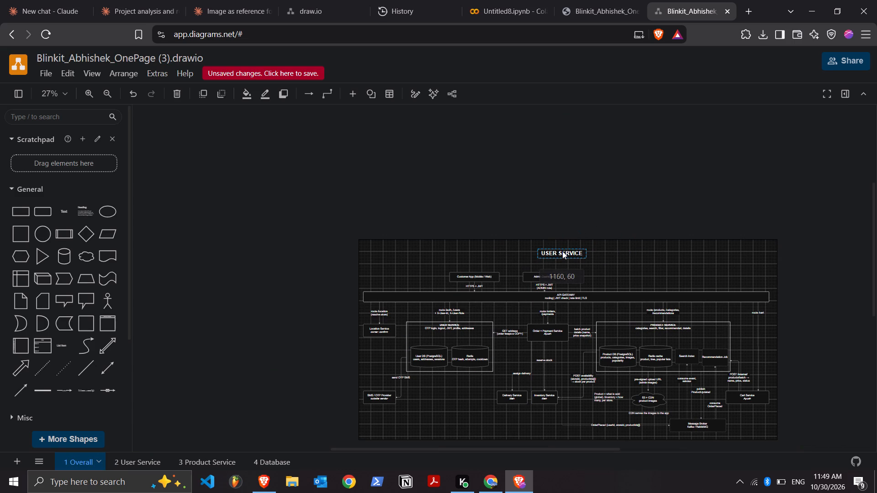
drag(562, 251, 558, 251)
drag(584, 254, 620, 254)
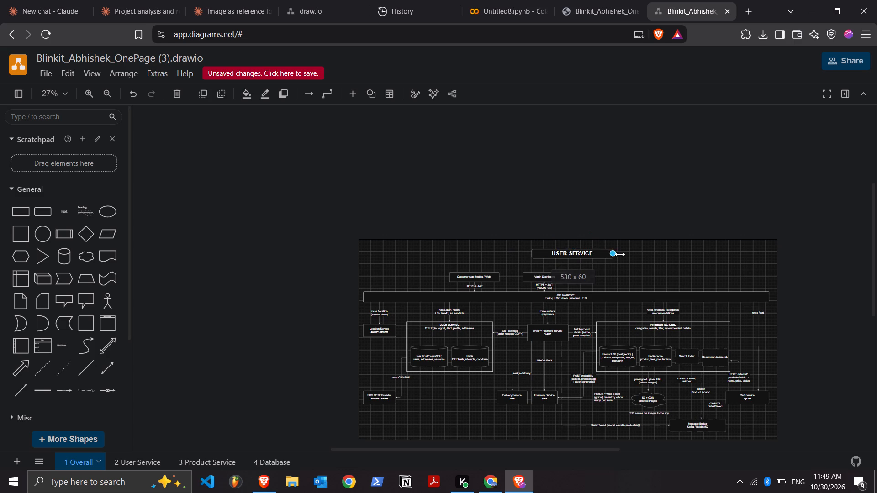
drag(620, 254, 639, 254)
drag(603, 255, 580, 255)
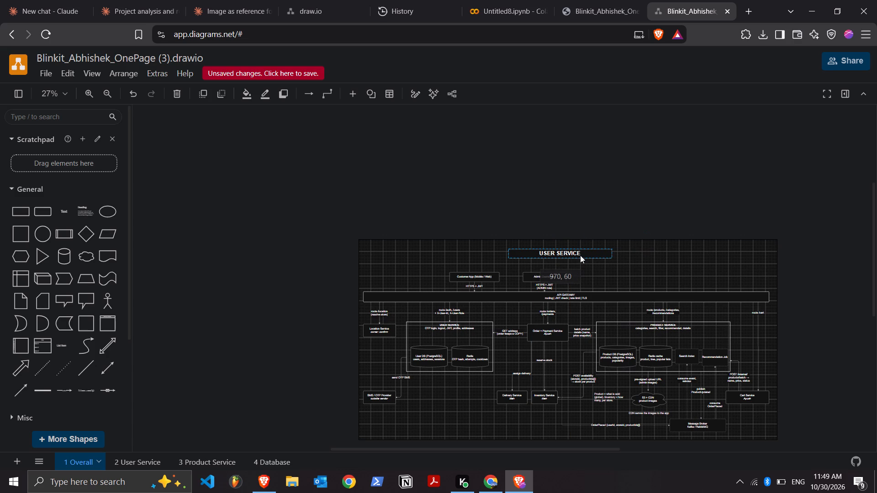
drag(580, 255, 585, 255)
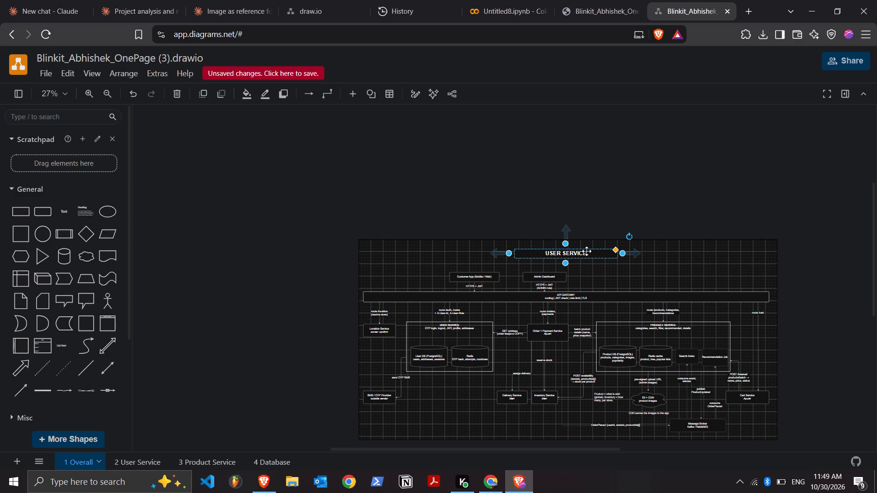
Replace the copied title's text on the Overall page with "BLINKIT QUICK COMMERCE".
double_click(586, 251)
key(BackSpace)
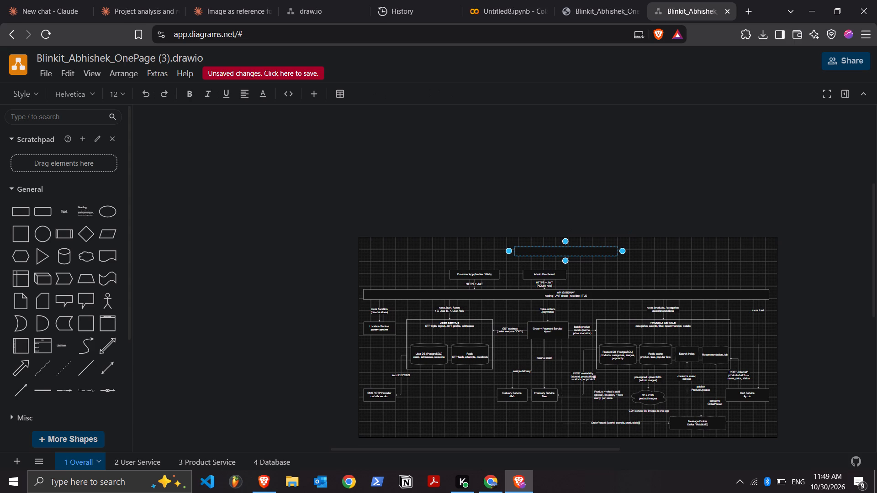
key(b)
text(LINKI)
text(T)
key(space)
key(super+v)
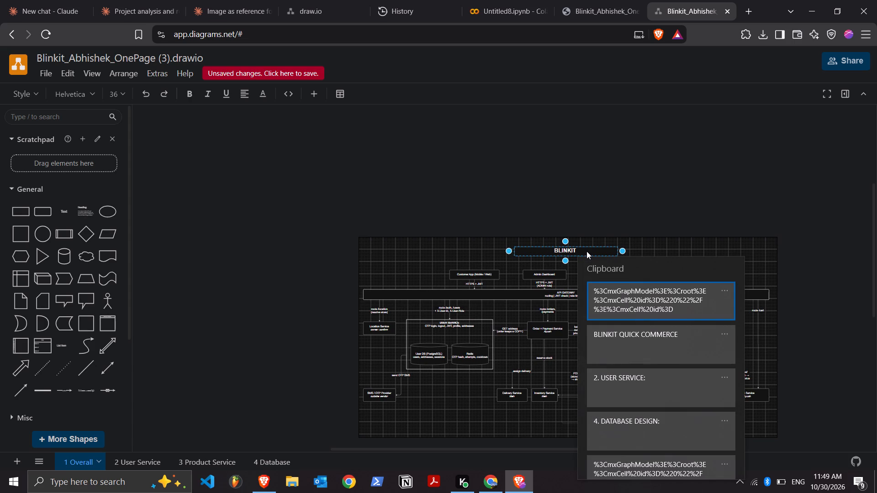
key(super+v)
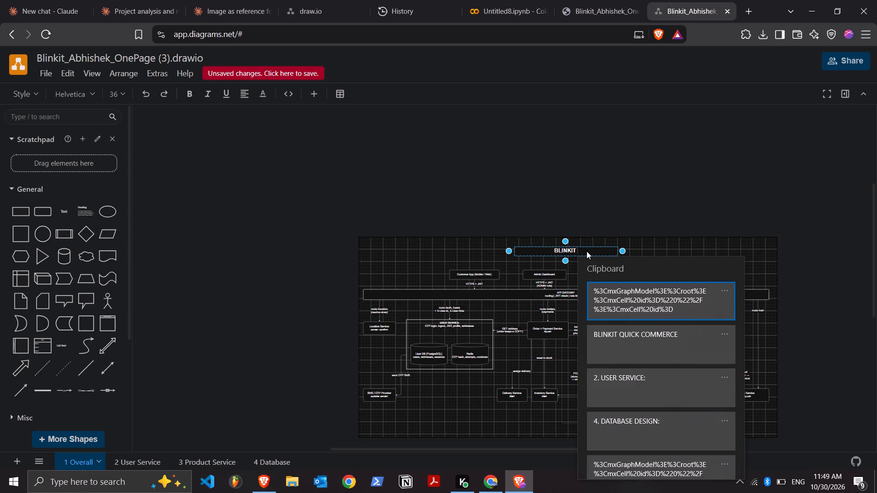
click(586, 251)
click(586, 251)
double_click(586, 251)
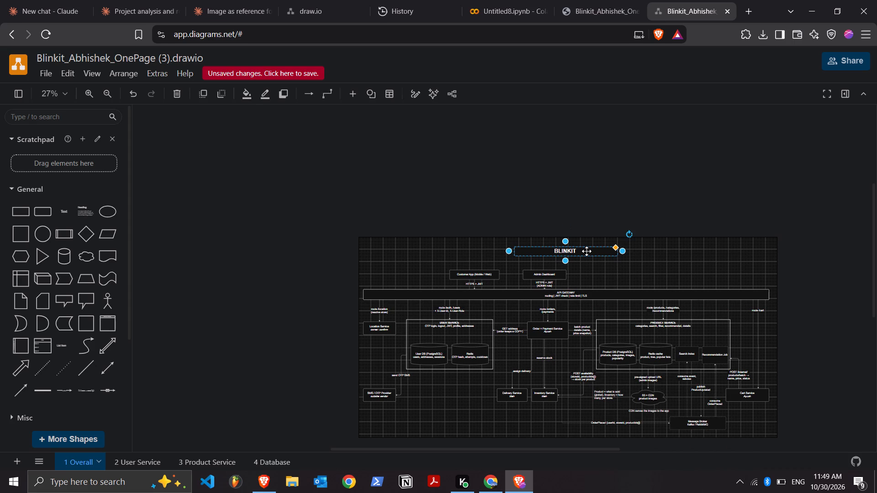
click(586, 251)
double_click(586, 251)
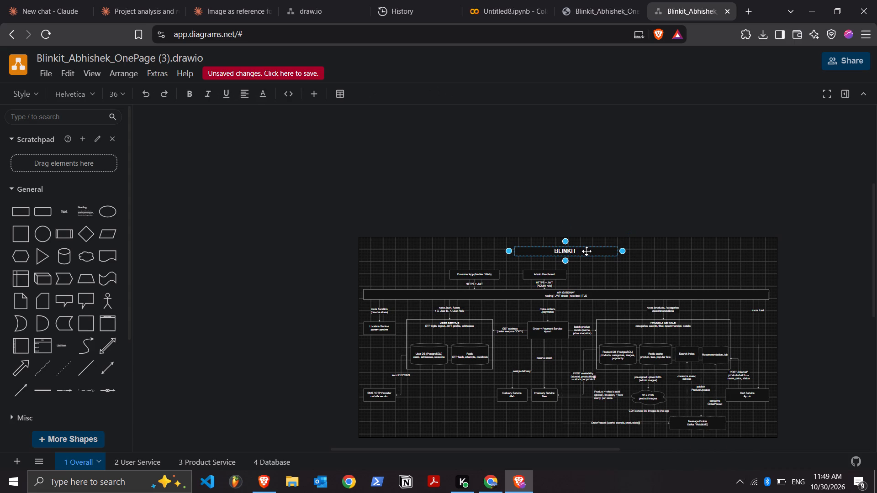
key(Right)
key(q)
text(UICK COMMERCE)
click(876, 276)
click(849, 276)
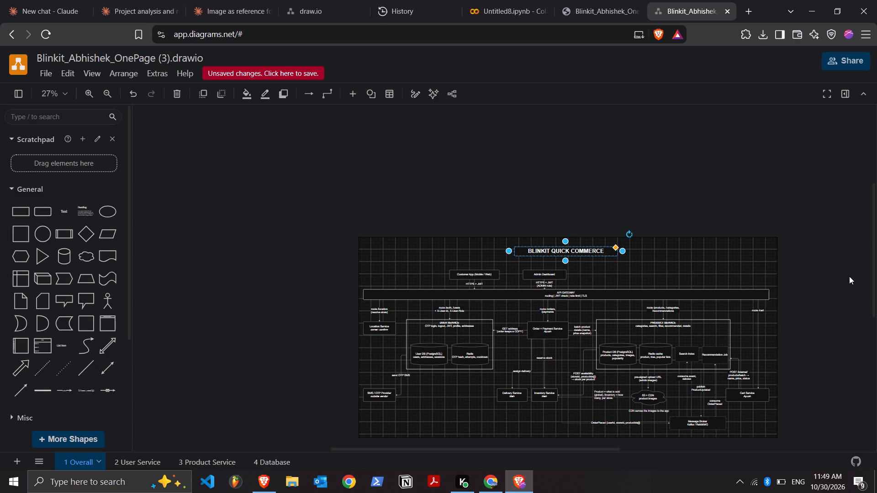
click(582, 248)
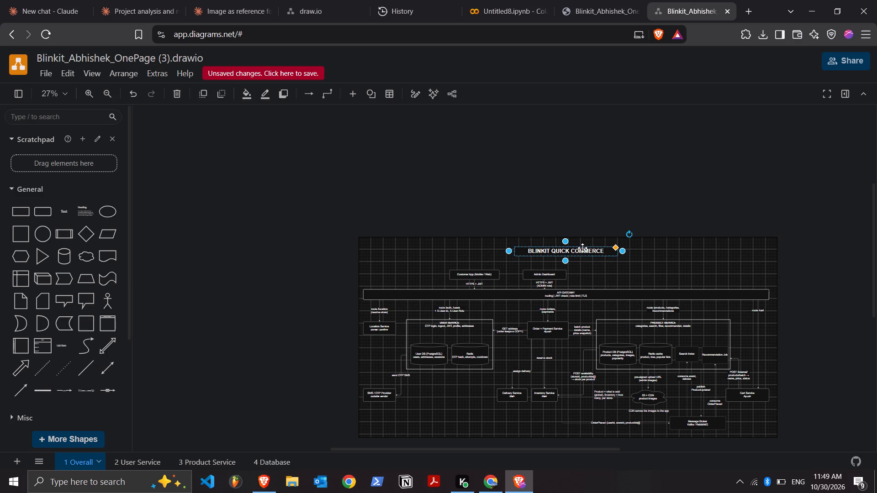
double_click(582, 250)
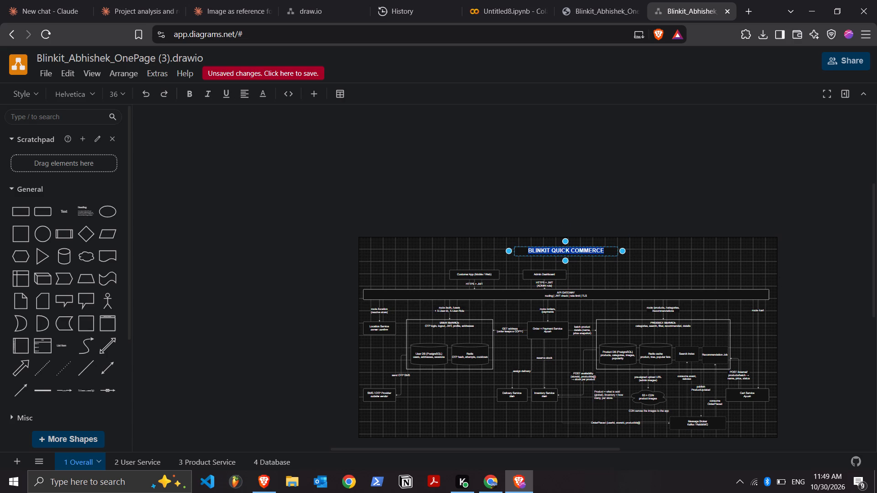
click(338, 229)
Hide the shapes library and collapse the file-name header to give the Overall diagram more canvas space.
scroll(338, 229, down, 3)
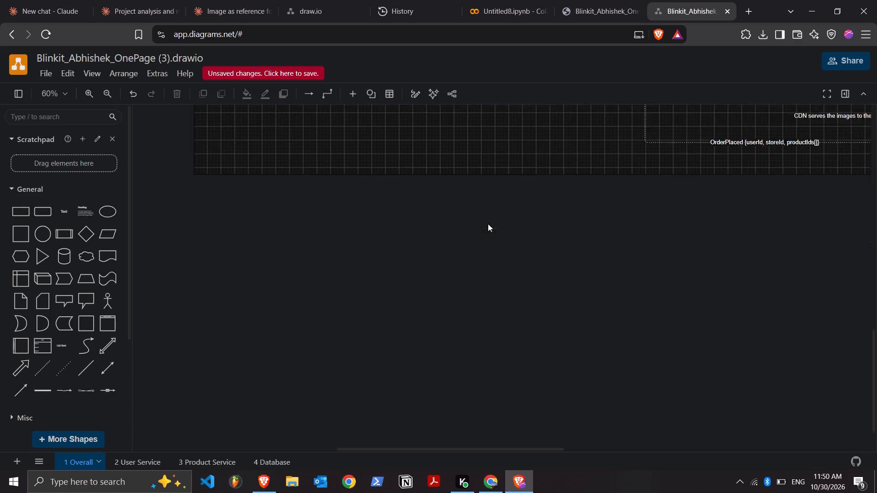
scroll(488, 224, up, 3)
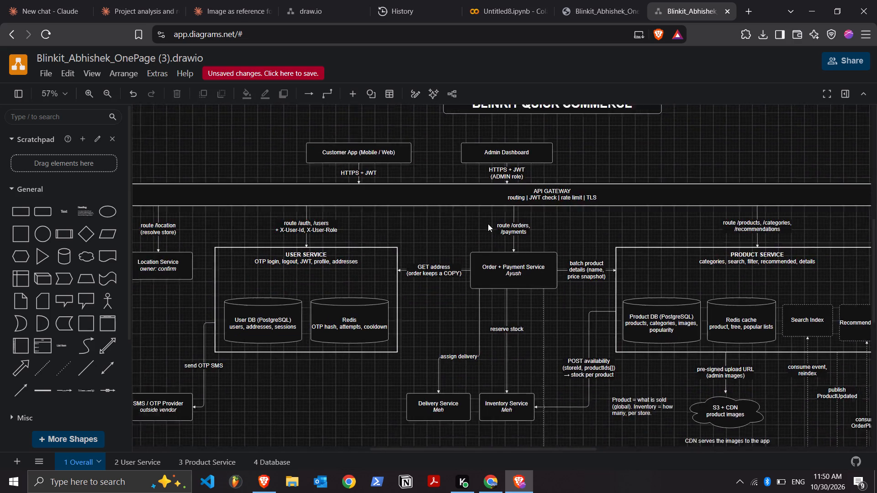
scroll(488, 224, left, 1)
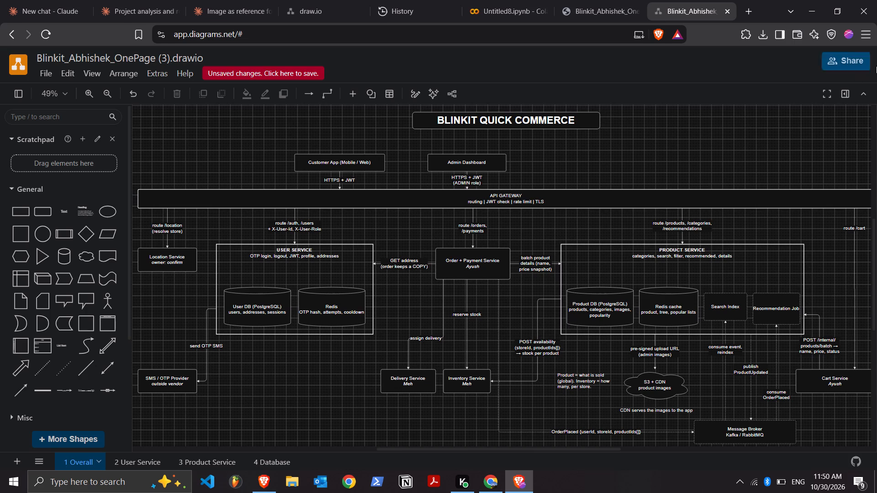
click(840, 90)
click(840, 90)
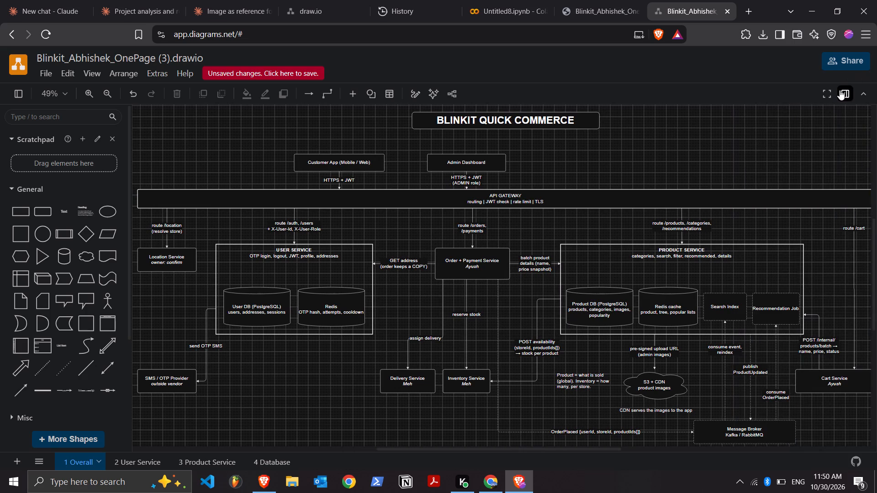
click(11, 93)
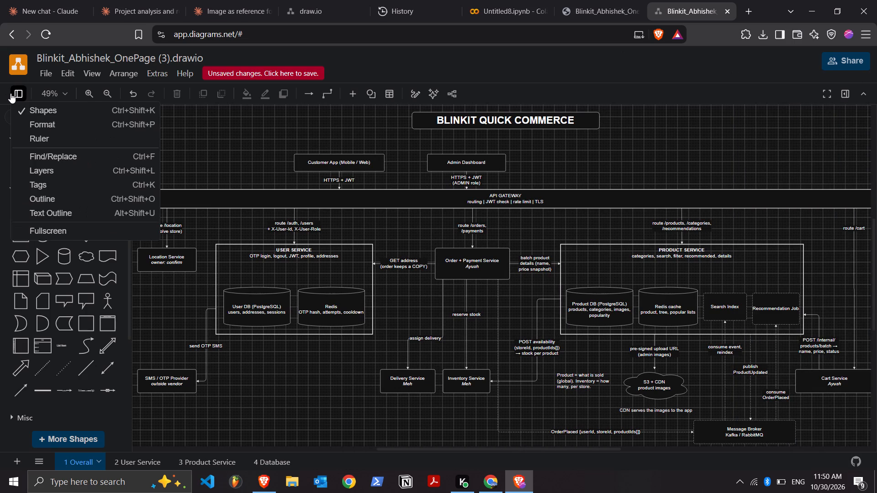
click(11, 93)
click(11, 93)
click(22, 110)
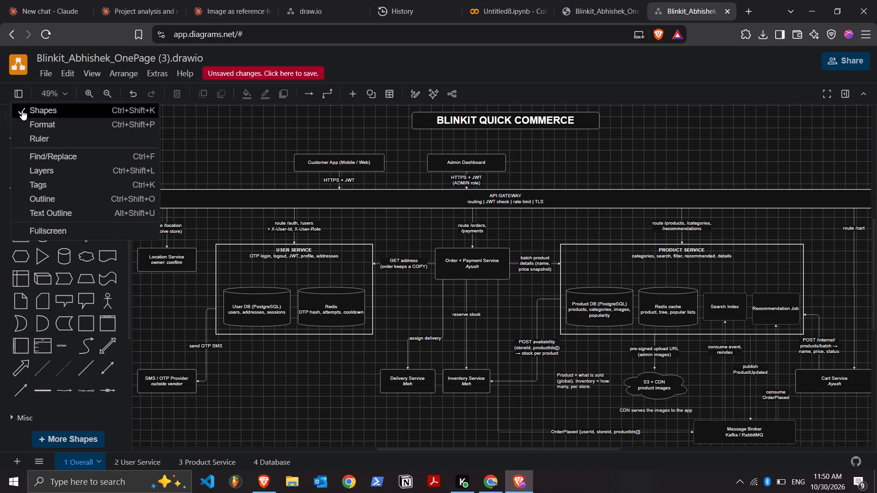
scroll(299, 158, left, 1)
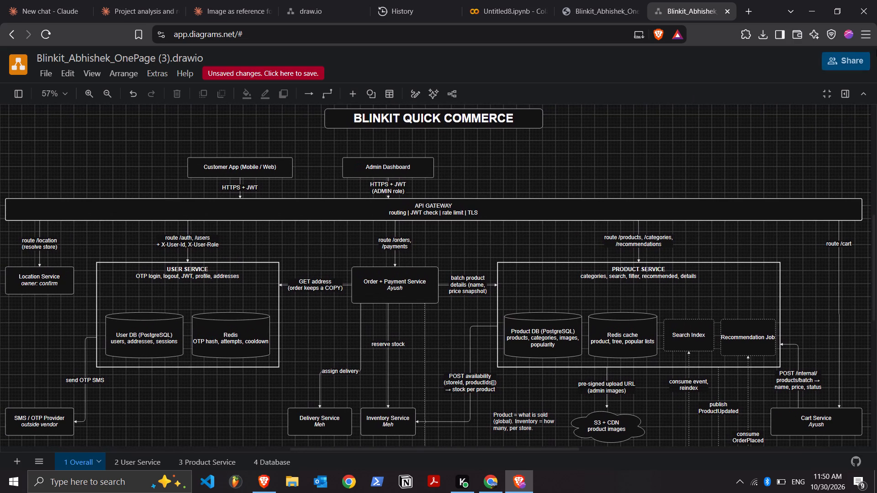
click(864, 89)
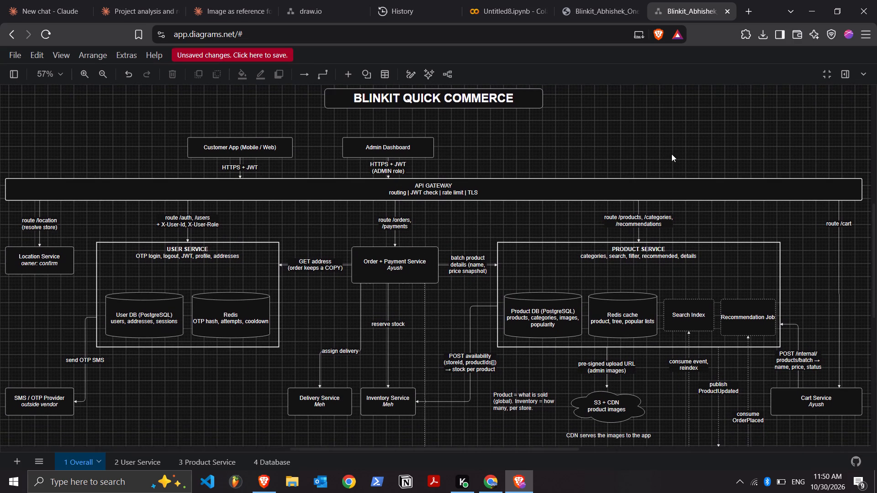
Review the Overall page's layout and the User Service page's title, login and token refresh flows.
scroll(671, 154, down, 1)
scroll(671, 154, up, 2)
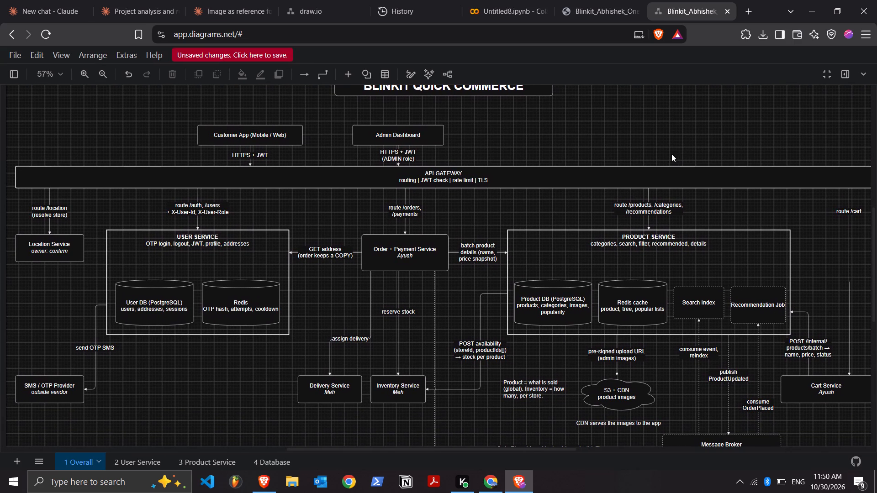
scroll(671, 154, up, 1)
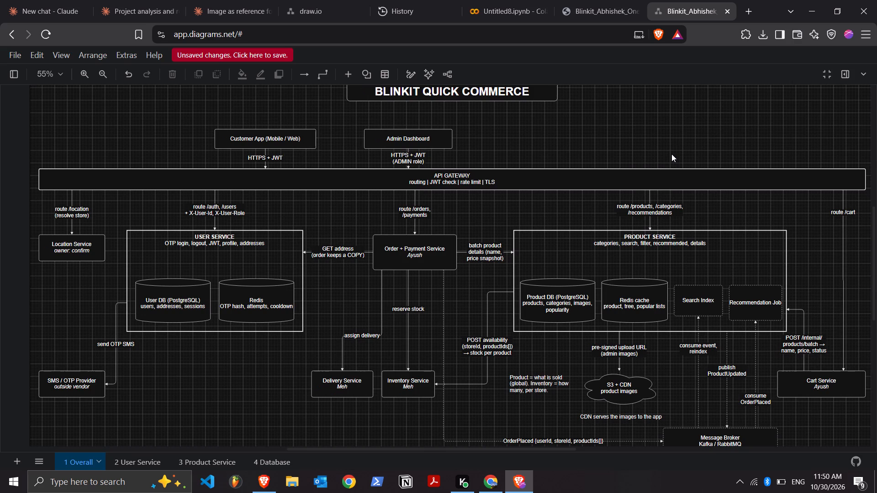
scroll(671, 154, left, 1)
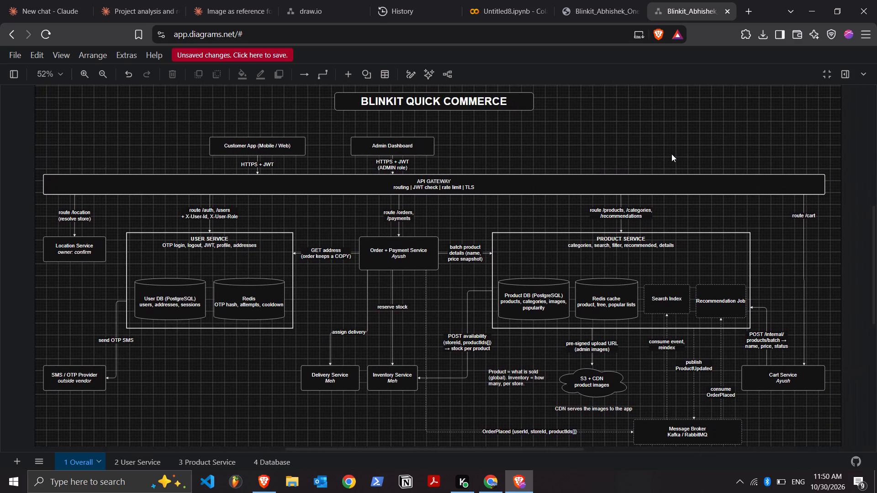
click(136, 462)
scroll(232, 322, right, 1)
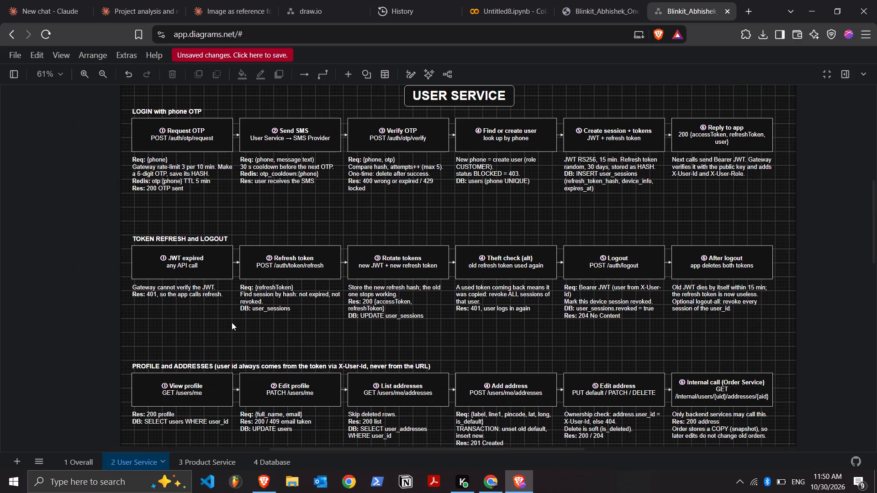
scroll(232, 322, up, 1)
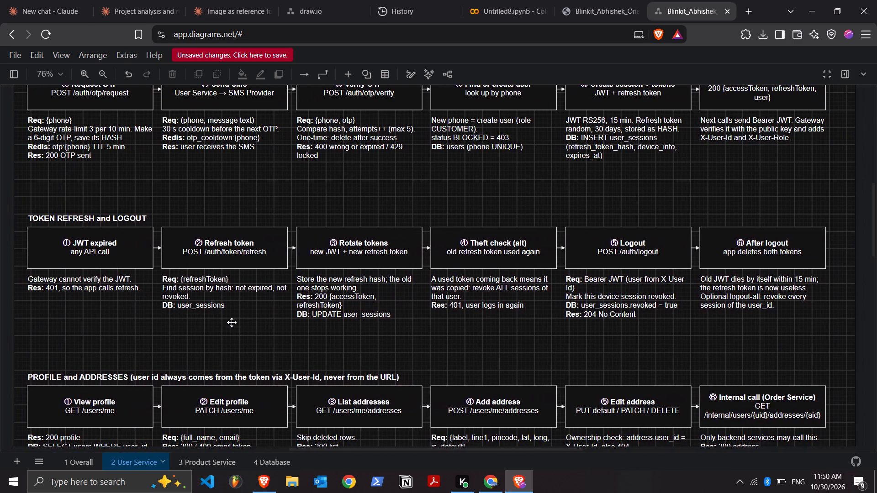
scroll(232, 322, up, 1)
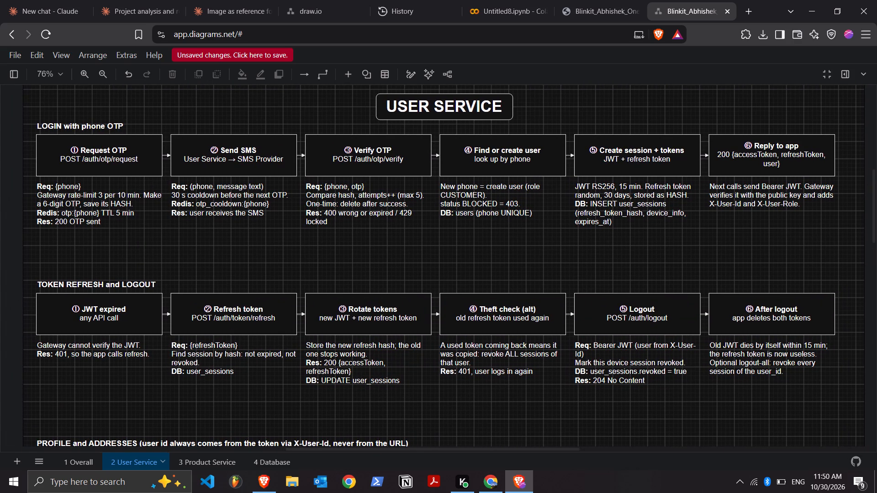
click(232, 322)
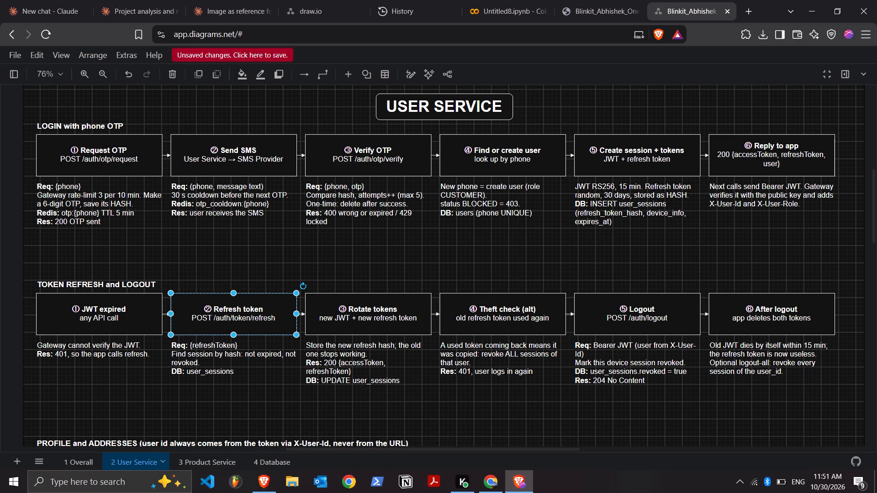
Review the Product Service page's browse, search and recommendation flows, and the Database page's title and User DB tables.
click(208, 462)
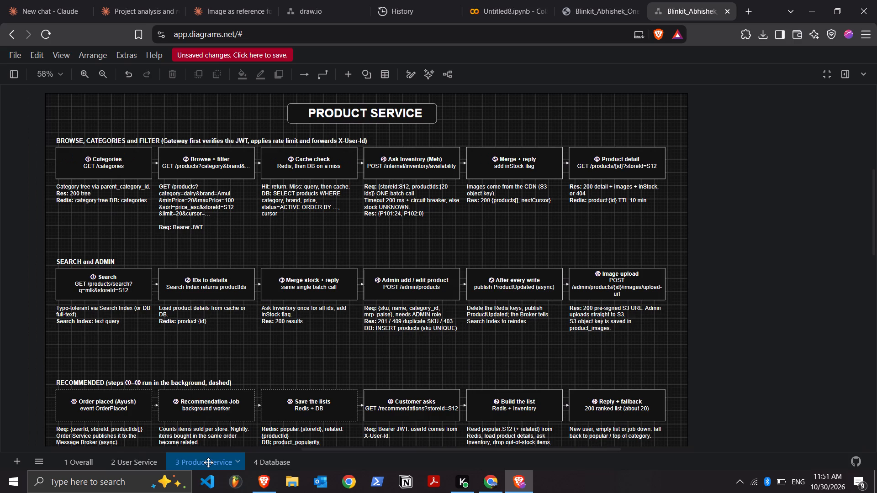
scroll(275, 311, right, 1)
scroll(275, 311, up, 1)
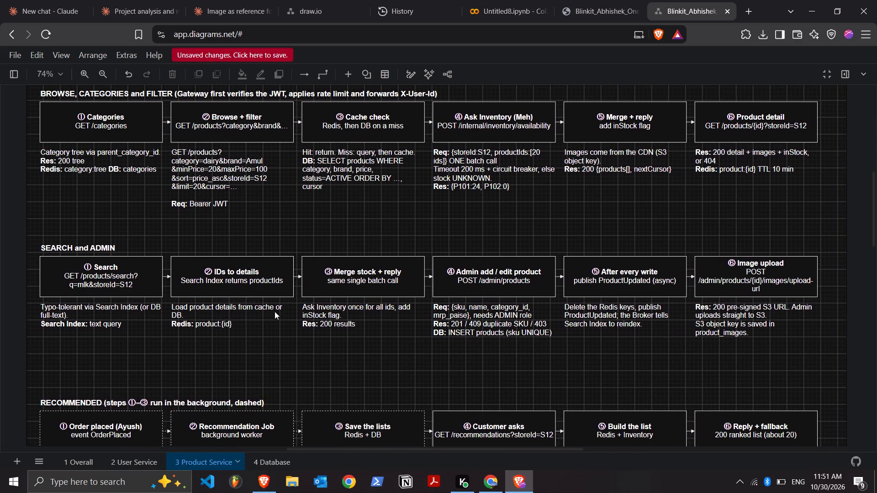
scroll(275, 311, up, 1)
click(268, 461)
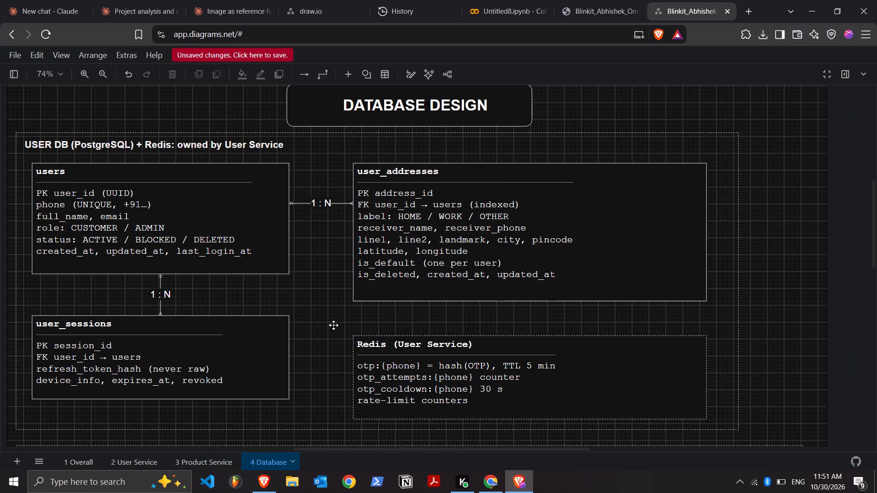
scroll(333, 325, right, 1)
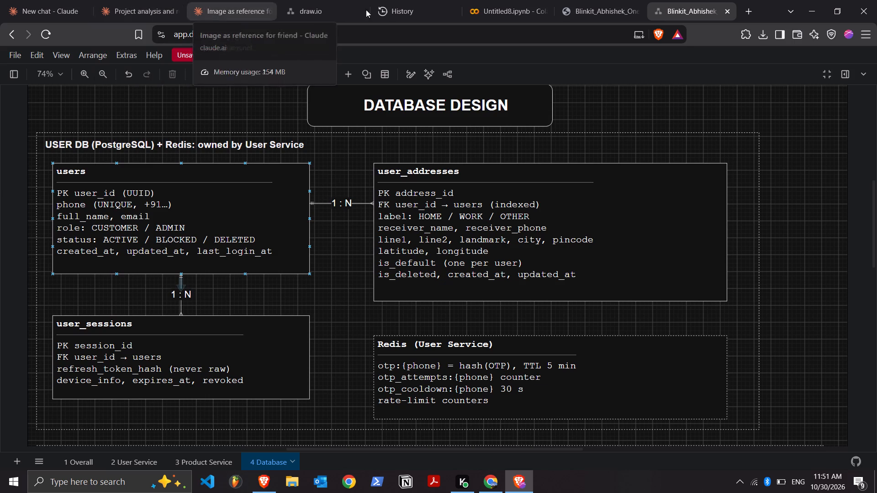
Close all other browser tabs in this window, keeping only the Blinkit diagram's tab open.
right_click(708, 0)
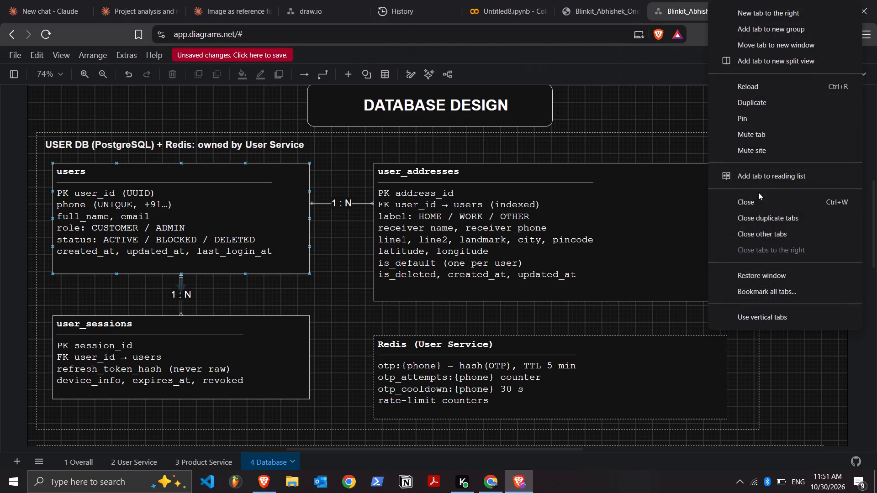